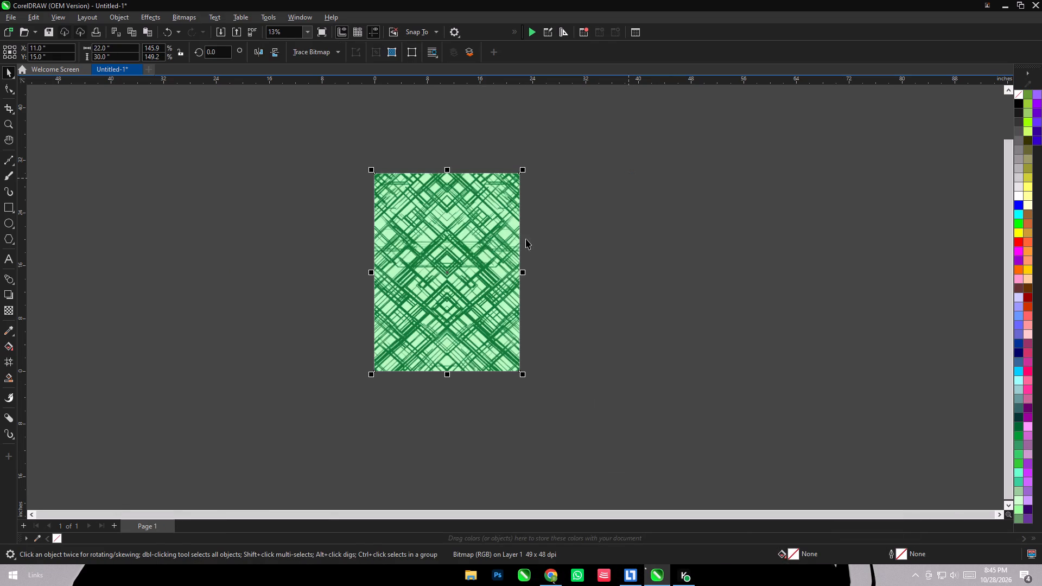
Move the dark-green pattern to the right of the page and align its vertical centre with the faded green pattern.
drag(510, 237, 670, 235)
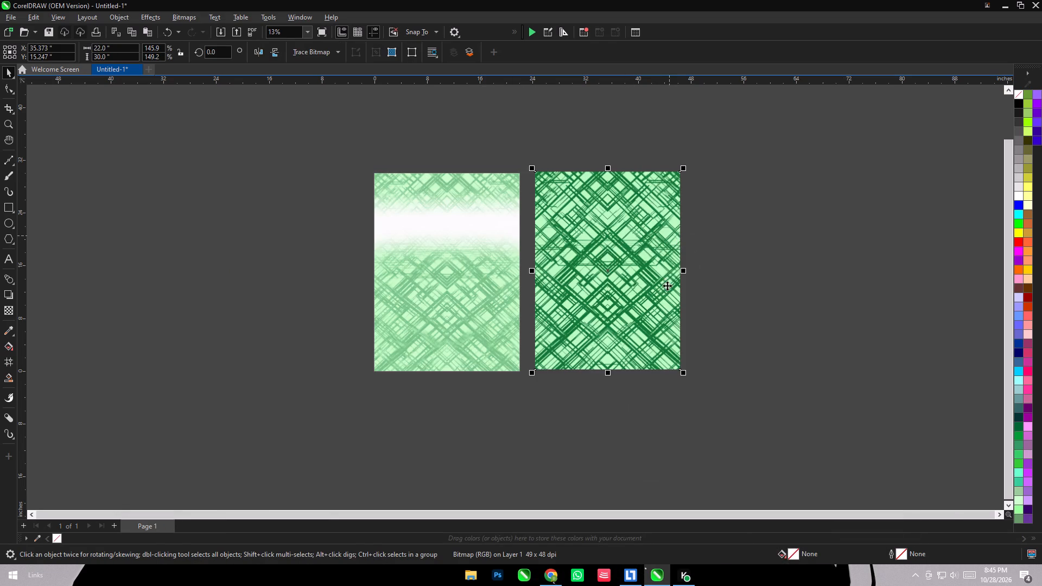
shift+click(521, 263)
shift+click(500, 261)
key(e)
click(505, 381)
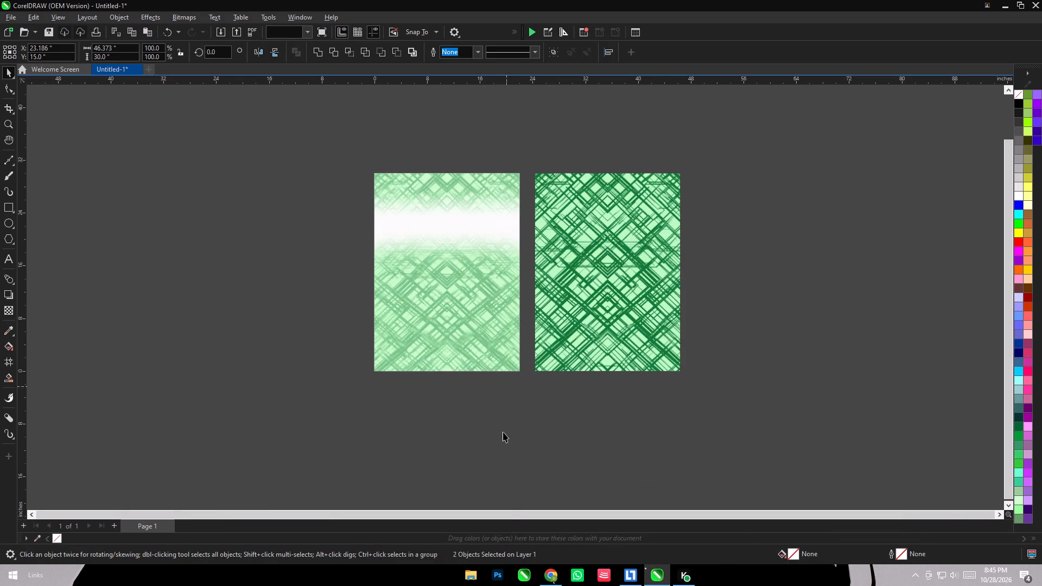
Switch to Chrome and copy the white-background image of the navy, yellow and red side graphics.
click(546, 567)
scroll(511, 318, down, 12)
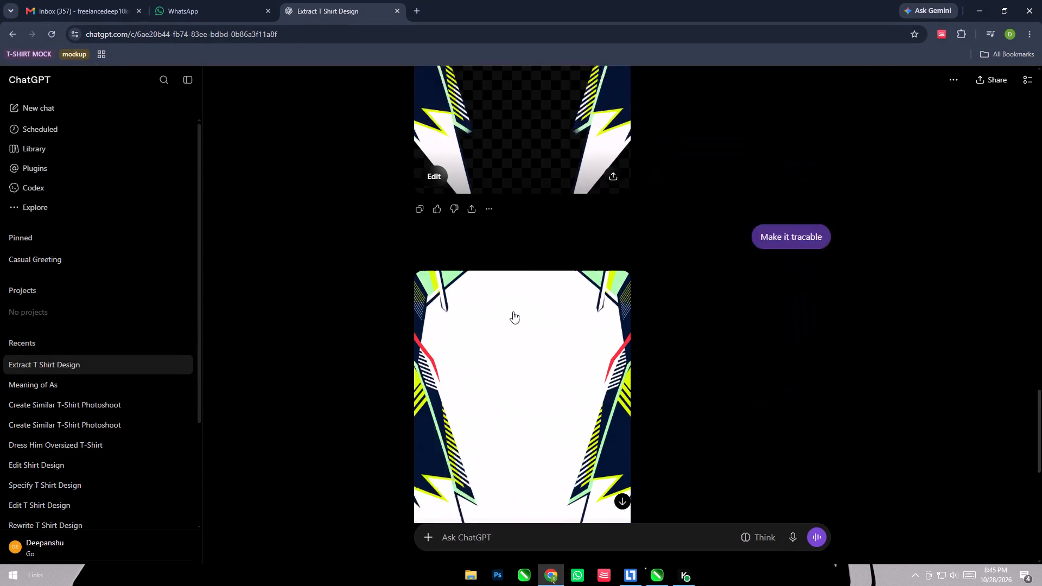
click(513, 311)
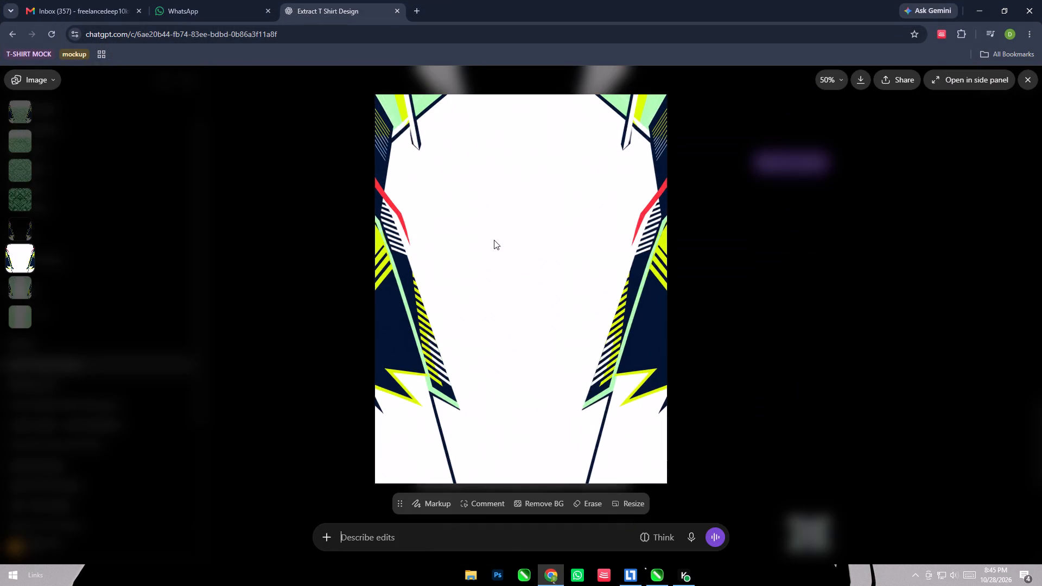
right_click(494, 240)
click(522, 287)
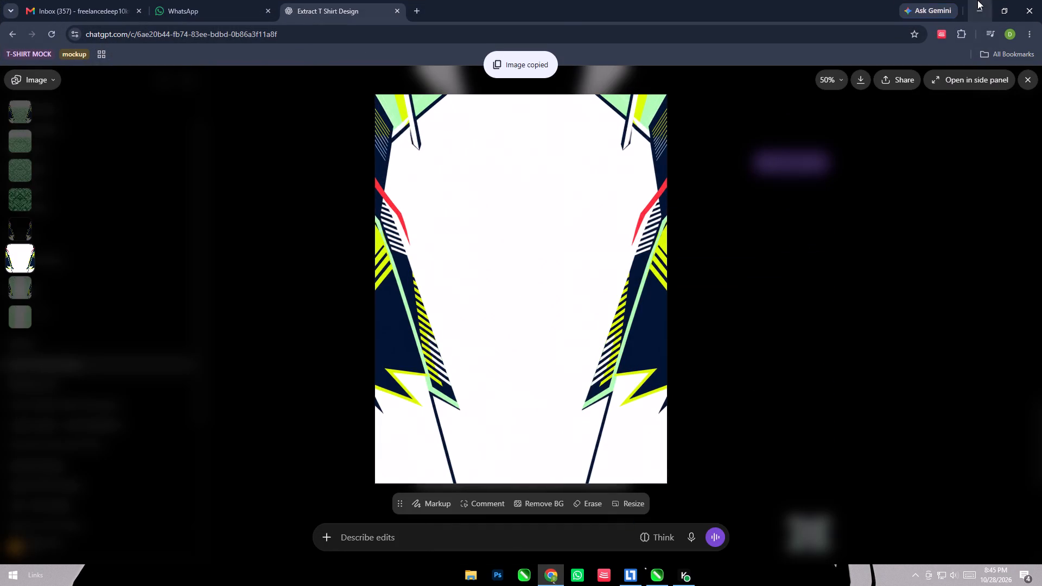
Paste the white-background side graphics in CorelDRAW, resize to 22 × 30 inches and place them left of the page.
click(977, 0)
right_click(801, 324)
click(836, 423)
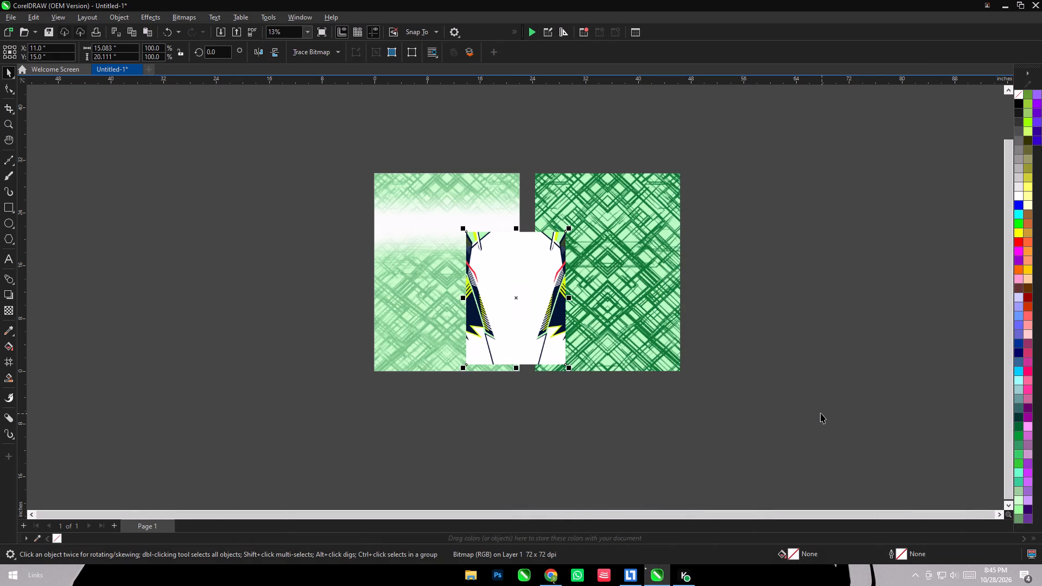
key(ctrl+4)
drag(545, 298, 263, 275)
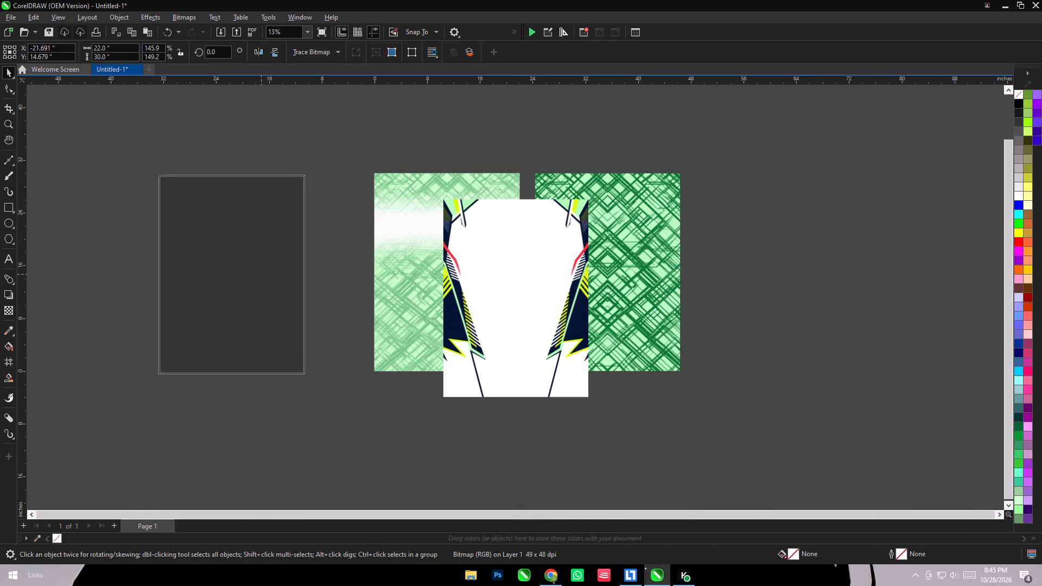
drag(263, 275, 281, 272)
Switch to Chrome and copy the first extracted T-shirt design, showing side graphics over the faded green pattern.
click(548, 573)
scroll(441, 317, up, 6)
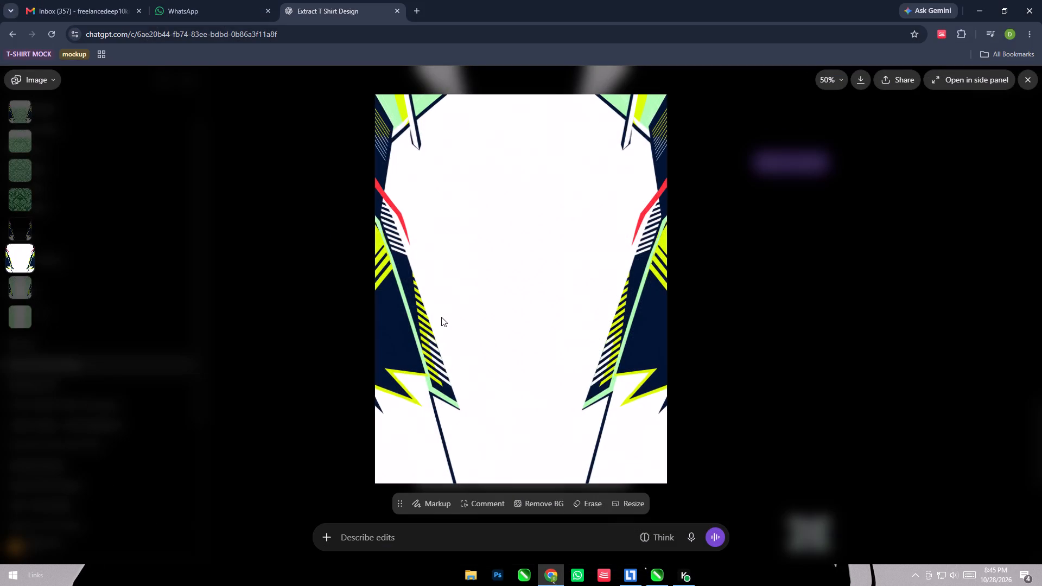
click(257, 279)
scroll(567, 246, up, 10)
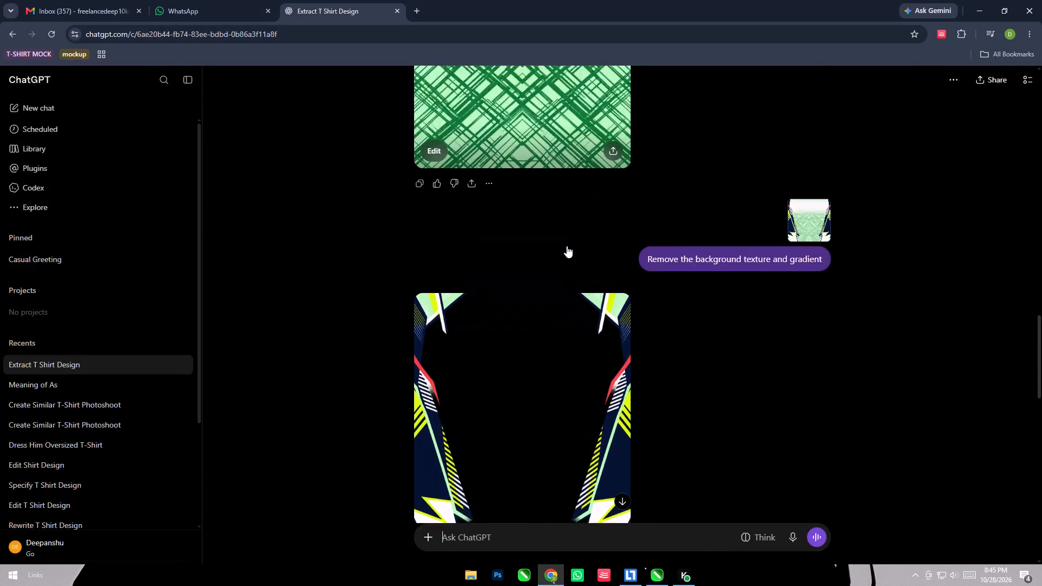
scroll(567, 246, up, 20)
scroll(567, 246, up, 11)
click(562, 249)
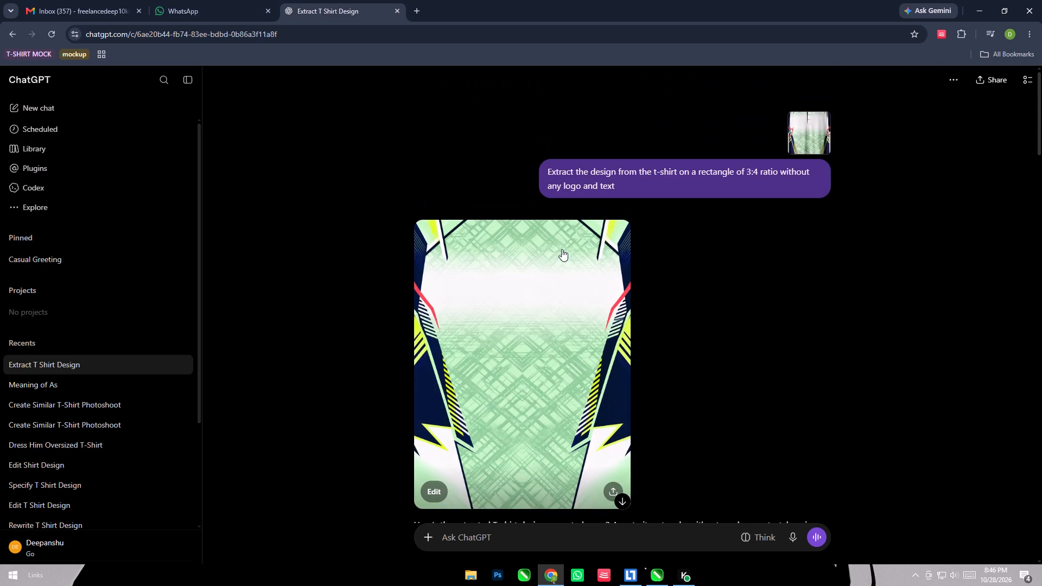
right_click(562, 249)
click(601, 295)
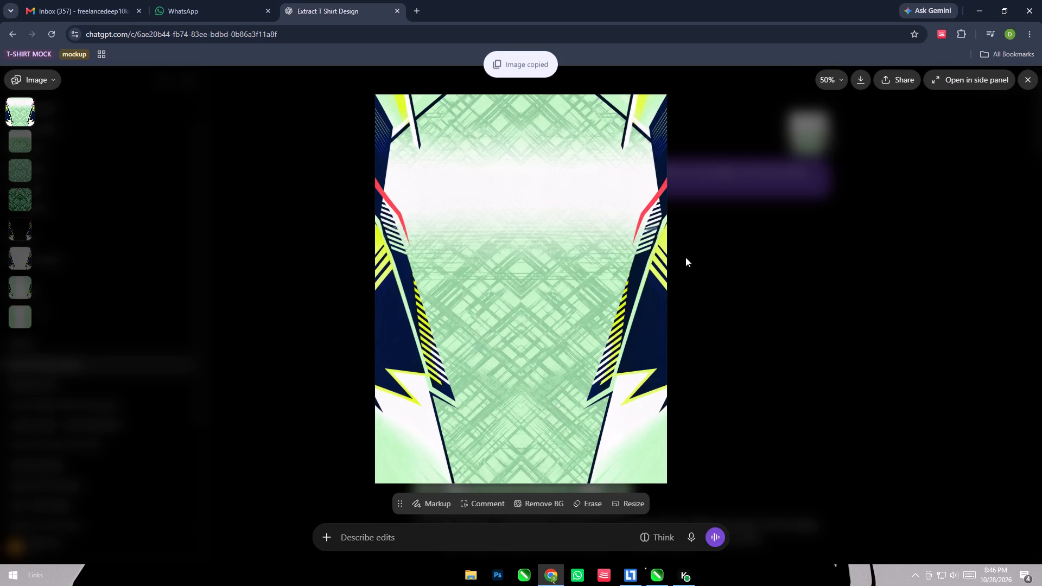
Paste the full T-shirt design image into the CorelDRAW drawing beside the dark-green pattern.
click(977, 3)
scroll(332, 161, down, 4)
scroll(650, 203, up, 3)
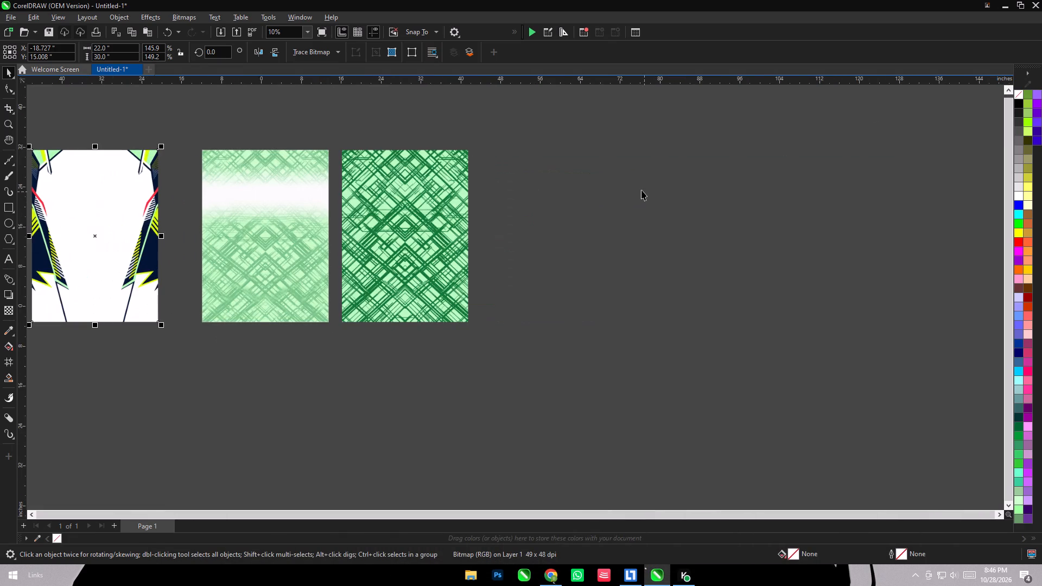
right_click(641, 190)
click(688, 286)
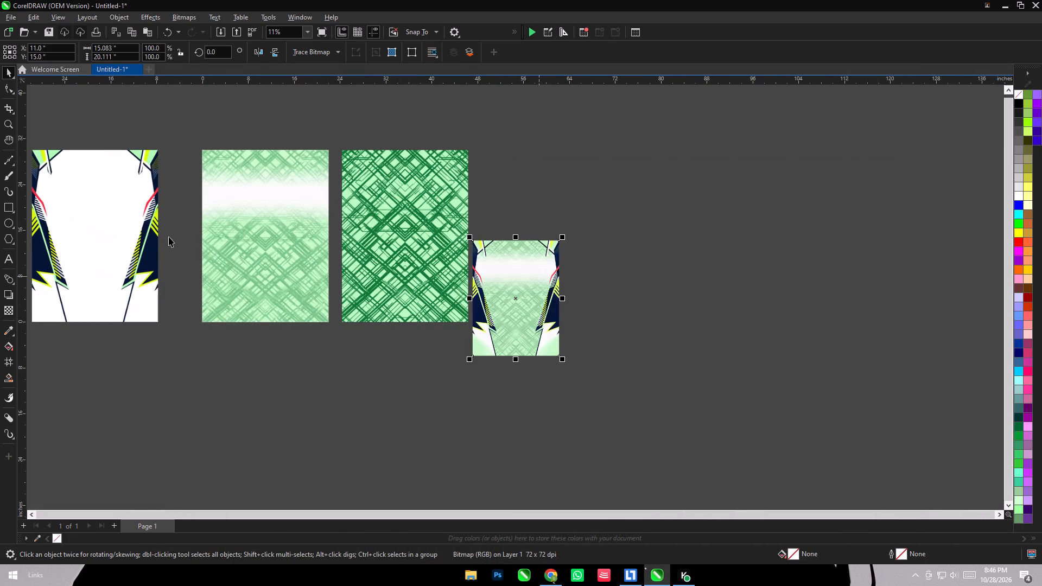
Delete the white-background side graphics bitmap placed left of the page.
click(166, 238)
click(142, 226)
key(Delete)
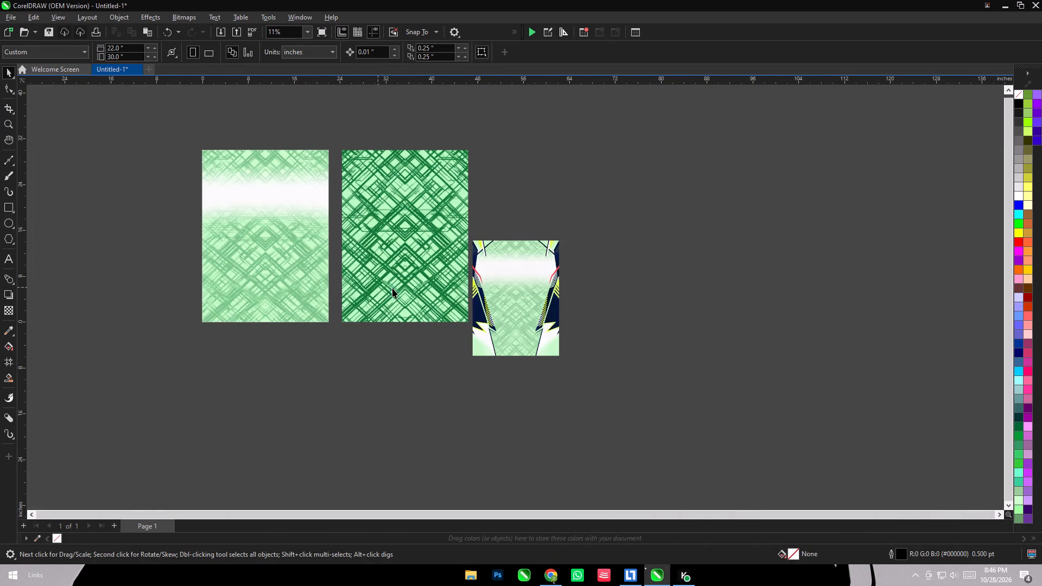
Resize the full T-shirt design bitmap to 22 × 30 inches and move it clear to the right of the dark-green pattern.
click(506, 291)
key(ctrl+4)
drag(498, 275, 547, 238)
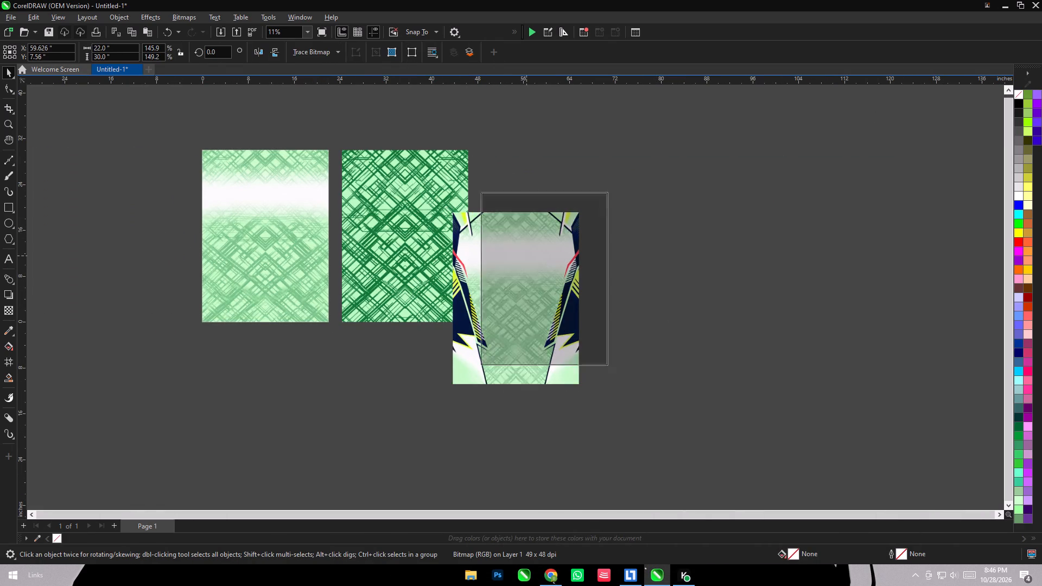
drag(547, 238, 575, 200)
click(770, 295)
Draw a straight vertical line about 44 inches long through the full T-shirt design, extending beyond its upper and lower edges.
drag(11, 162, 41, 192)
click(593, 105)
shift+click(599, 347)
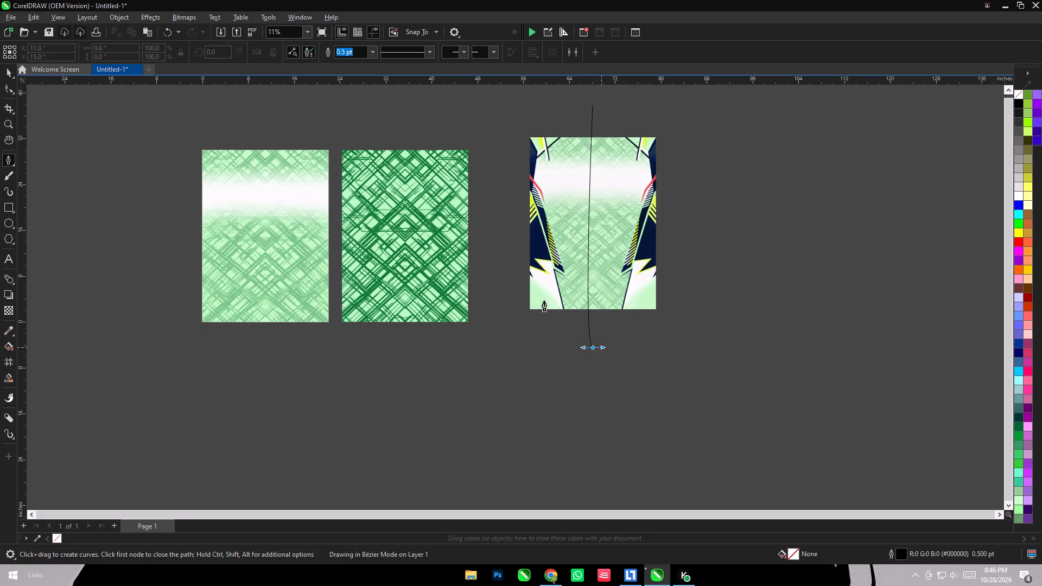
key(ctrl+z)
click(600, 106)
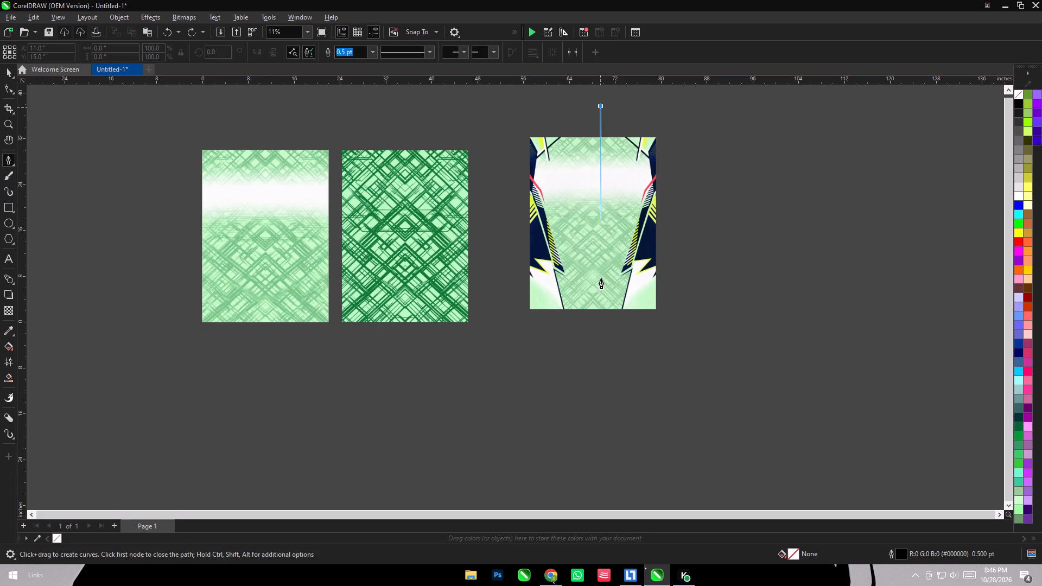
shift+click(599, 359)
click(5, 69)
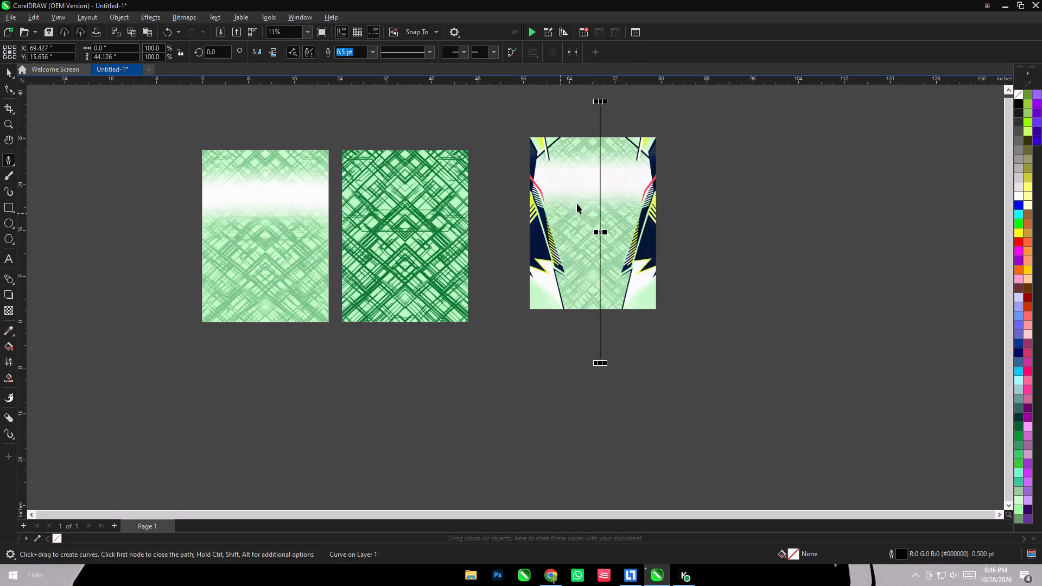
Align the vertical line to the horizontal centre of the full T-shirt design.
shift+click(614, 194)
key(c)
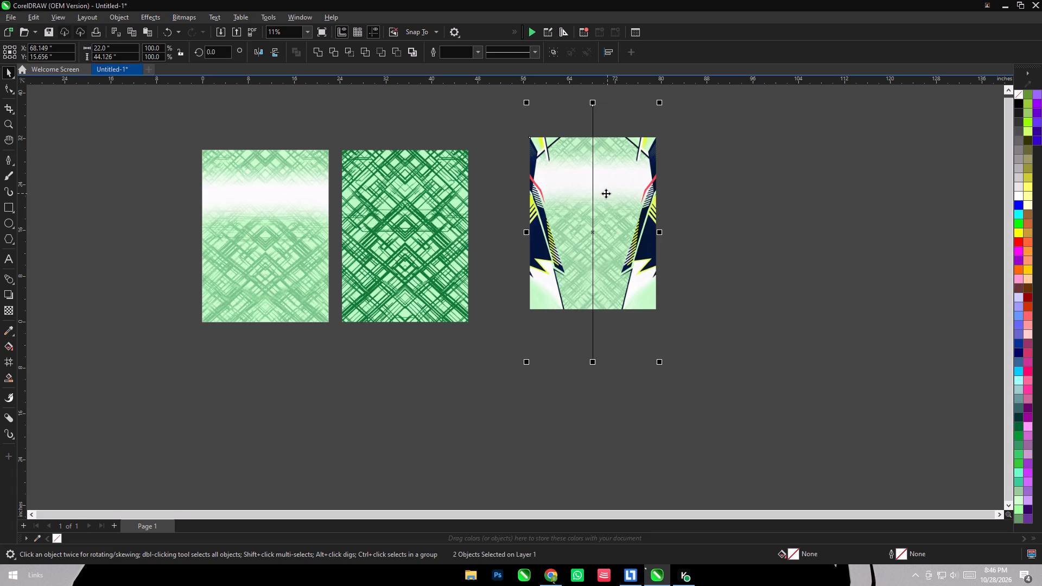
click(734, 260)
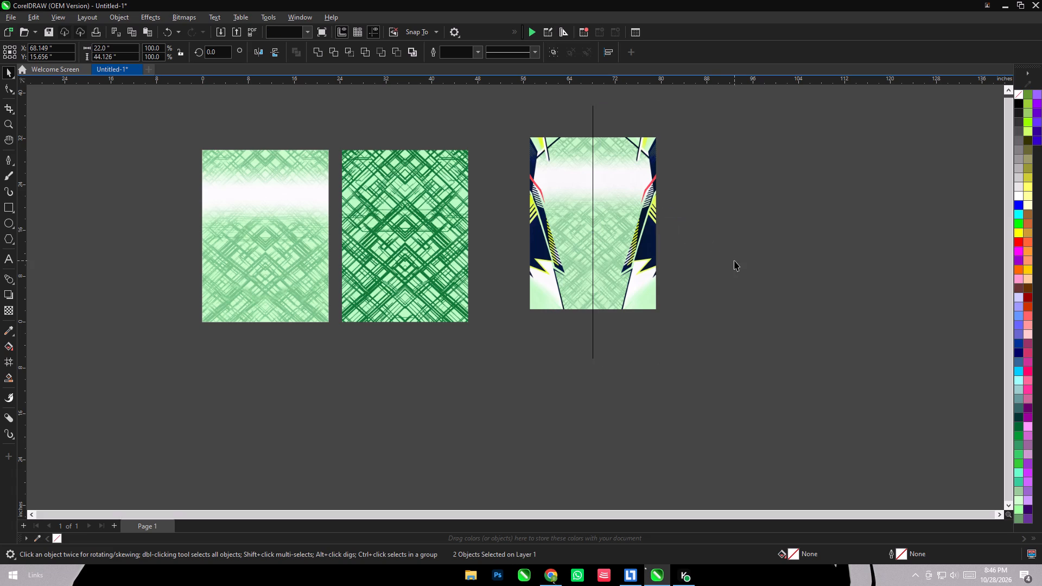
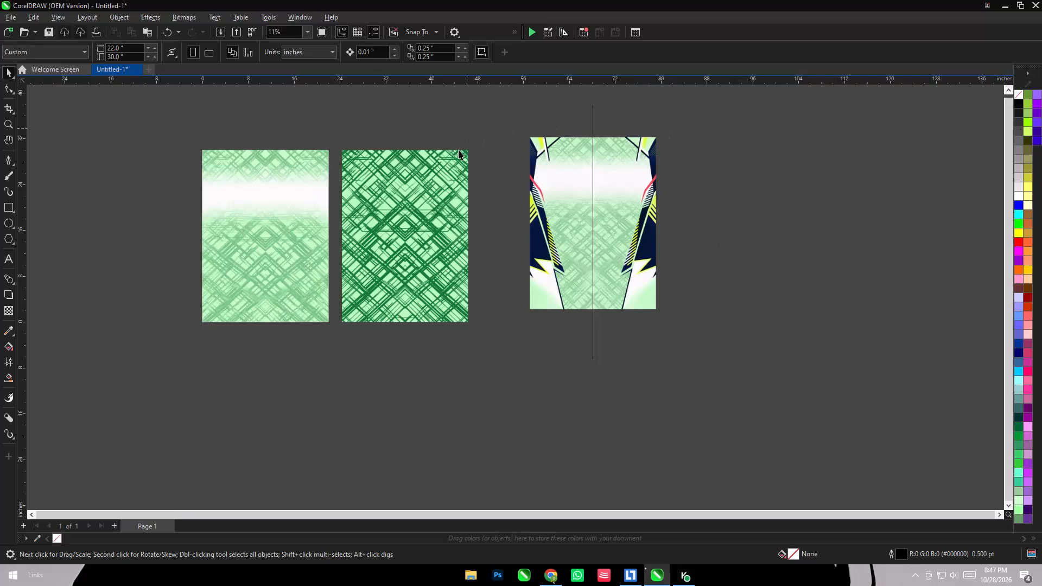
Trace the navy side panel at the design's upper-left edge as a closed Pen tool outline about 1.3 × 9.7 inches.
scroll(712, 212, up, 2)
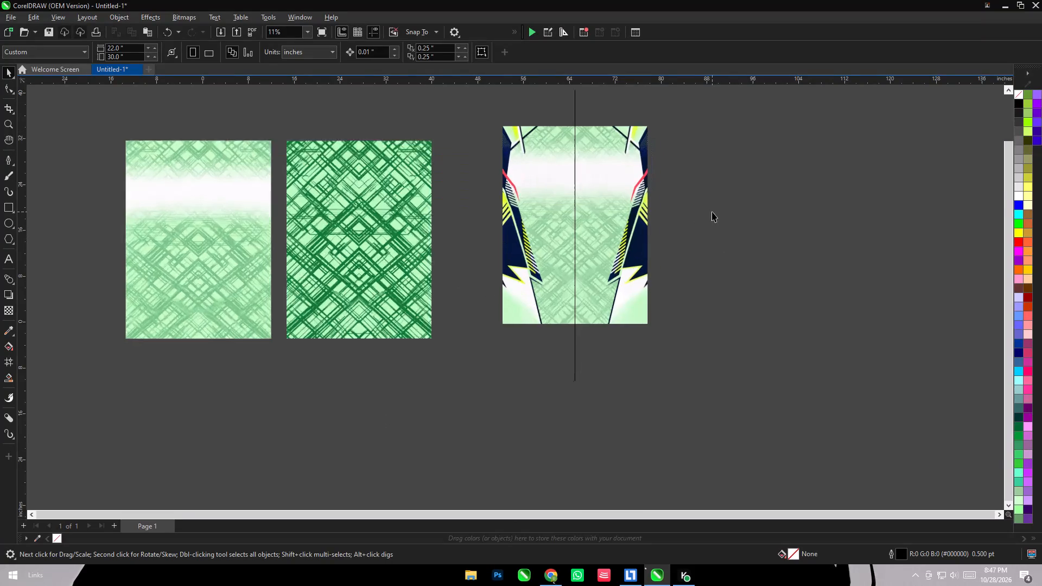
scroll(712, 212, up, 7)
scroll(483, 269, down, 6)
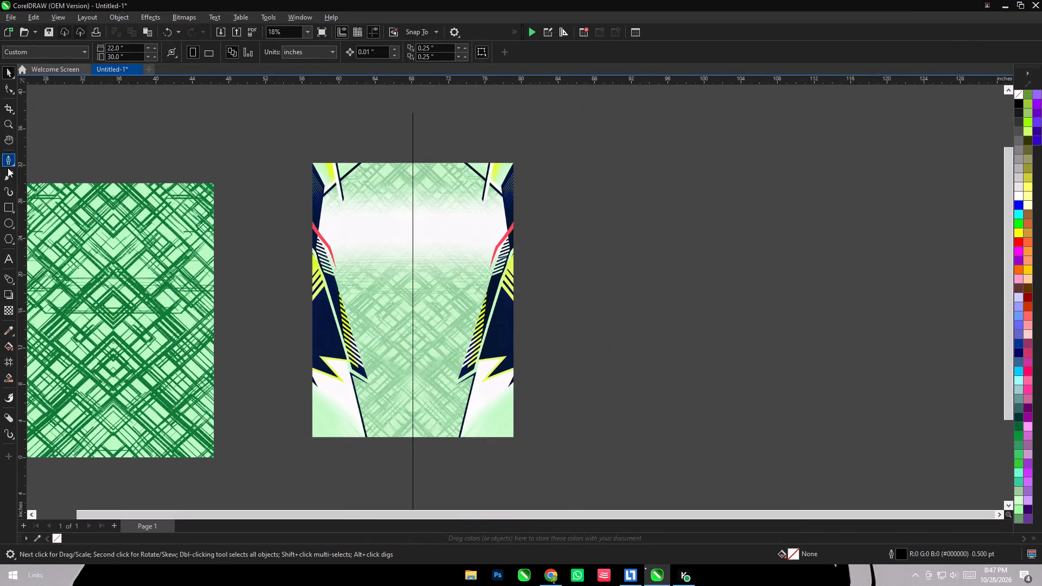
click(10, 161)
scroll(373, 169, up, 11)
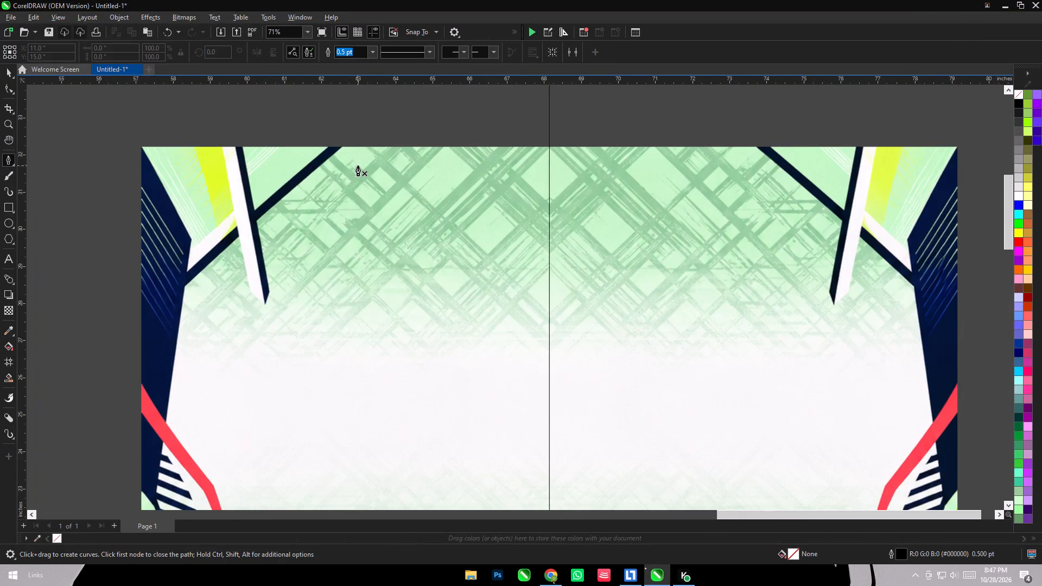
click(140, 146)
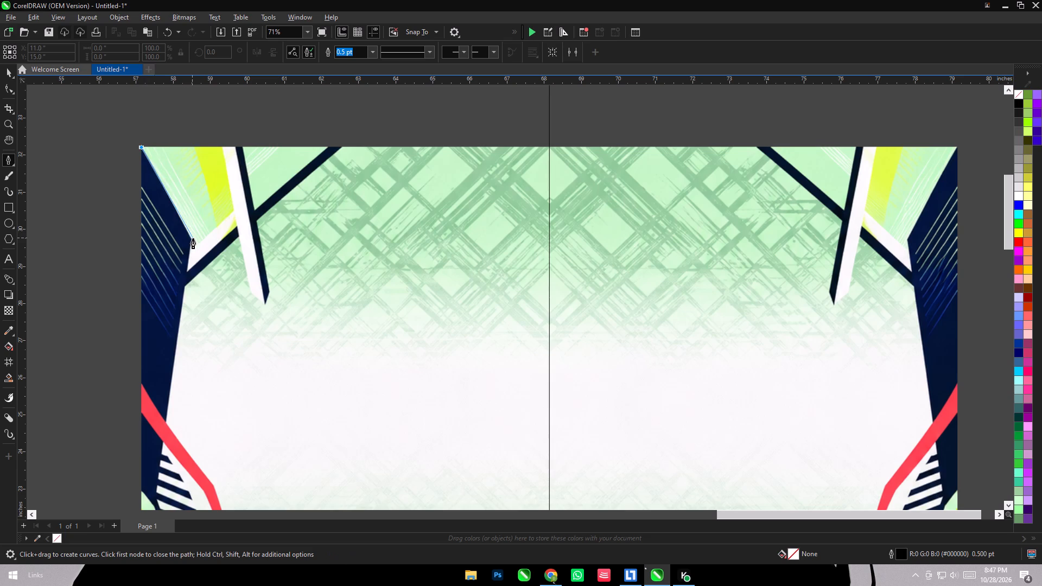
click(190, 238)
scroll(235, 234, down, 5)
scroll(189, 386, up, 5)
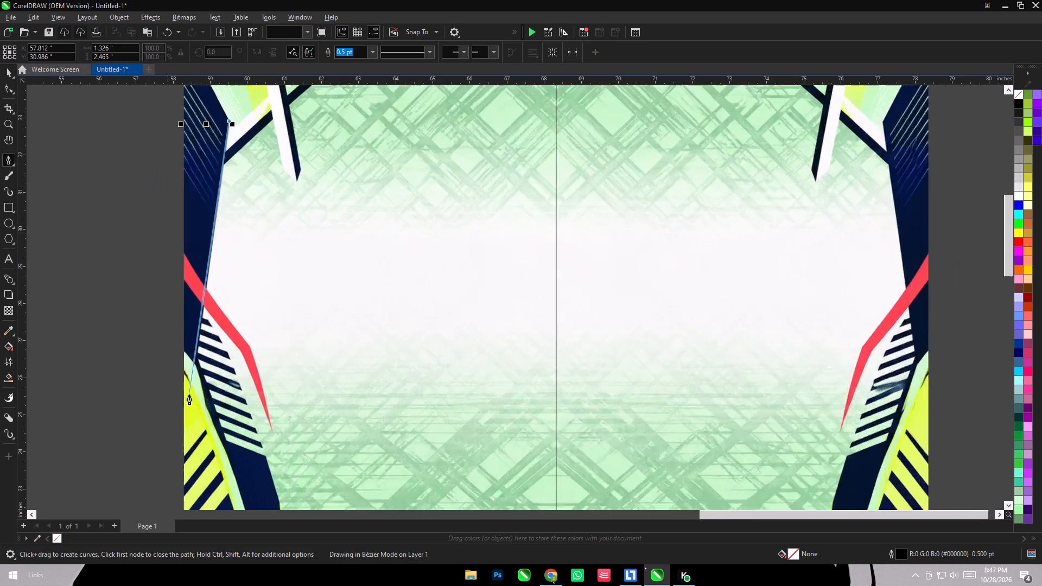
scroll(189, 394, up, 3)
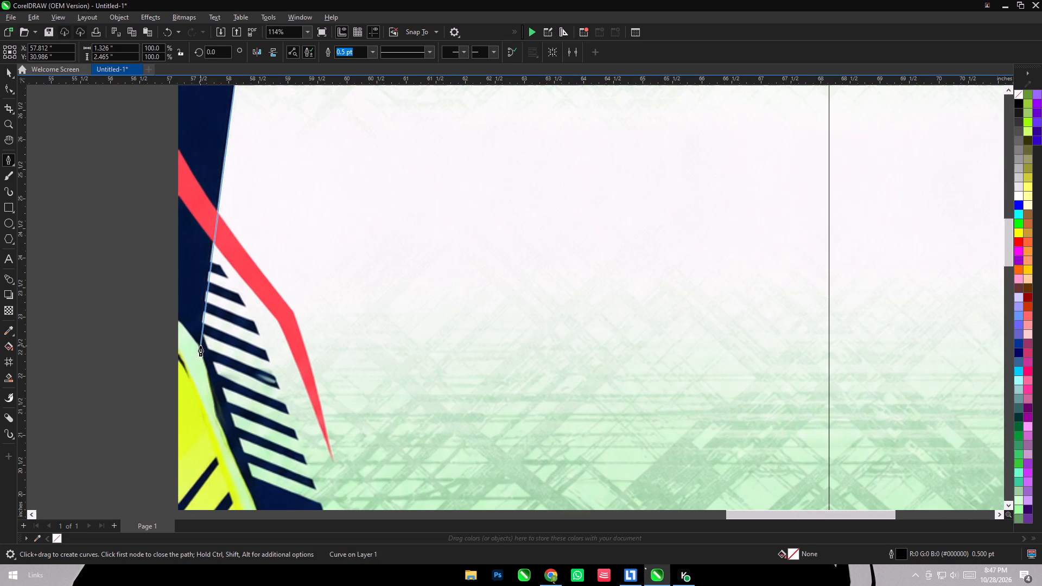
click(200, 346)
click(177, 319)
scroll(177, 321, down, 6)
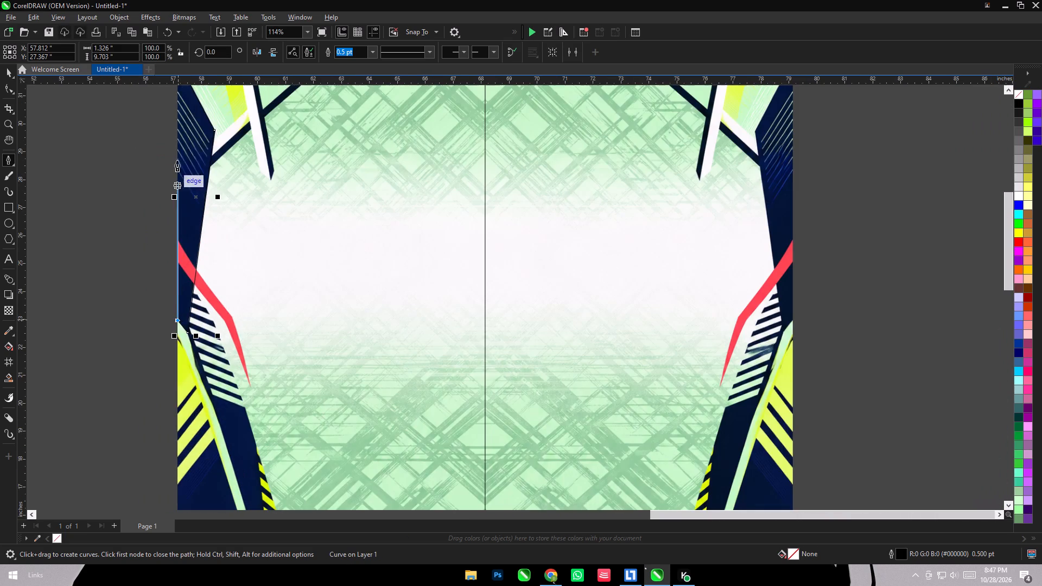
scroll(186, 137, down, 2)
scroll(184, 217, down, 3)
scroll(171, 148, up, 6)
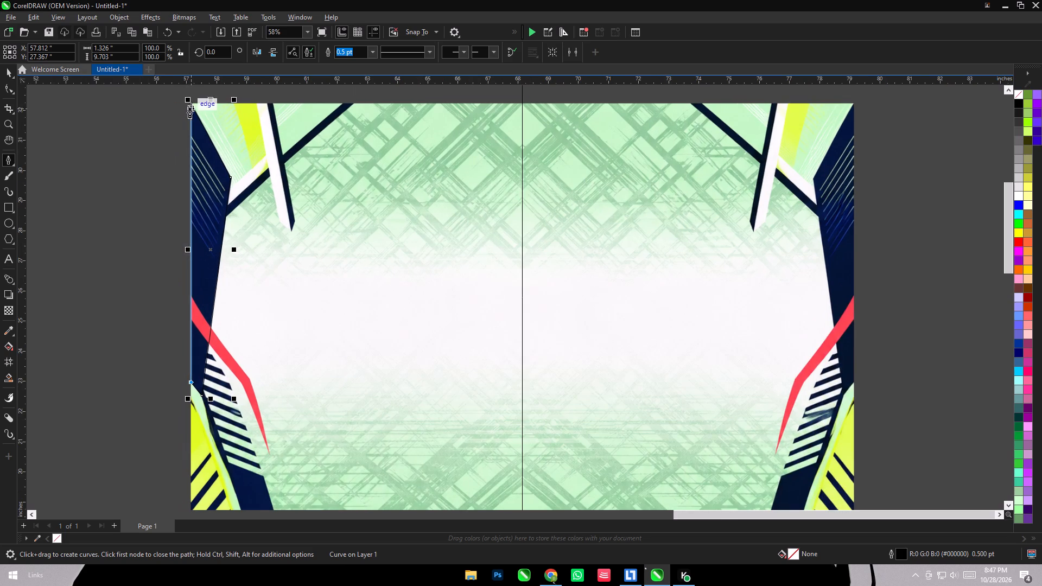
click(189, 103)
Trace the long diagonal navy stripe from the left panel to the design's top edge as a closed outline about 4.3 × 3.8 inches.
scroll(270, 149, up, 5)
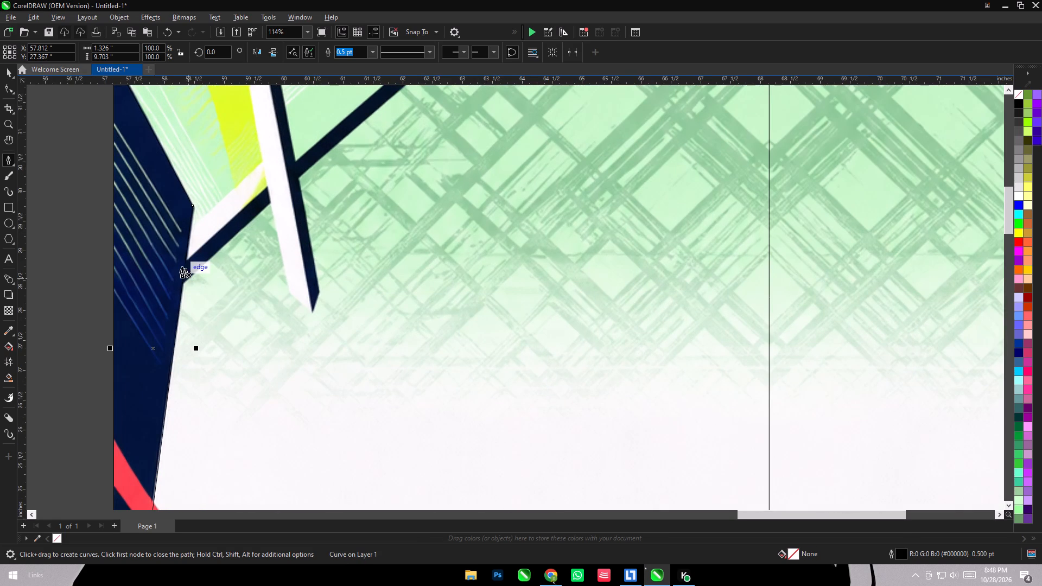
click(179, 263)
scroll(179, 267, down, 5)
scroll(291, 161, up, 2)
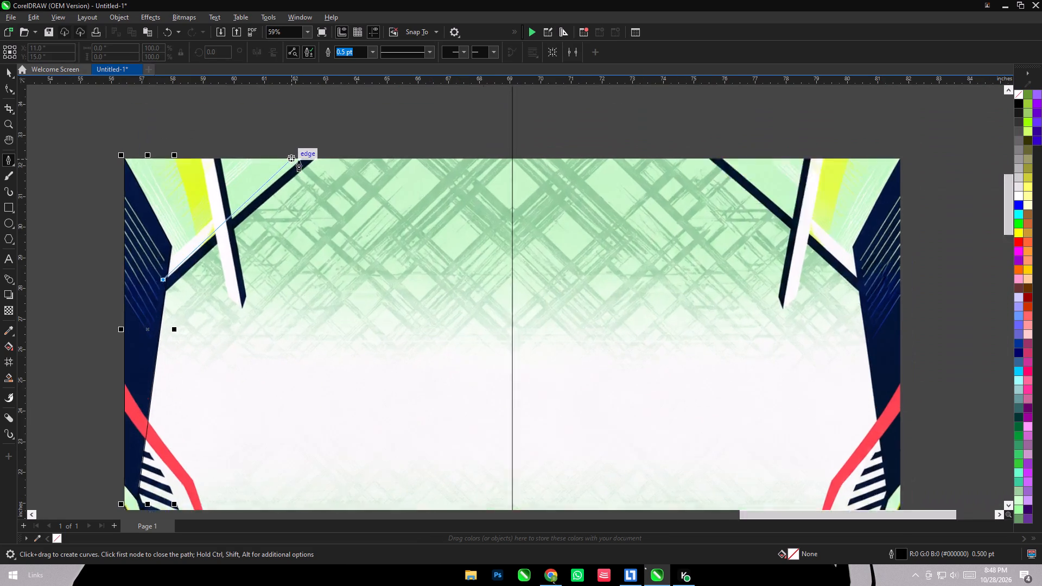
scroll(298, 161, up, 4)
click(304, 156)
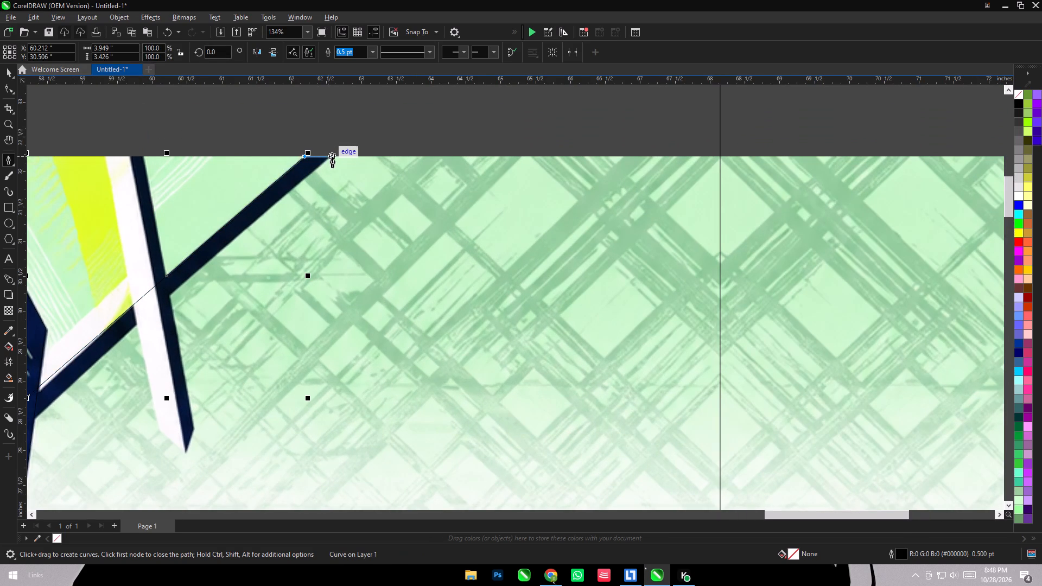
click(332, 157)
scroll(332, 157, down, 5)
scroll(175, 320, up, 6)
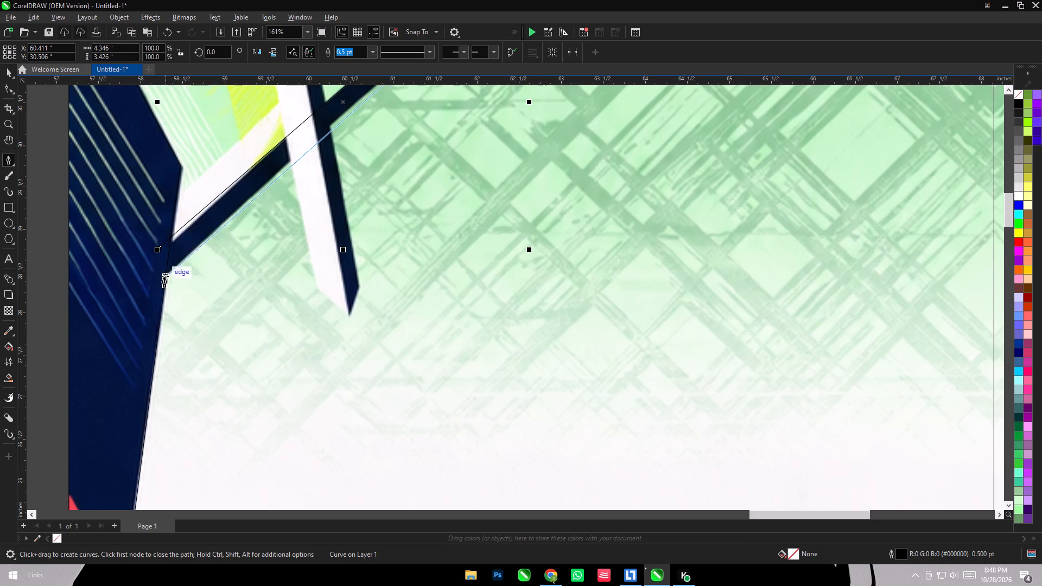
click(162, 277)
click(161, 247)
Examine the design's upper-left artwork and check it against the original polo shirt photo in the ChatGPT conversation in Chrome.
scroll(225, 317, down, 5)
scroll(275, 185, up, 2)
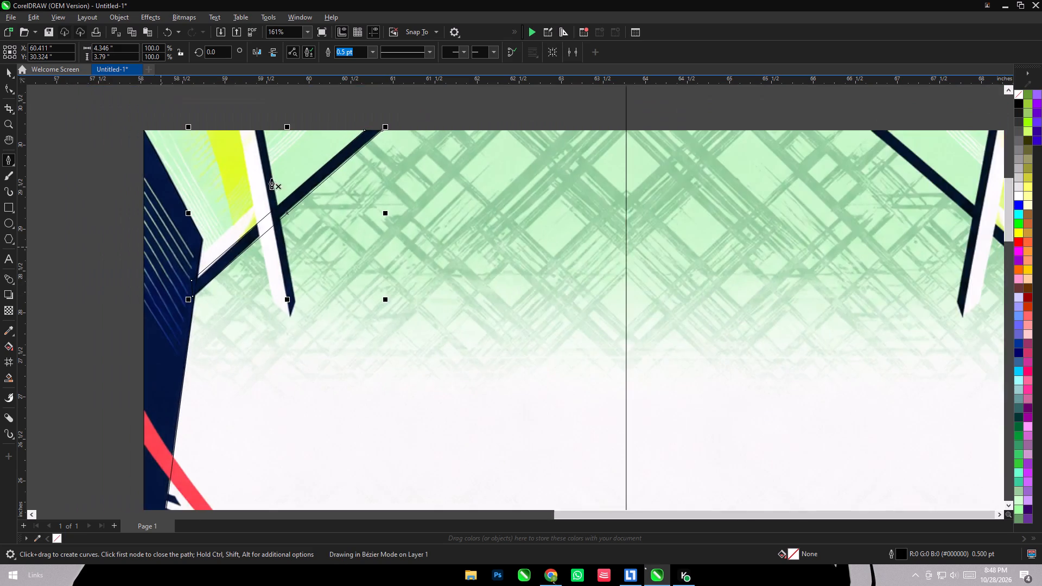
scroll(271, 179, up, 2)
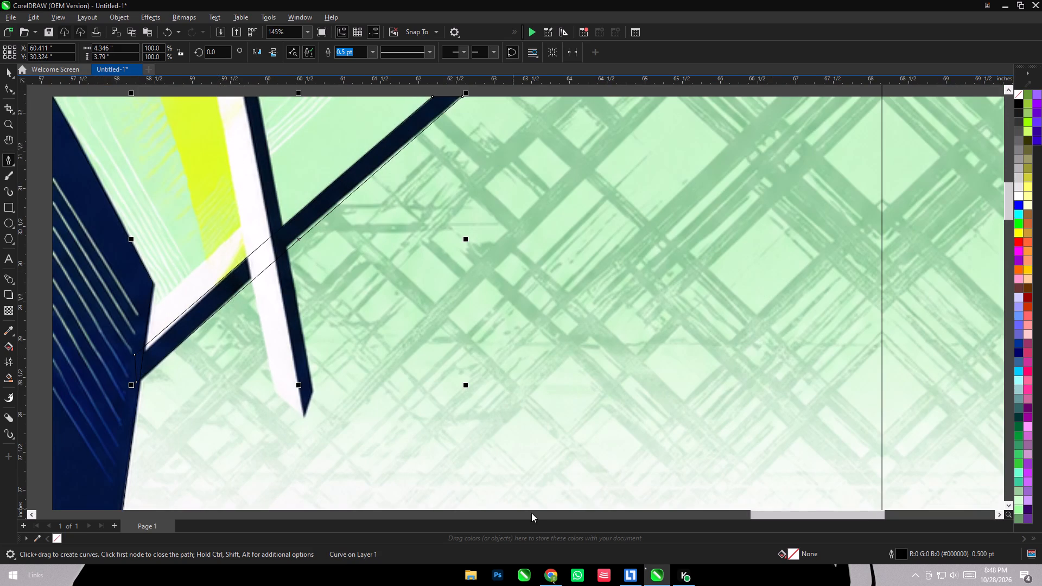
click(543, 580)
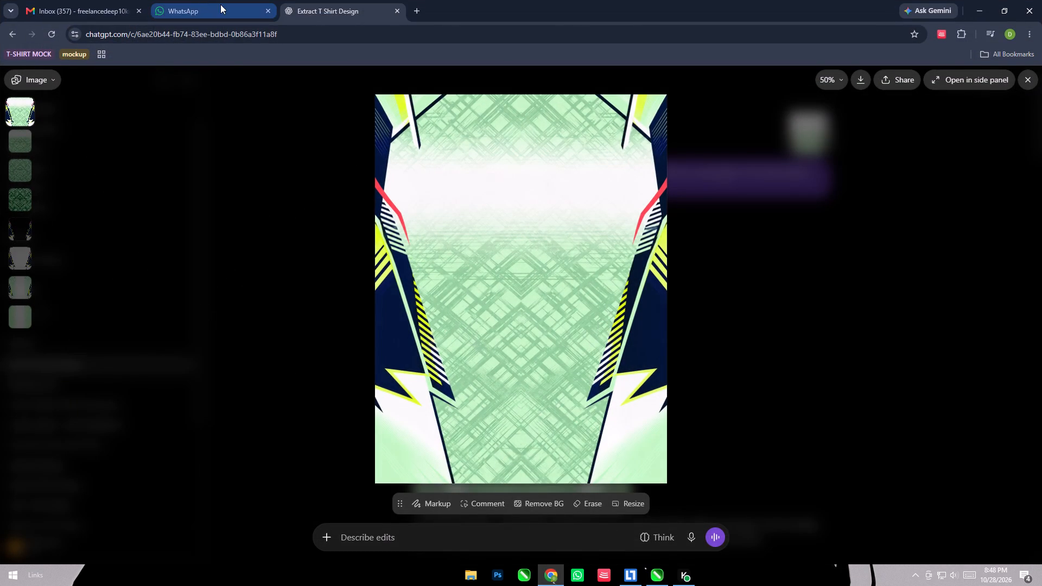
click(717, 320)
scroll(786, 235, up, 2)
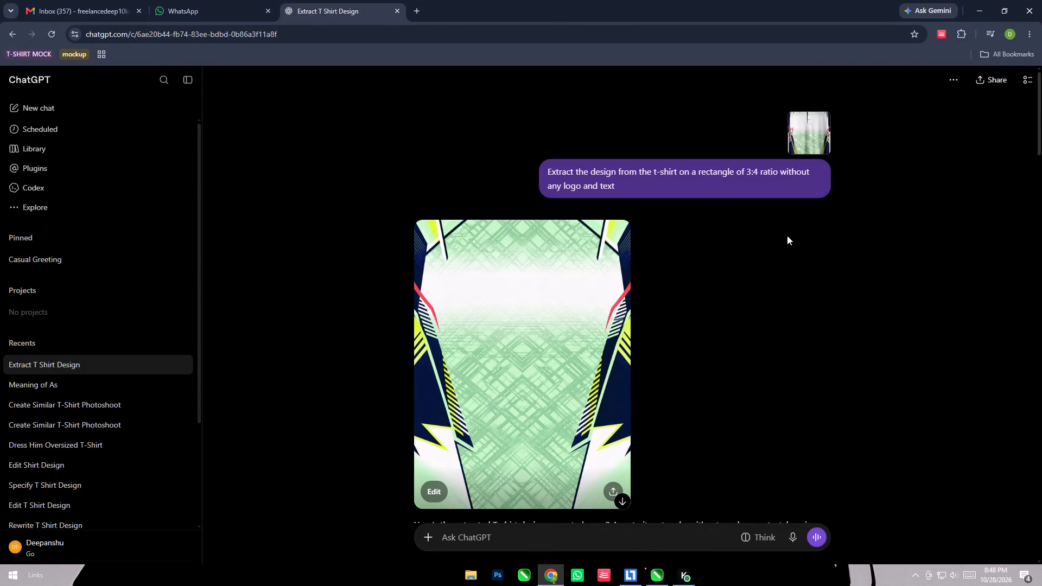
scroll(787, 235, up, 4)
click(819, 145)
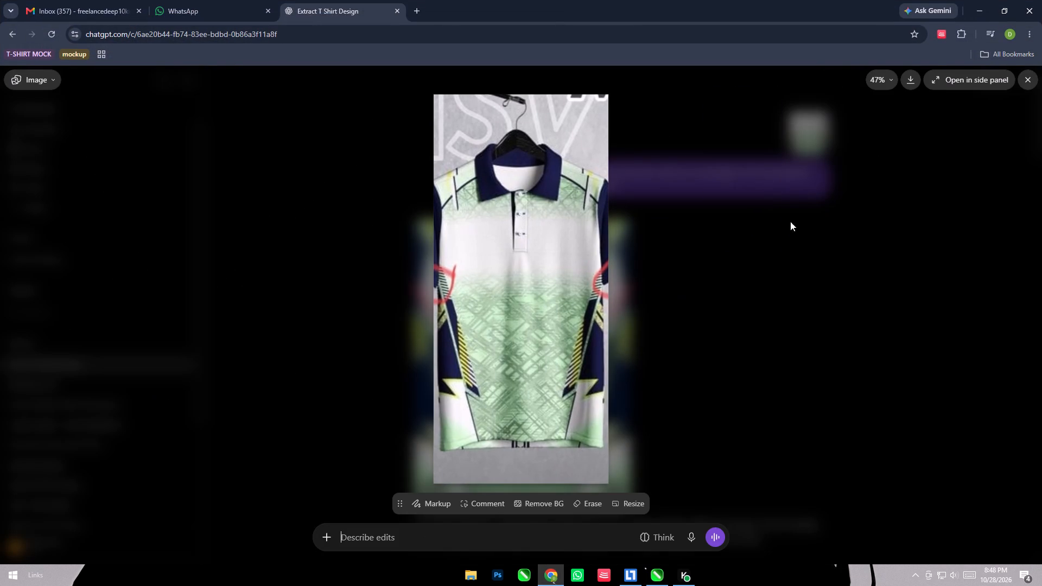
click(979, 2)
In CorelDRAW, trace the slanted white bar near the design's upper-left corner as a closed outline about 1.1 × 4.2 inches.
scroll(370, 307, down, 5)
scroll(301, 218, up, 5)
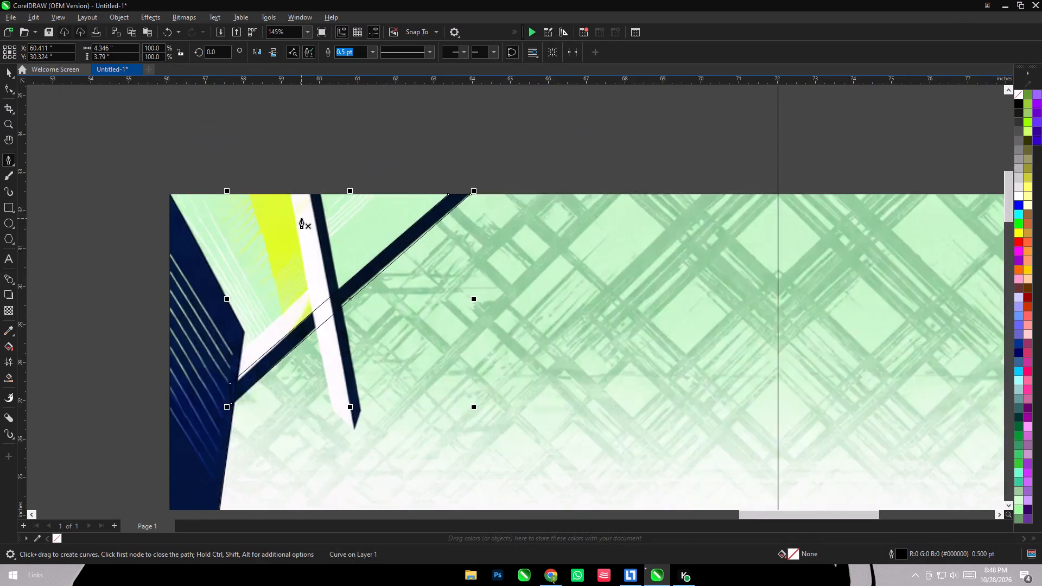
click(288, 186)
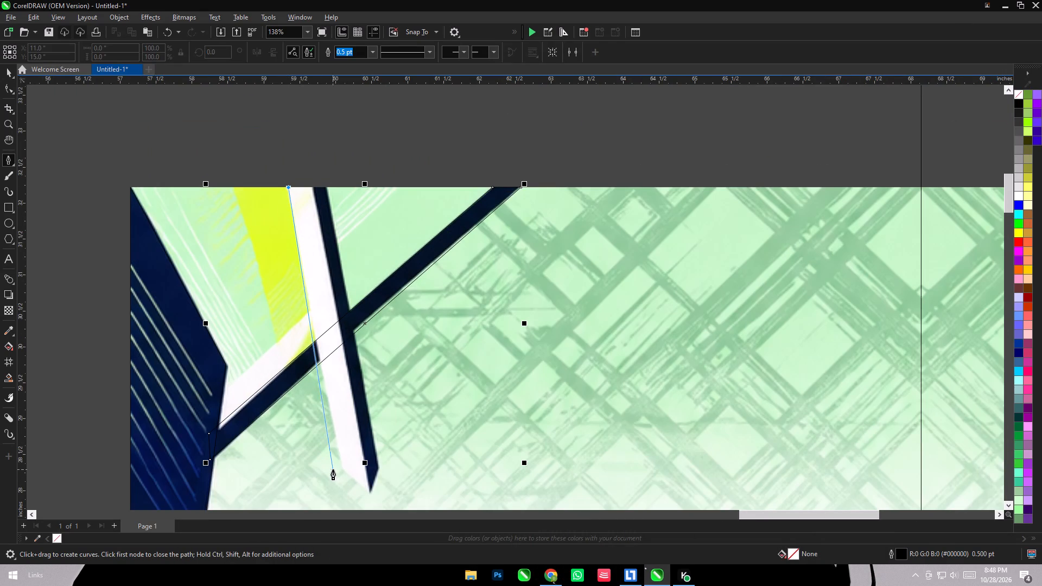
click(342, 470)
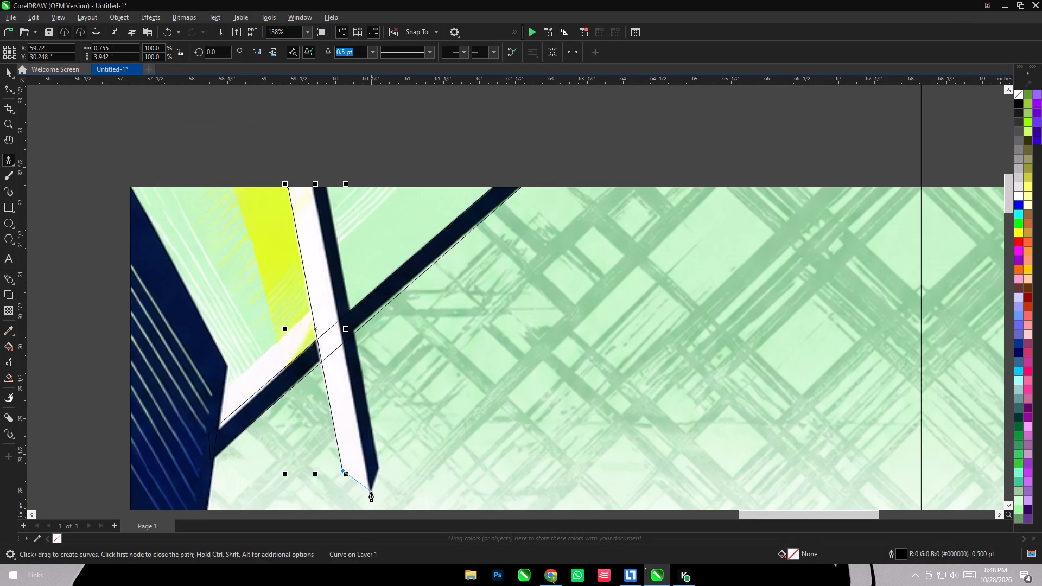
click(370, 492)
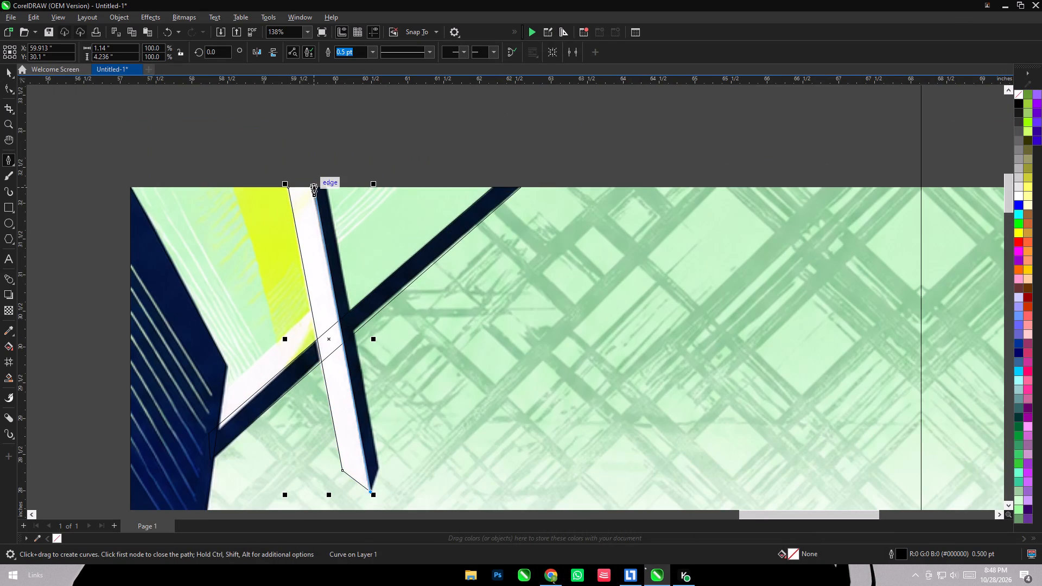
click(314, 186)
click(287, 187)
Trace the narrow navy bar along the right side of the slanted white bar as a closed outline about 0.9 × 4.2 inches.
scroll(324, 194, up, 2)
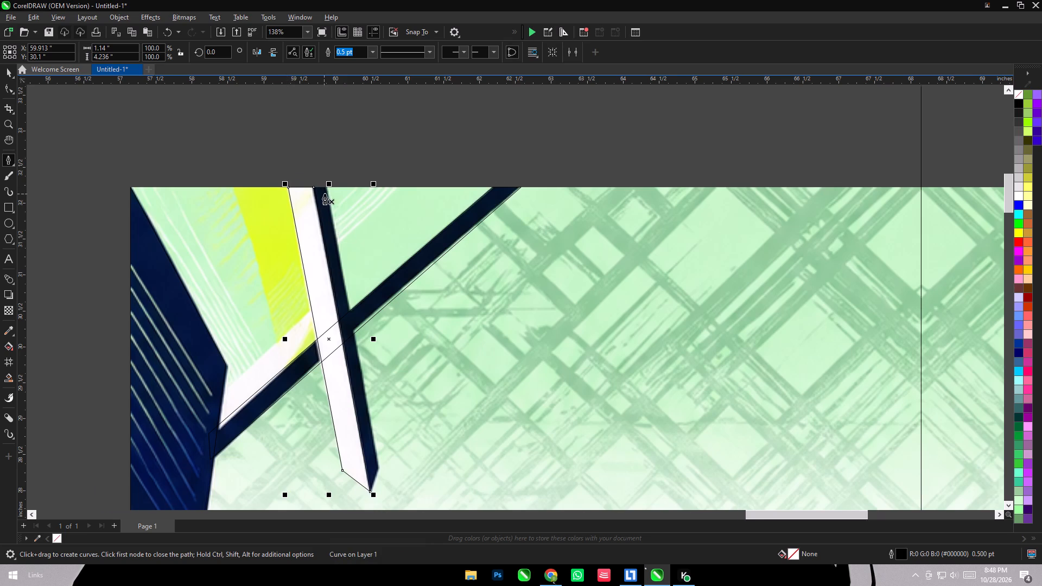
scroll(325, 194, up, 2)
click(327, 184)
scroll(327, 184, down, 5)
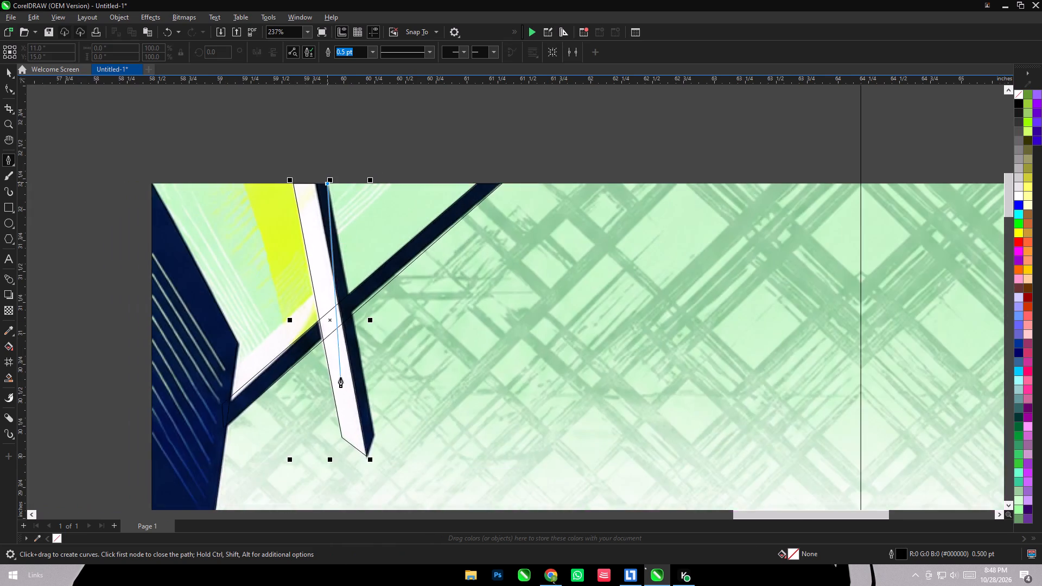
scroll(340, 377, up, 5)
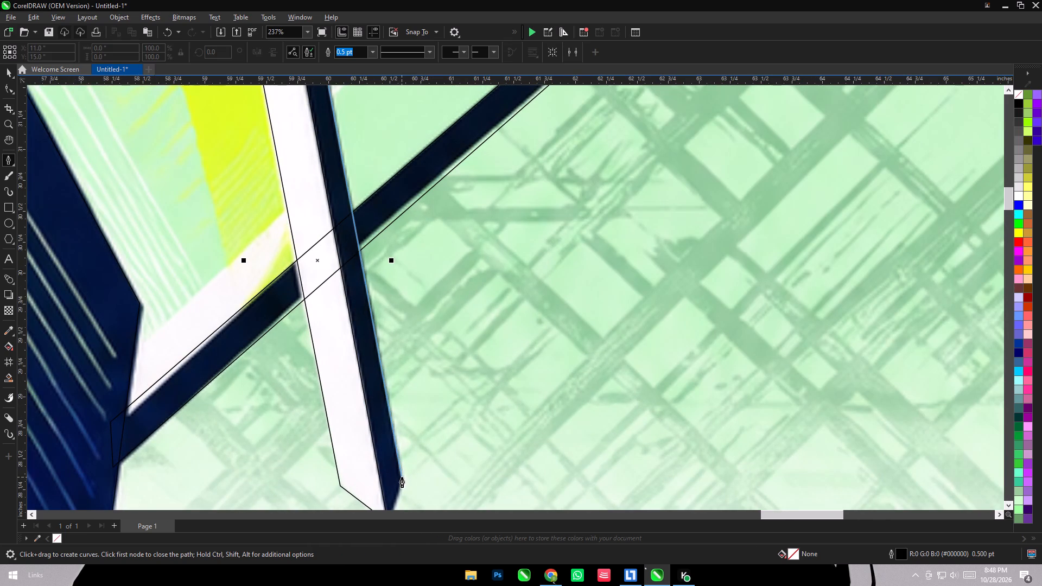
click(402, 477)
scroll(389, 406, down, 3)
scroll(395, 489, up, 4)
click(385, 477)
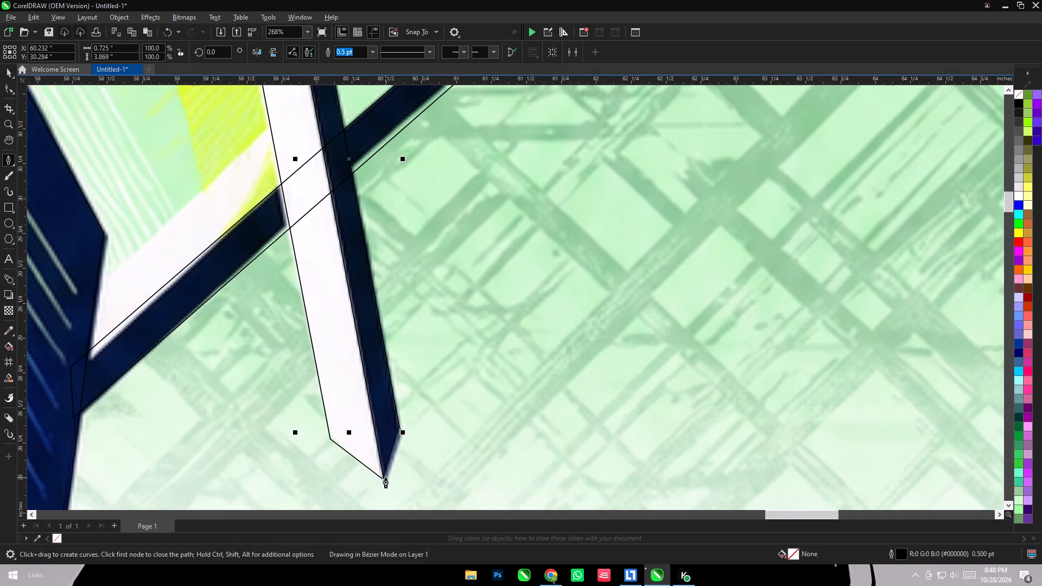
scroll(385, 477, down, 5)
scroll(337, 154, up, 3)
click(321, 162)
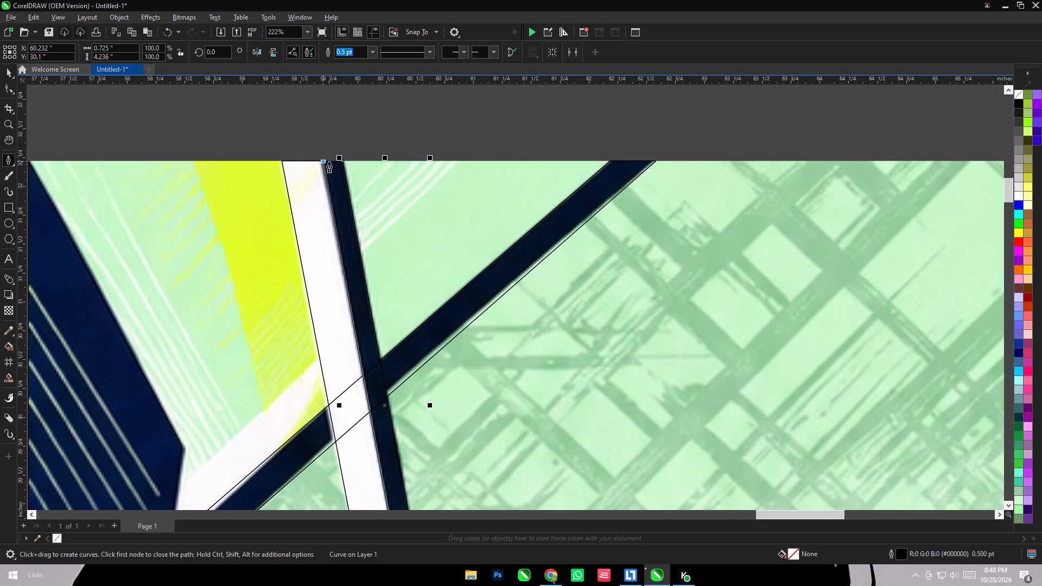
click(344, 161)
Trace the bent, tapering red stripe on the design's left side as a closed straight-segment outline about 2.6 × 5.2 inches.
scroll(397, 137, down, 11)
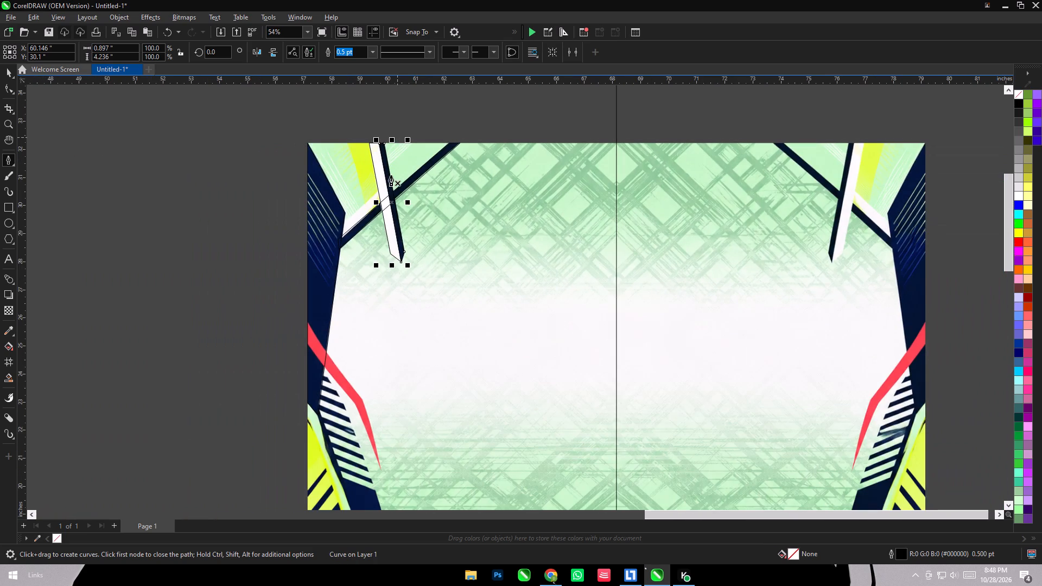
scroll(370, 214, down, 3)
scroll(353, 305, up, 5)
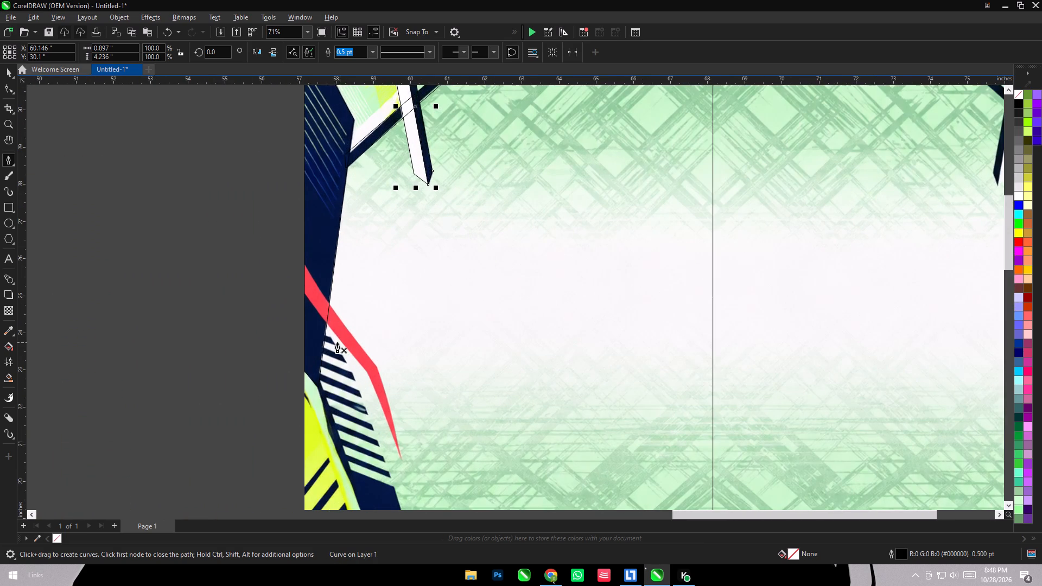
scroll(307, 281, up, 4)
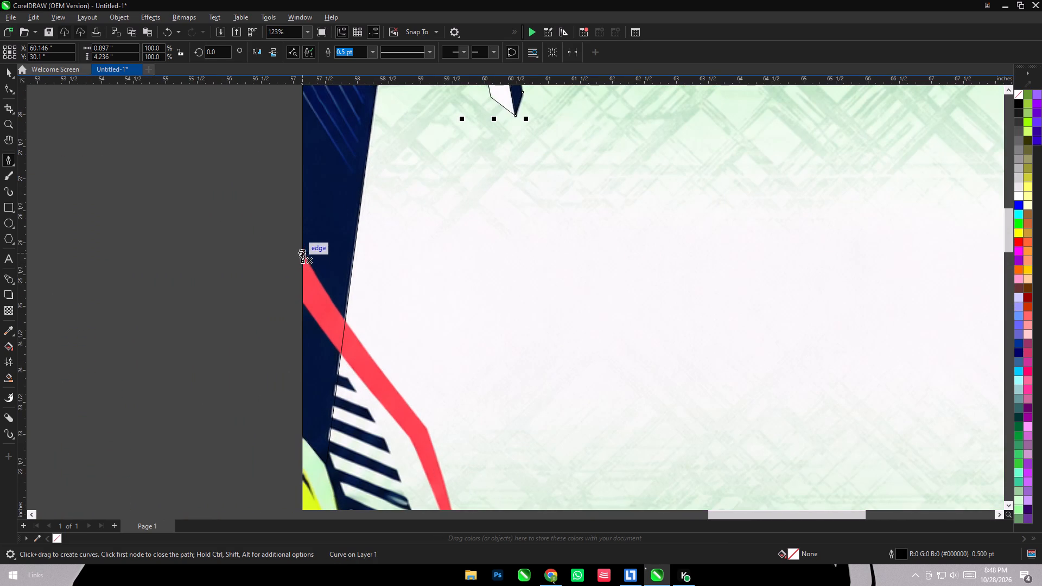
click(302, 252)
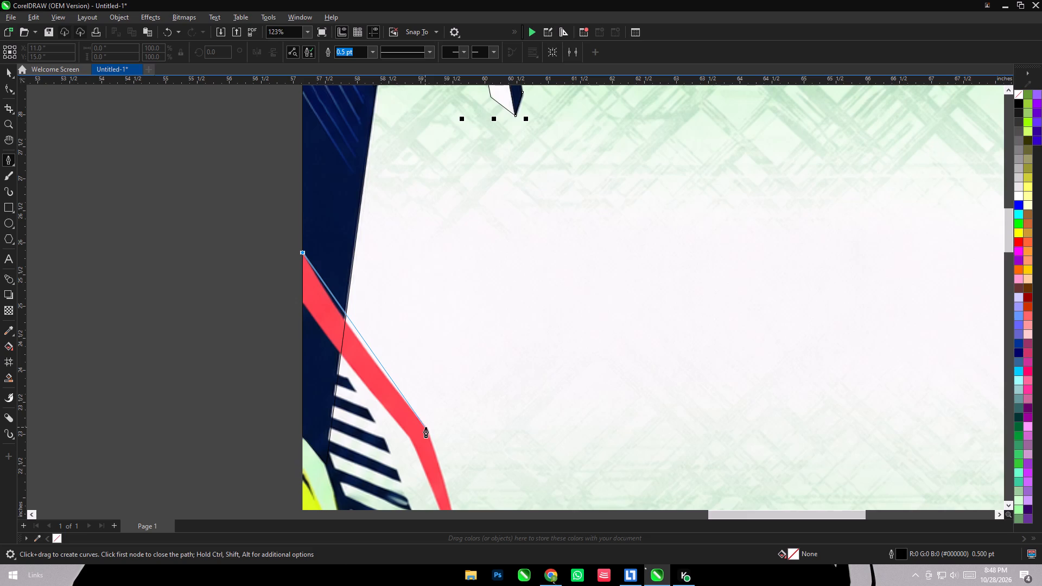
click(425, 427)
scroll(422, 347, down, 6)
scroll(430, 424, up, 5)
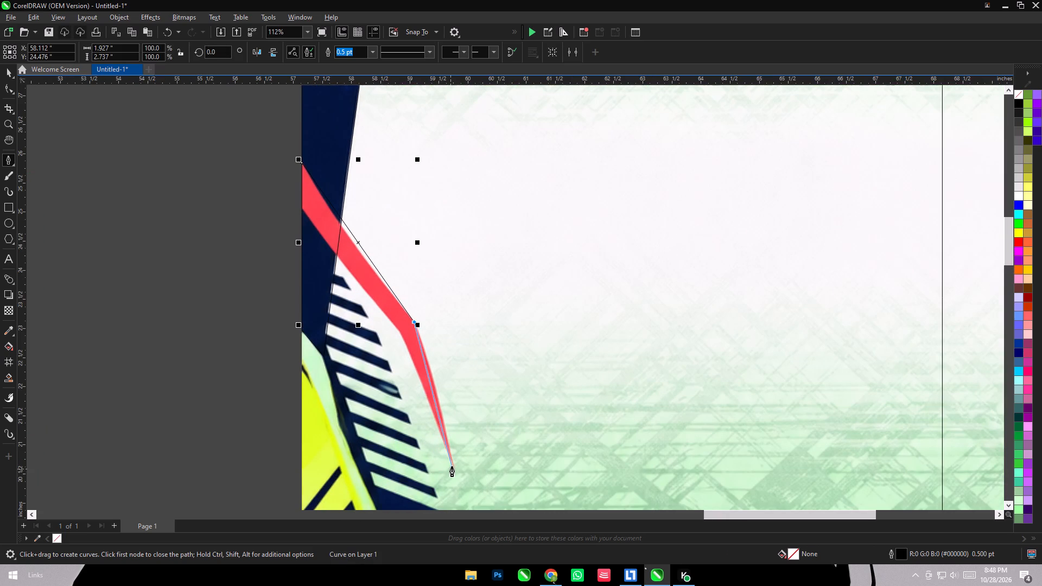
click(452, 466)
click(402, 330)
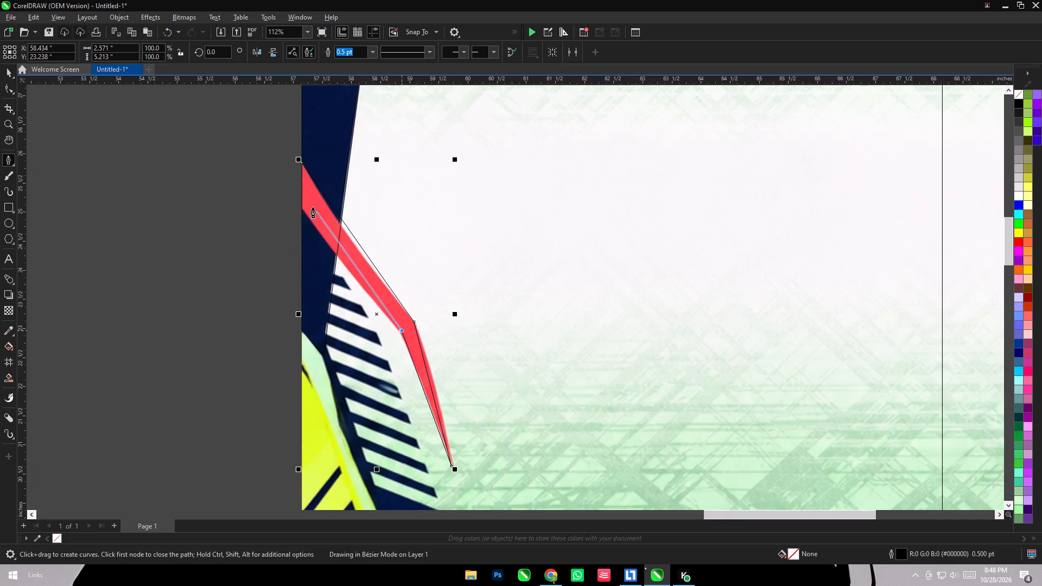
click(302, 206)
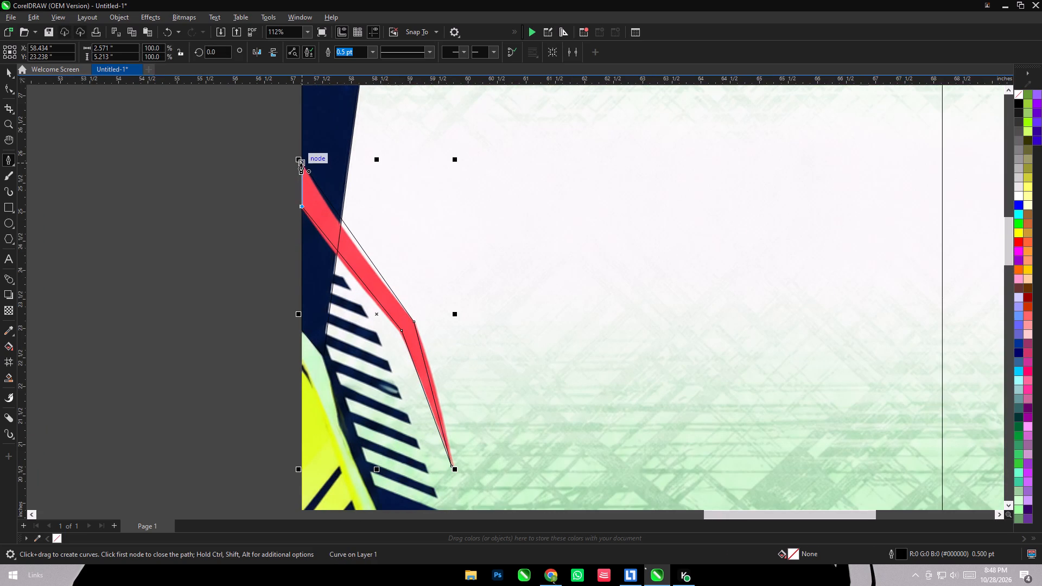
click(301, 163)
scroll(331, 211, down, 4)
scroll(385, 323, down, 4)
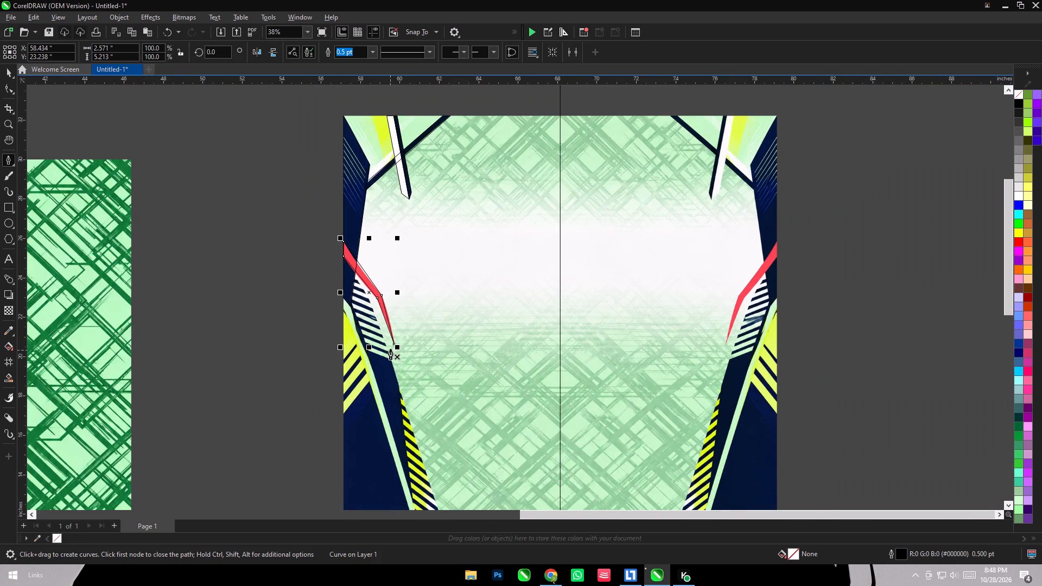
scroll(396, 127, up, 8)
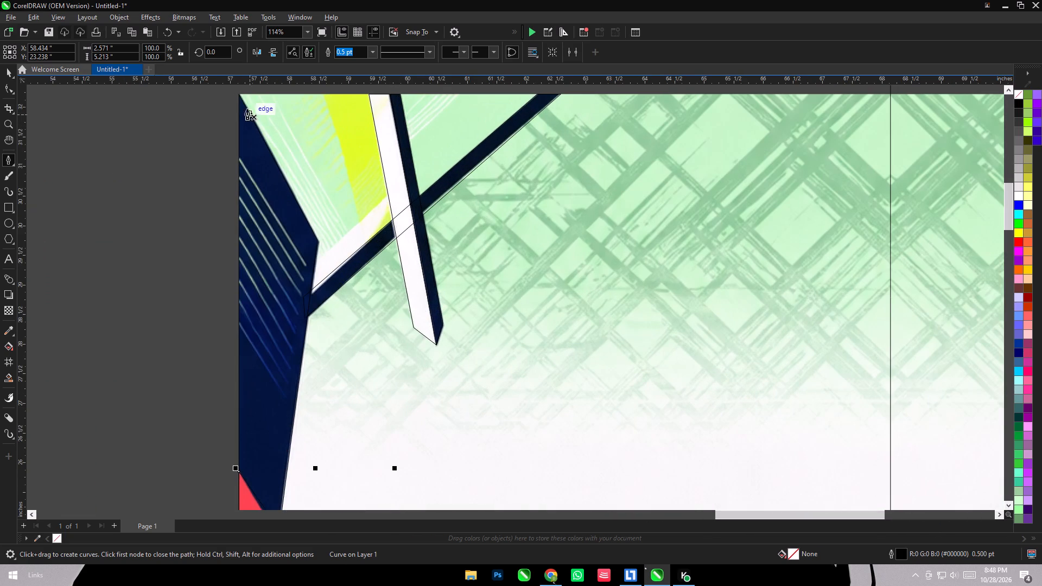
Trace the pale green triangular area in the design's upper-left corner as a closed outline about 5.3 × 3.5 inches.
click(238, 103)
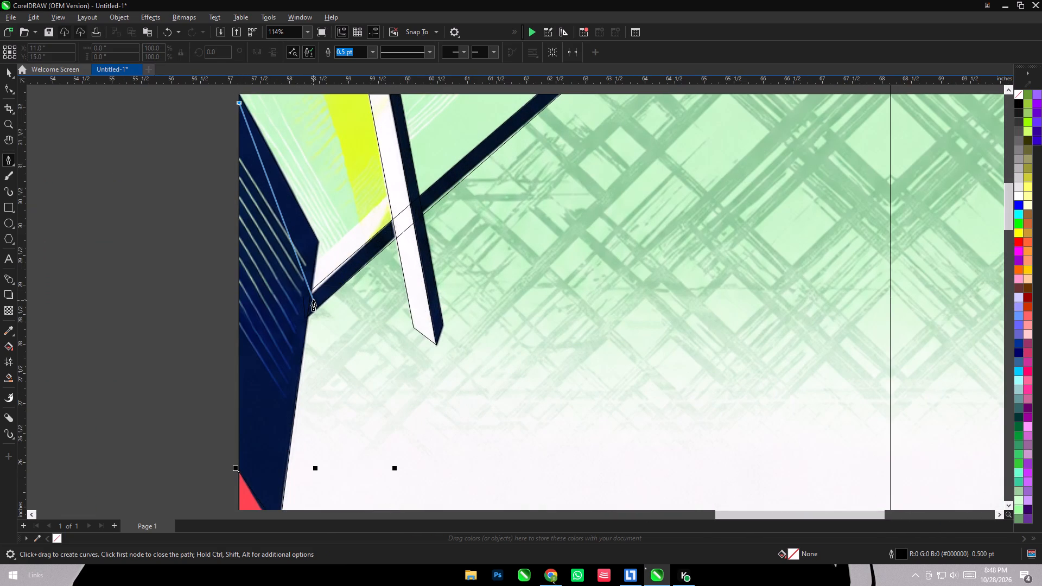
click(312, 300)
scroll(311, 298, down, 4)
scroll(455, 180, up, 4)
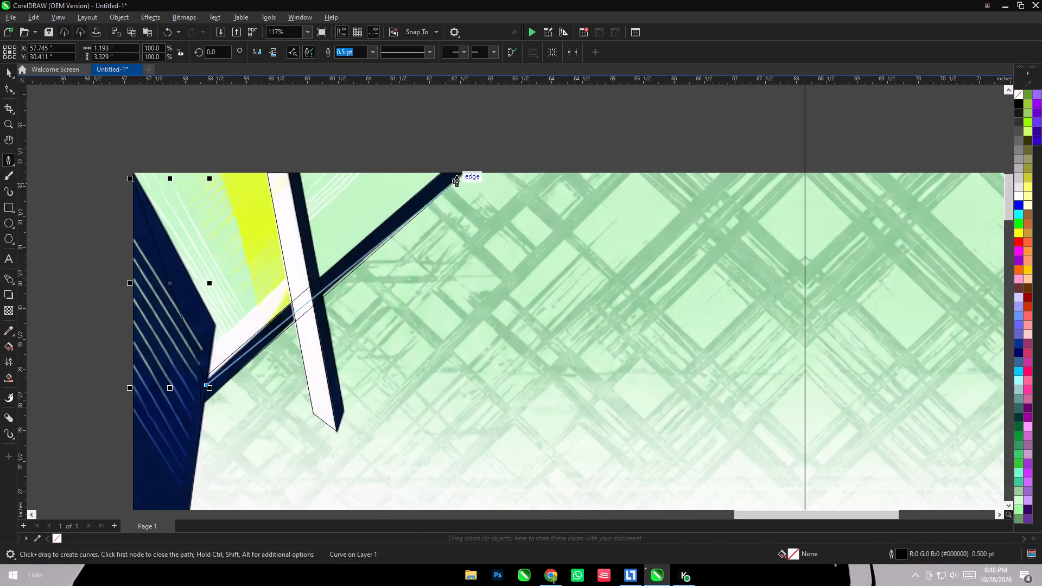
click(457, 171)
click(131, 172)
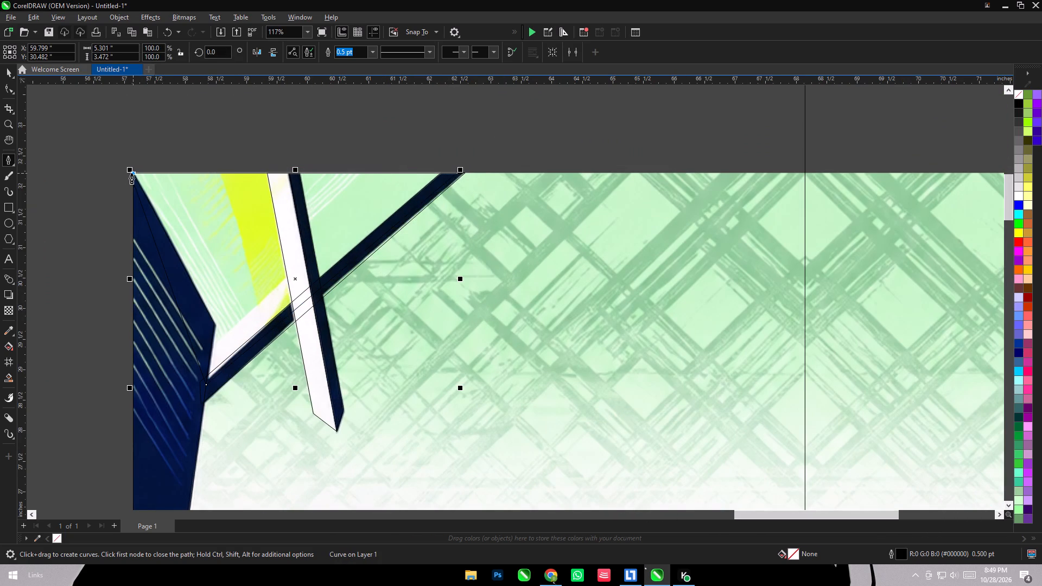
click(134, 181)
Copy the polo shirt photo from the ChatGPT conversation in Chrome and paste it in CorelDRAW, beside the design on its right.
scroll(231, 233, down, 7)
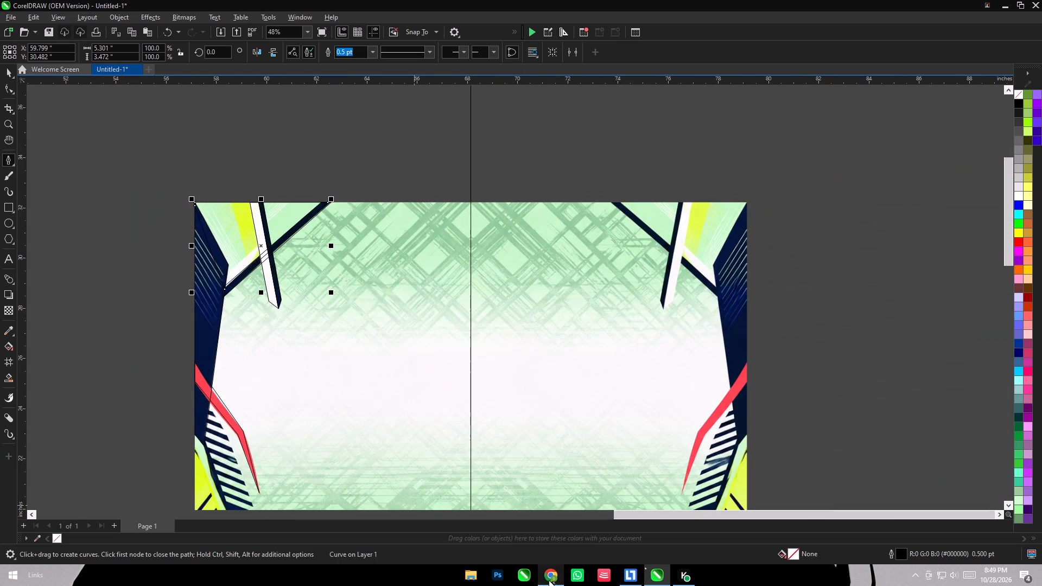
click(549, 580)
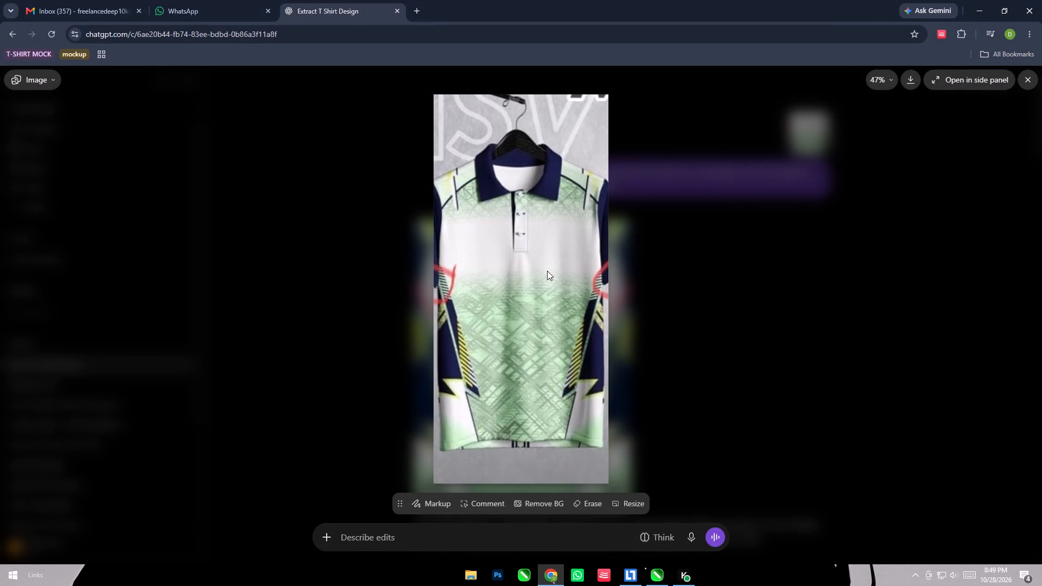
right_click(568, 235)
click(591, 284)
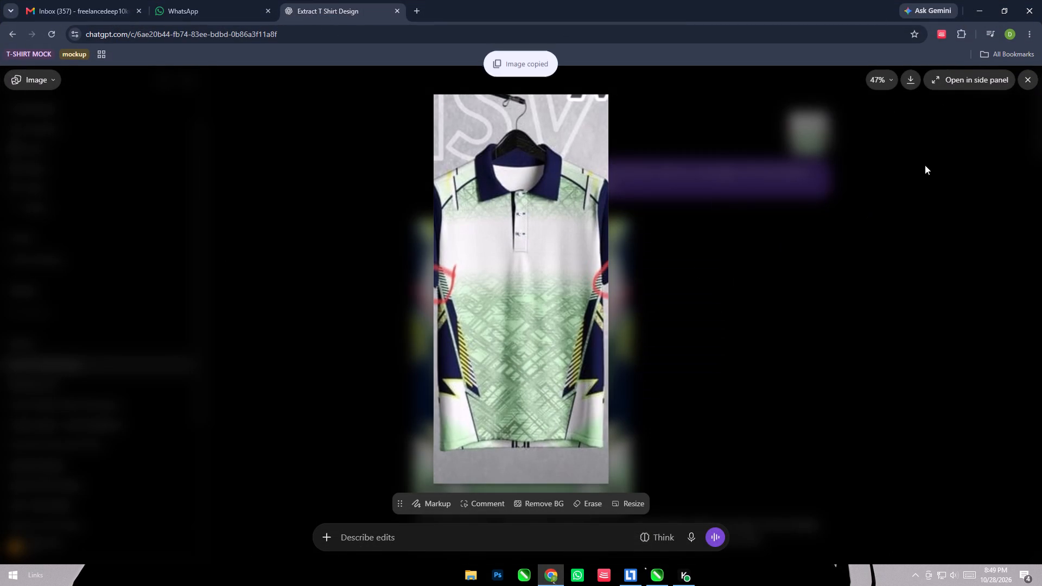
click(972, 3)
scroll(293, 181, down, 6)
scroll(634, 202, up, 2)
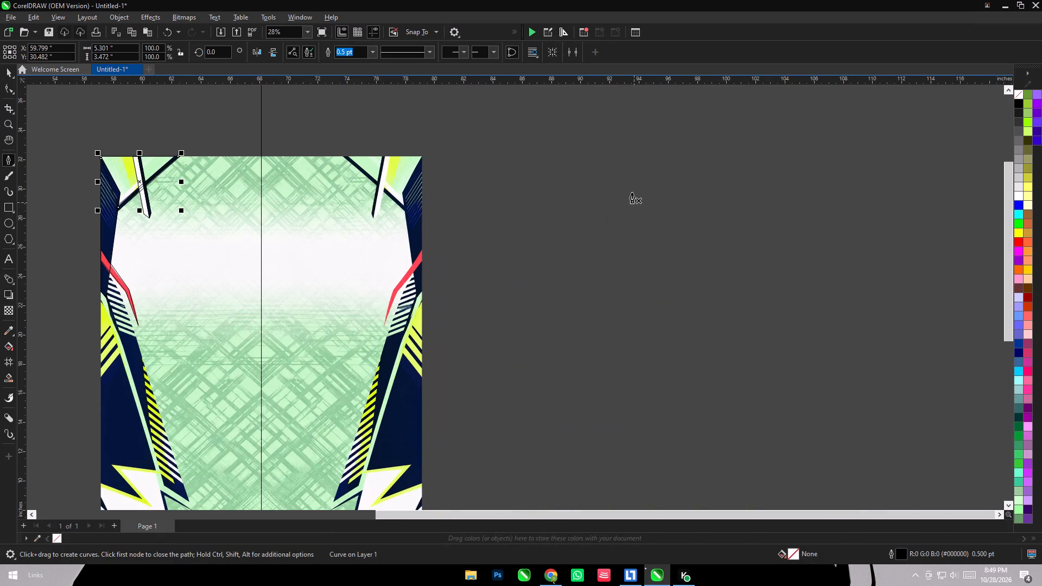
click(7, 68)
right_click(660, 180)
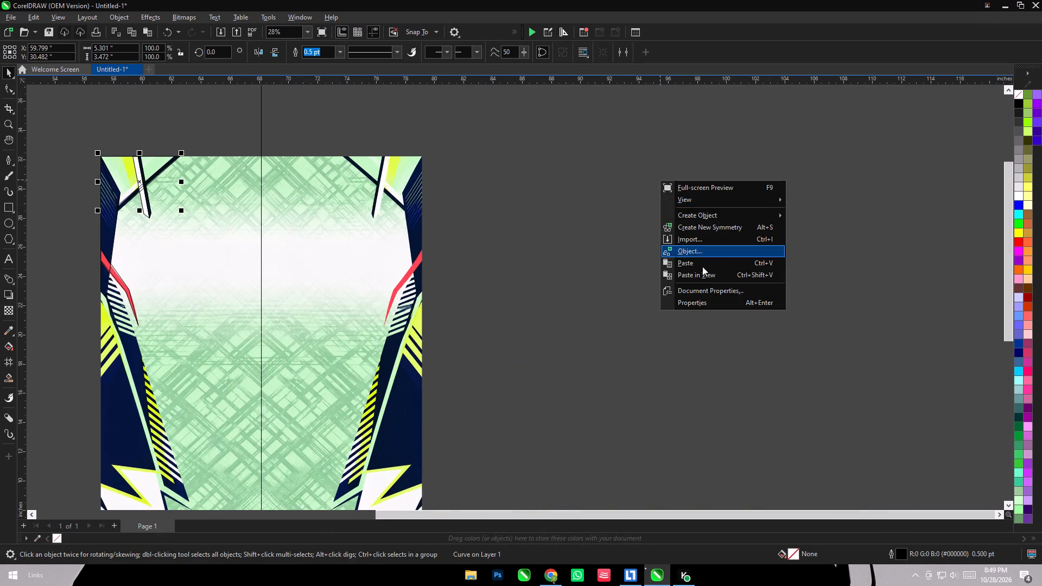
click(711, 277)
drag(518, 295, 758, 346)
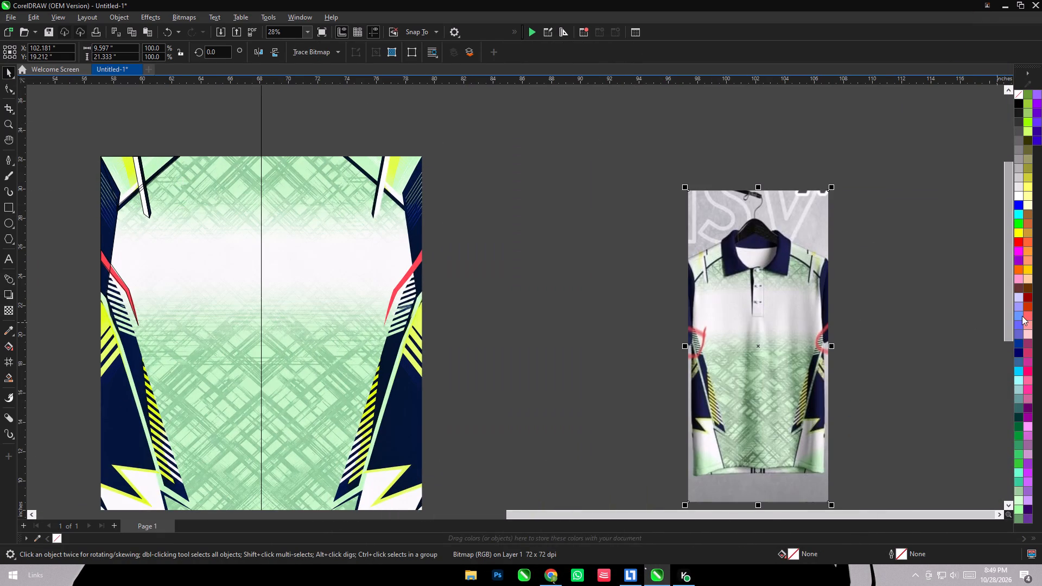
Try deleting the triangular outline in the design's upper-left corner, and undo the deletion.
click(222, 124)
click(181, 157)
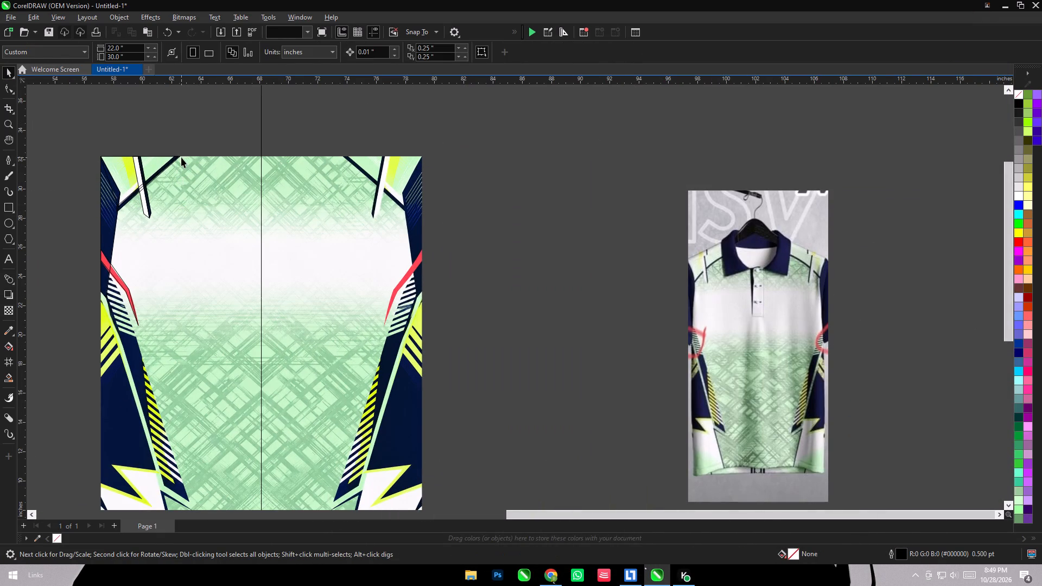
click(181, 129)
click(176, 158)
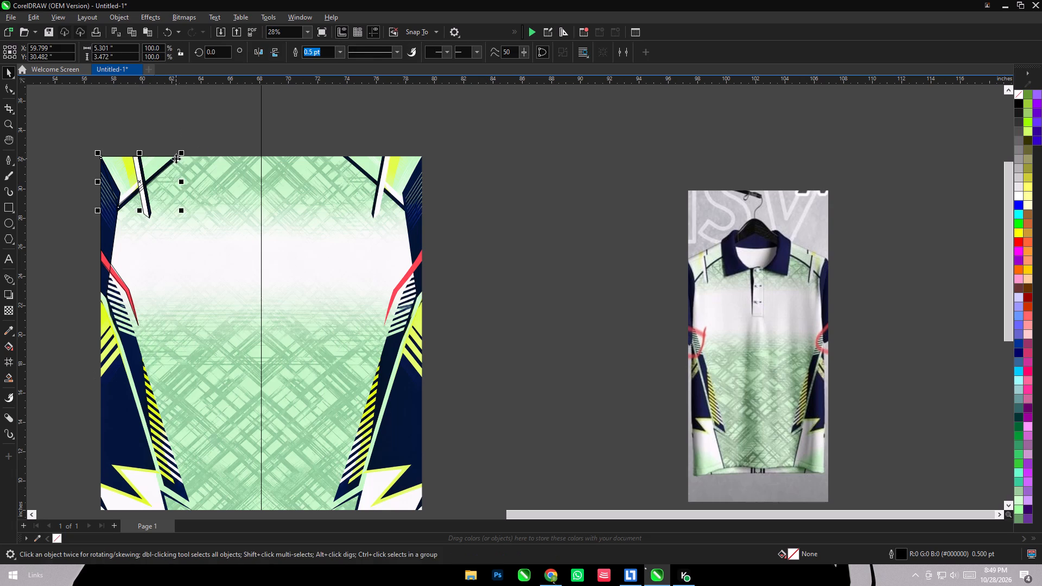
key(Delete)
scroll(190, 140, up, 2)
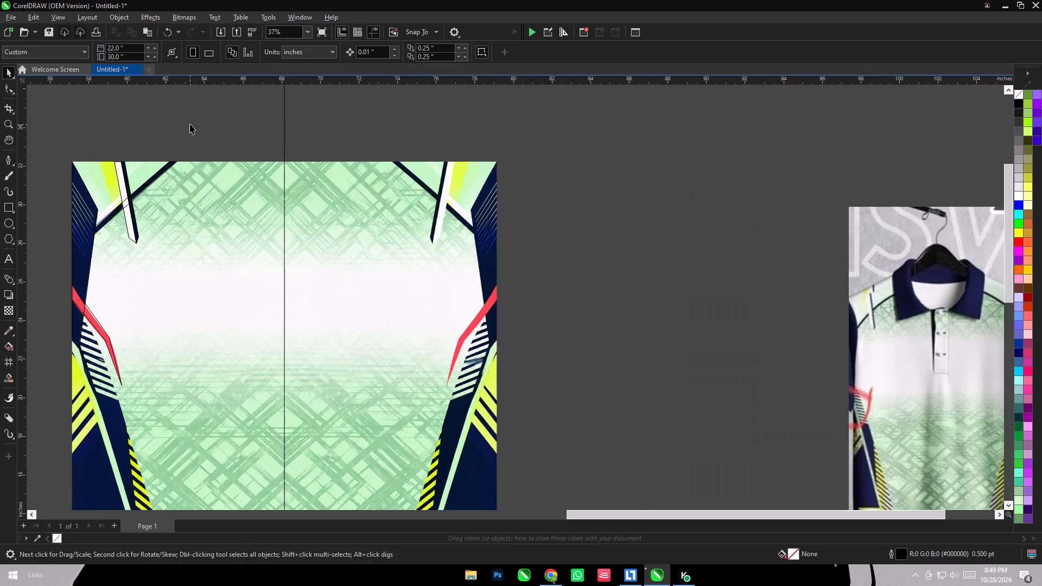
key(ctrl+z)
Delete the traced outline along the diagonal navy bar near the design's upper-left corner.
click(191, 128)
scroll(113, 220, up, 6)
click(103, 219)
key(Delete)
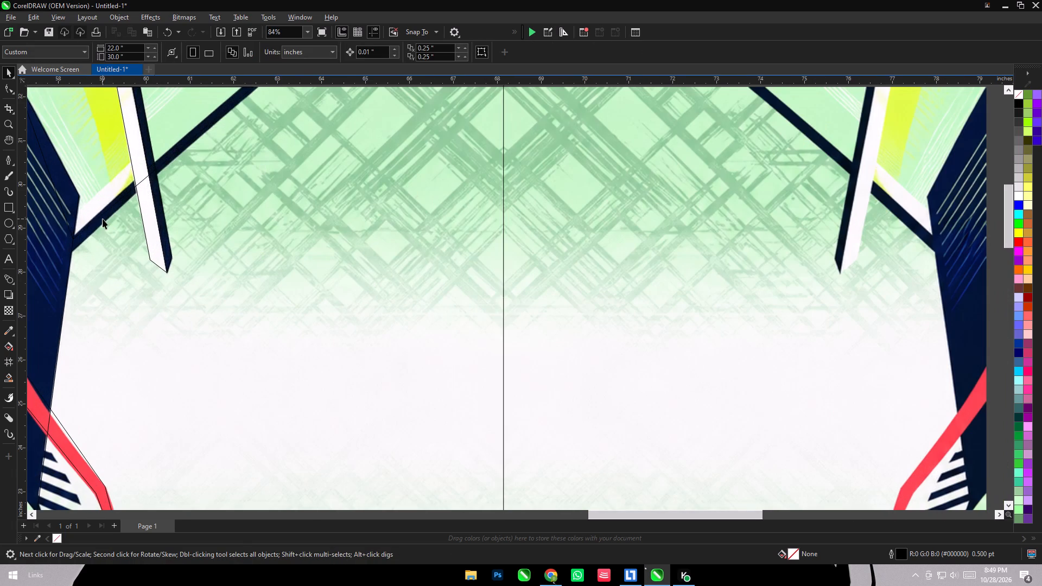
Sample the navy from the design's lower-left side panel into the document palette.
scroll(103, 219, down, 11)
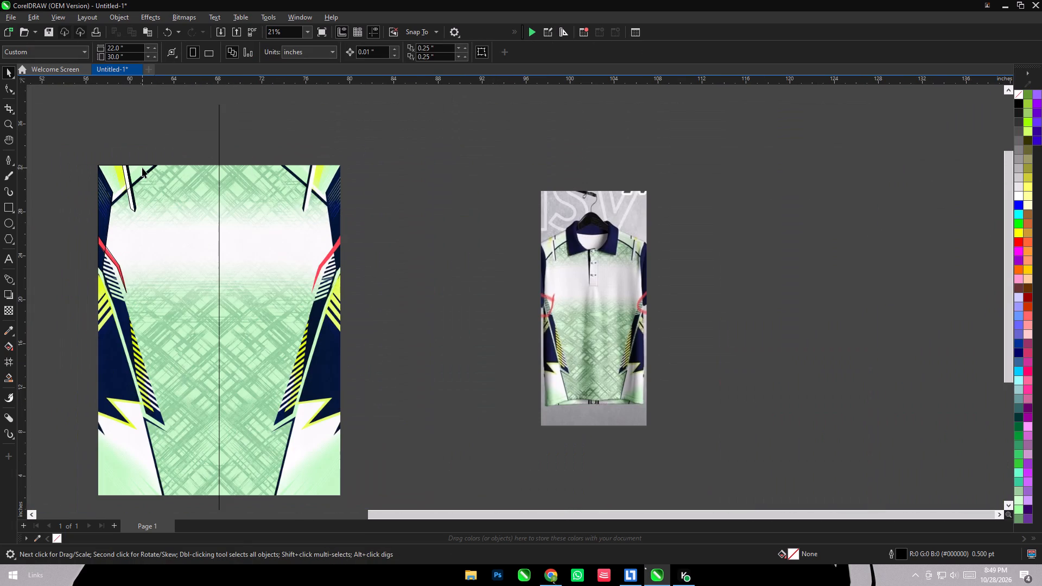
click(35, 539)
click(112, 373)
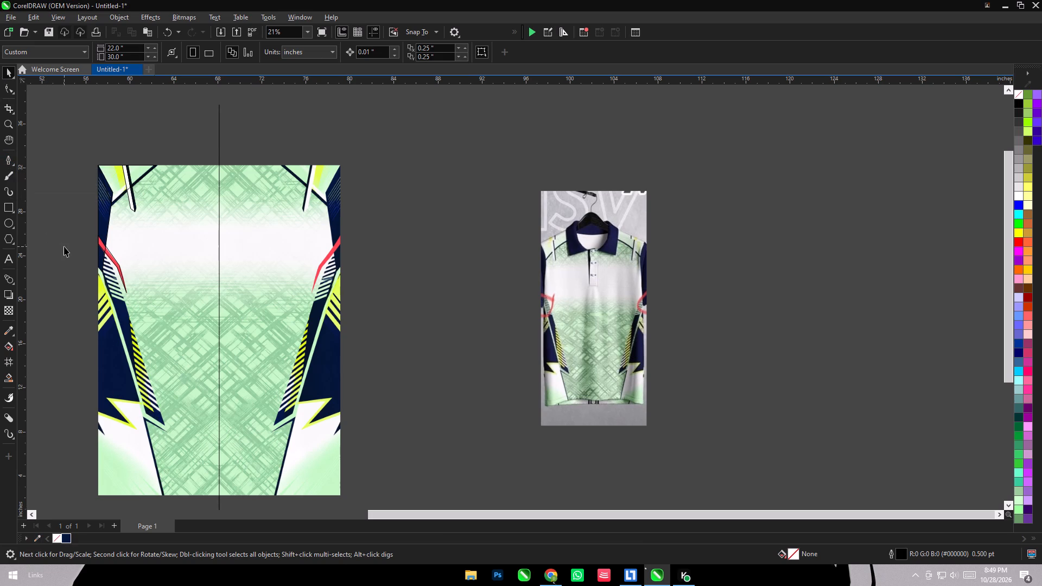
Delete the traced outline of the bent red stripe on the design's left side.
scroll(471, 297, up, 4)
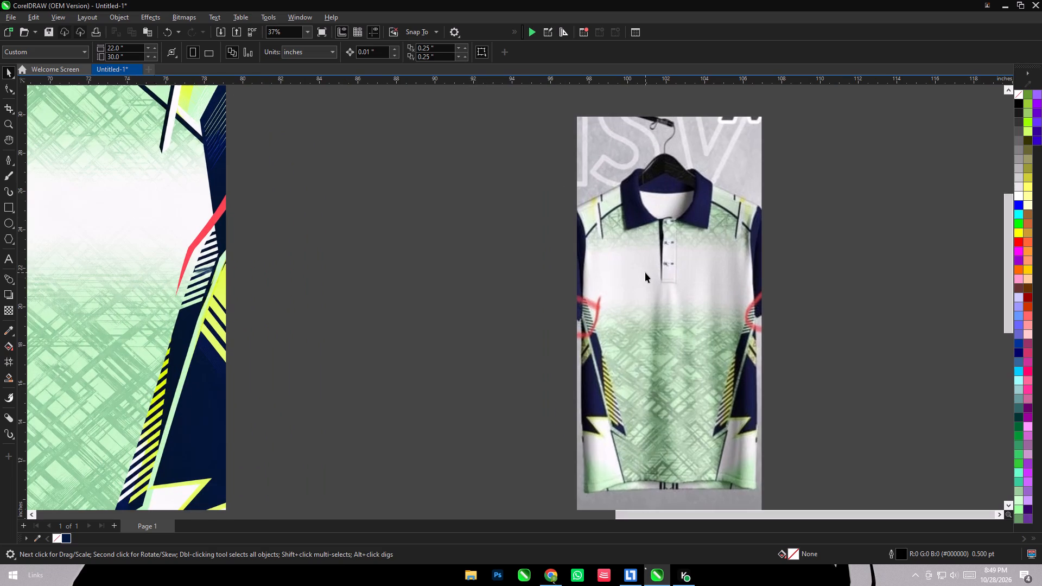
scroll(645, 272, down, 3)
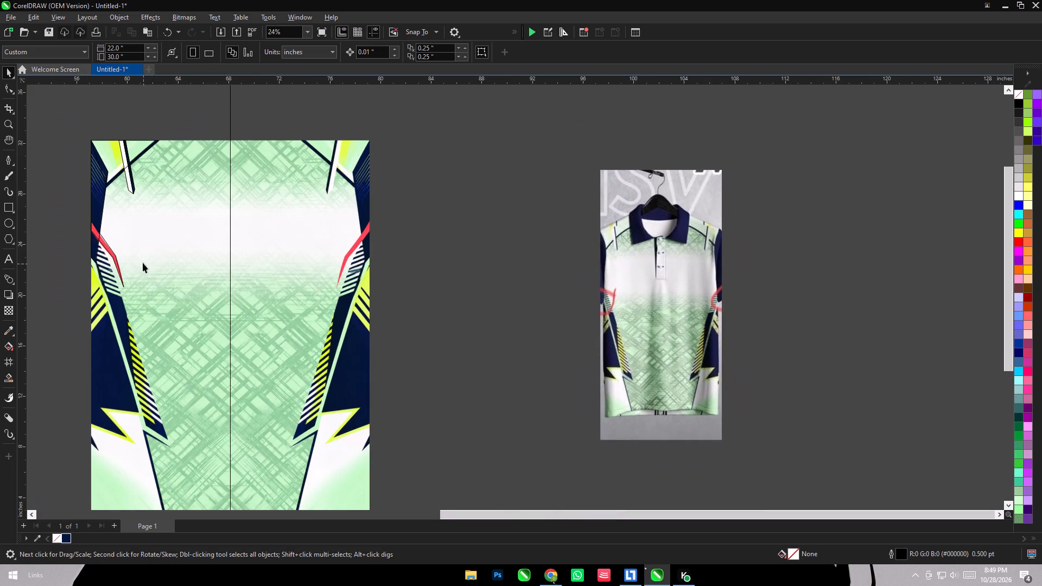
click(113, 254)
key(Delete)
Fill the tall side panel outline on the design's upper left with the sampled navy (#04173D).
scroll(178, 199, down, 3)
scroll(128, 238, up, 8)
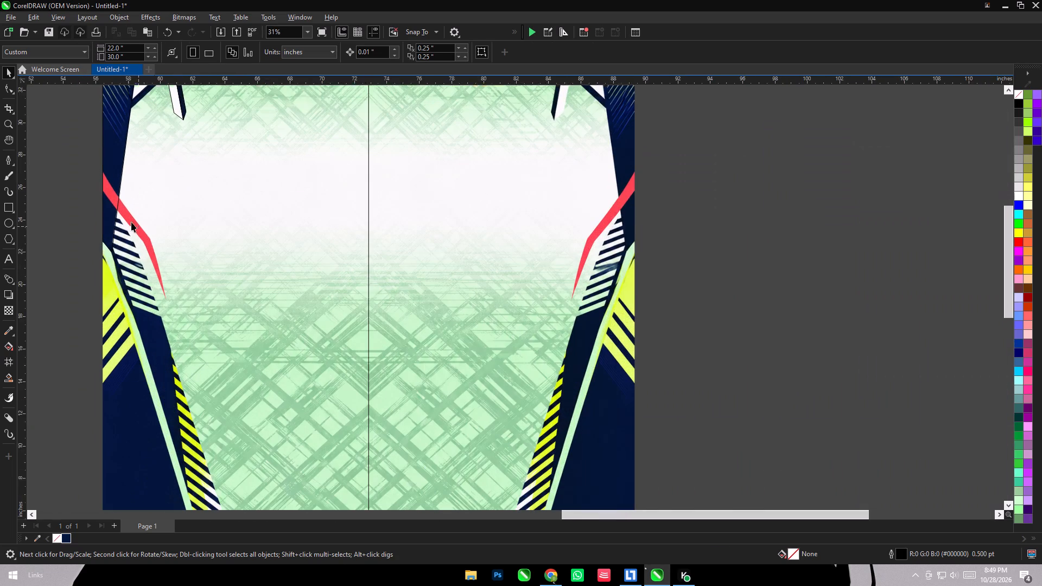
click(120, 147)
click(61, 533)
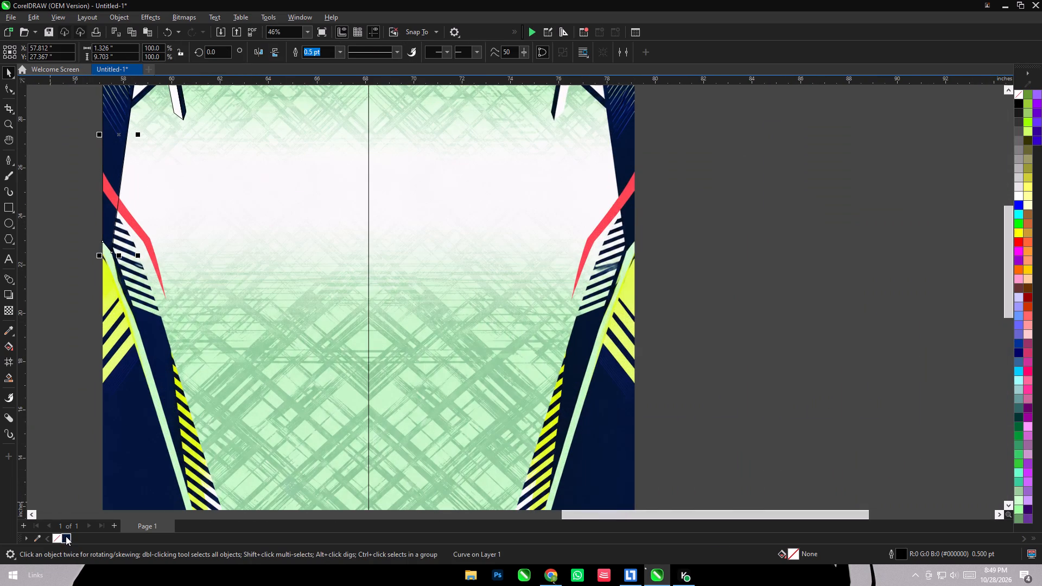
click(66, 536)
Fill the slanted bar outline near the upper-left corner with white and the narrow bar beside it with the sampled navy.
scroll(188, 425, down, 5)
scroll(164, 267, up, 5)
scroll(162, 261, down, 3)
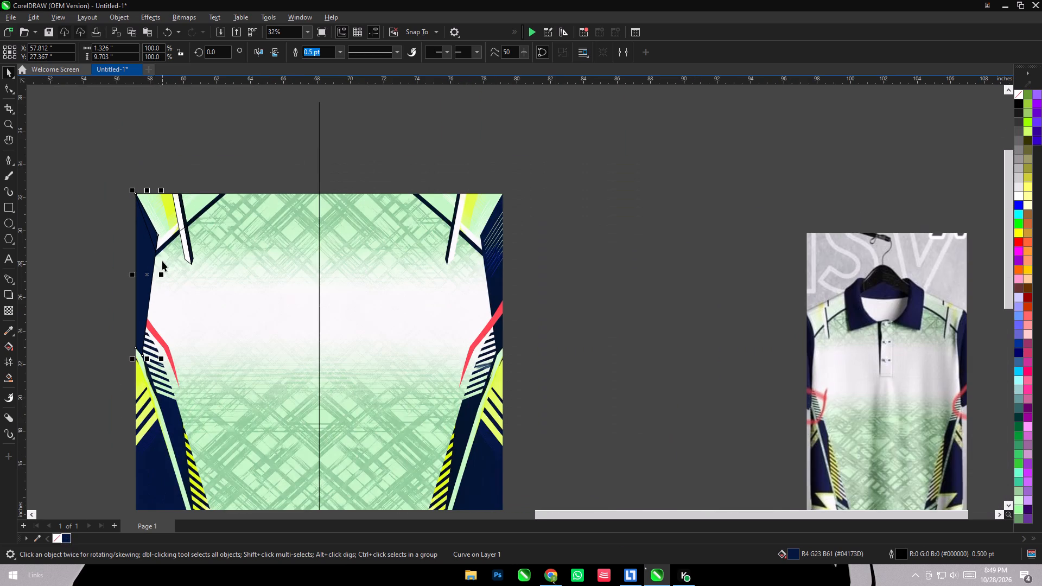
scroll(166, 234, up, 5)
click(204, 257)
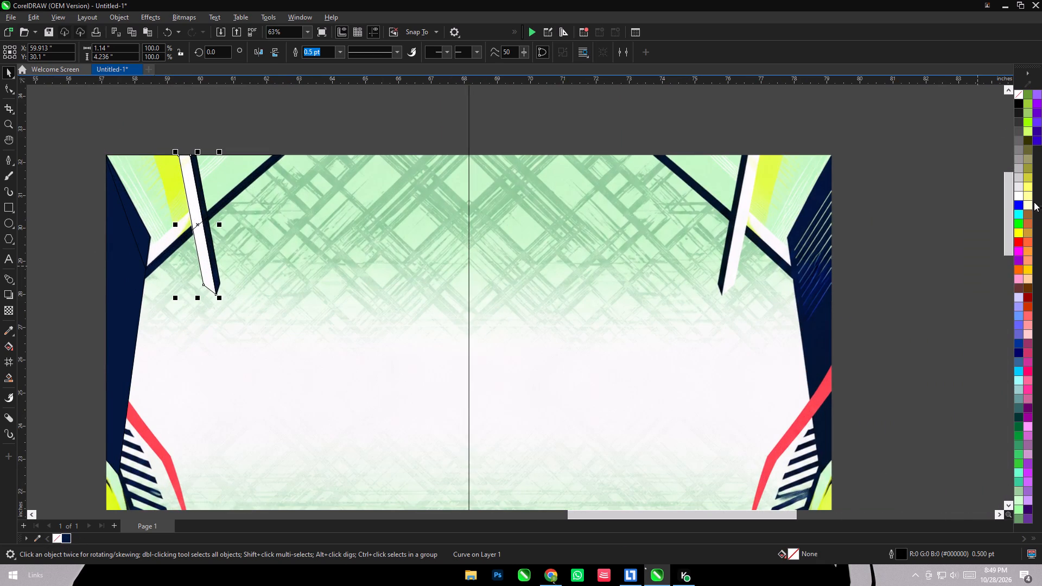
click(1016, 198)
scroll(268, 222, up, 5)
click(192, 275)
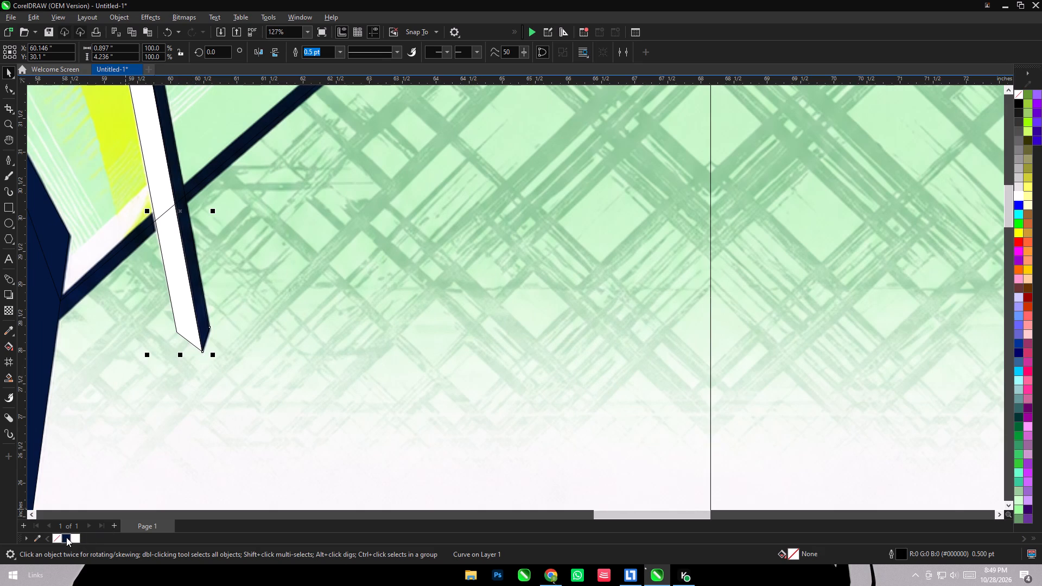
click(65, 539)
Fill the upper-left triangular outline with the light green sampled from the design's crosshatch background (#C9F9CC).
scroll(249, 373, down, 3)
click(245, 222)
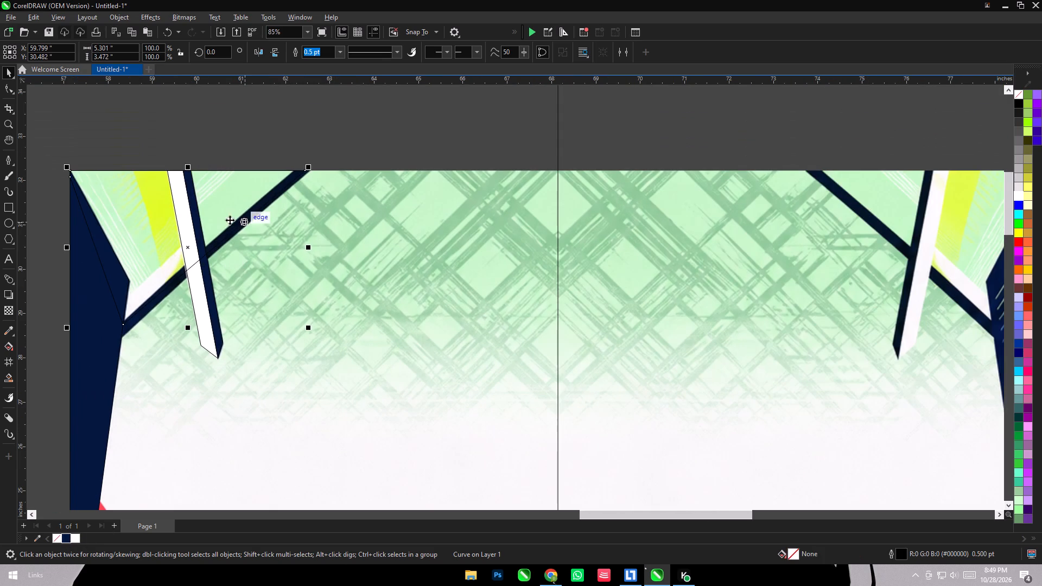
scroll(189, 221, down, 4)
click(37, 540)
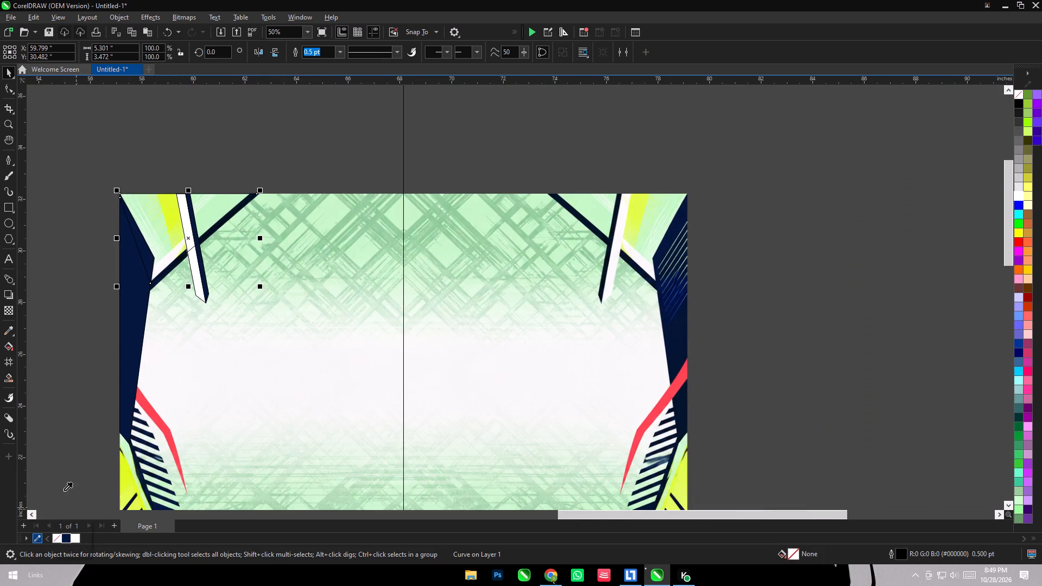
click(366, 253)
click(82, 539)
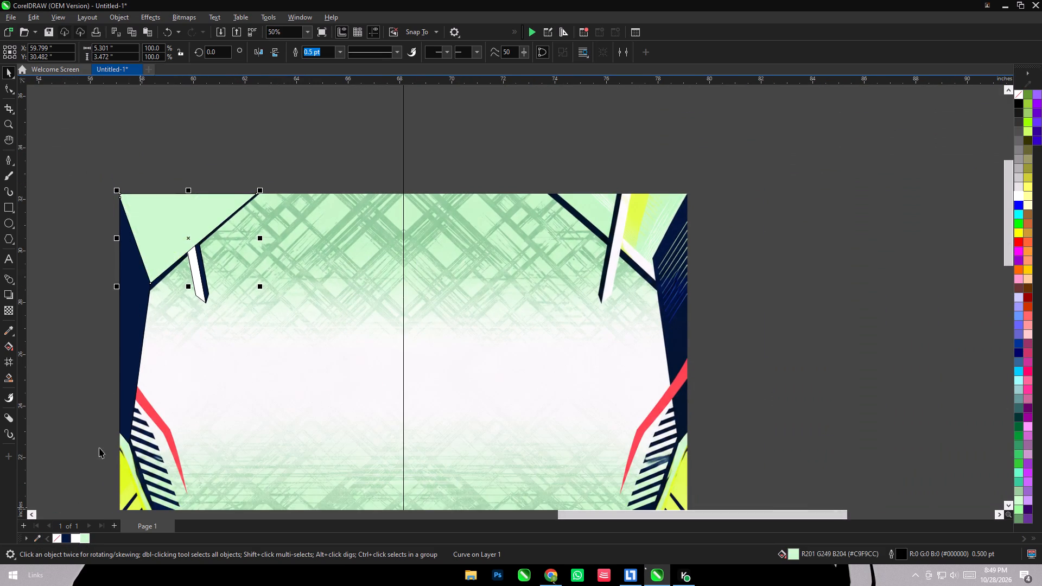
Bring the upper-left navy side panel to the front, followed by the slanted white and navy bars together.
scroll(138, 254, down, 2)
click(140, 281)
key(shift+Page_Up)
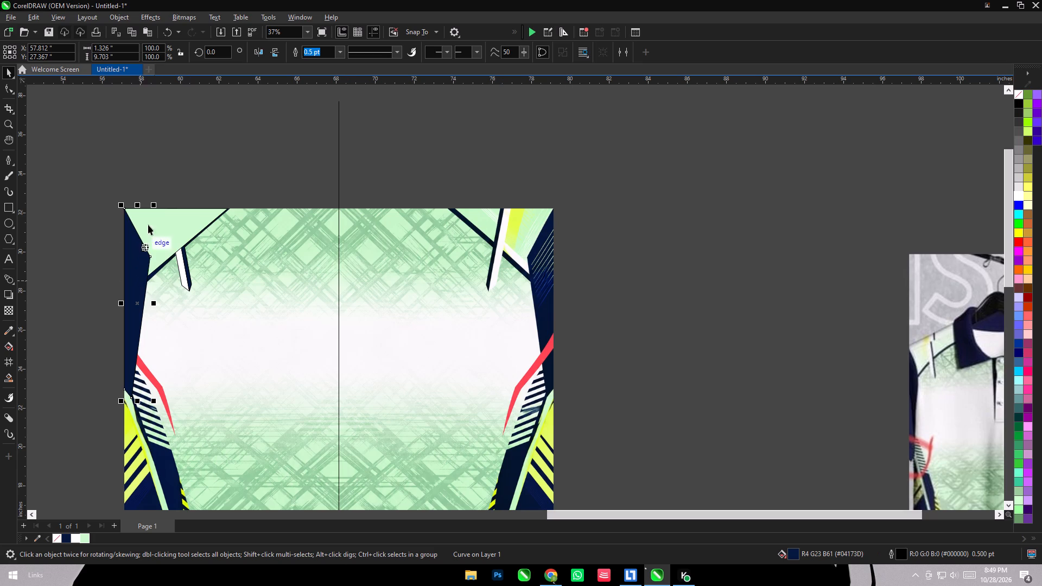
drag(148, 164, 230, 358)
key(shift+Page_Up)
scroll(162, 221, down, 4)
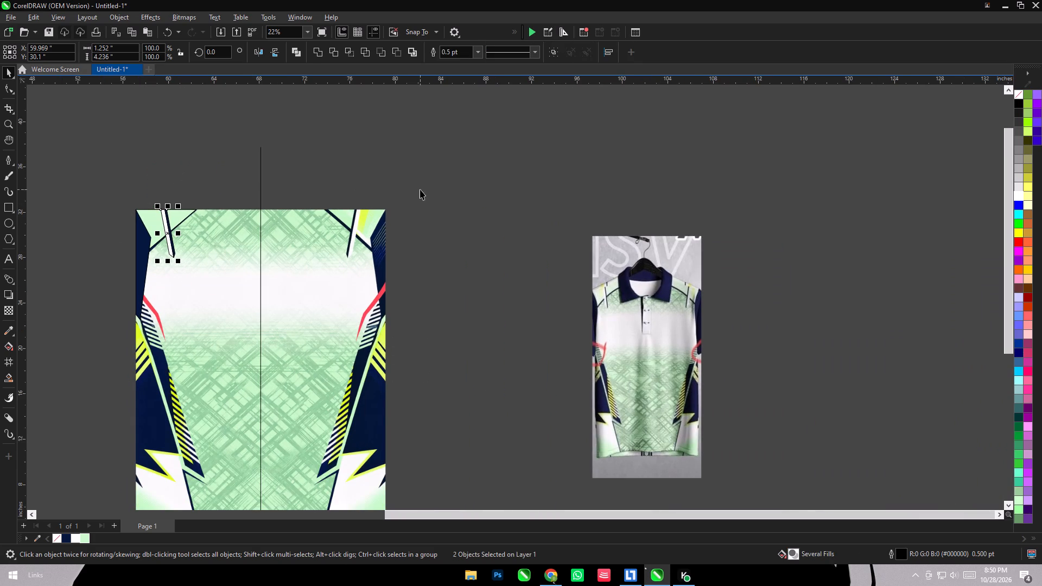
Trace the large lower navy side panel on the design's left as a closed Pen outline, about 3.76 × 13.79 inches.
scroll(420, 189, down, 1)
scroll(199, 354, up, 6)
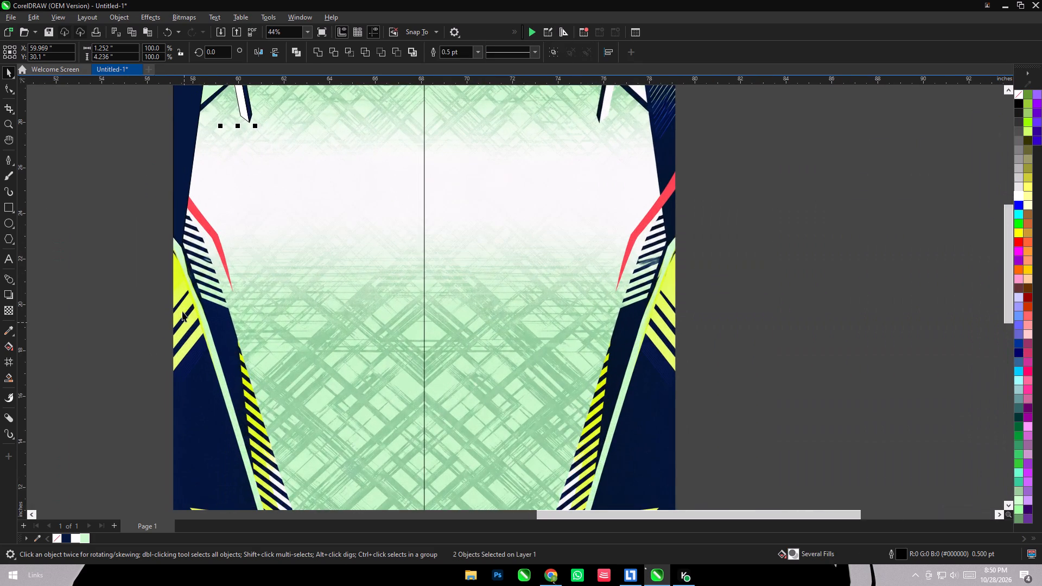
scroll(182, 313, down, 5)
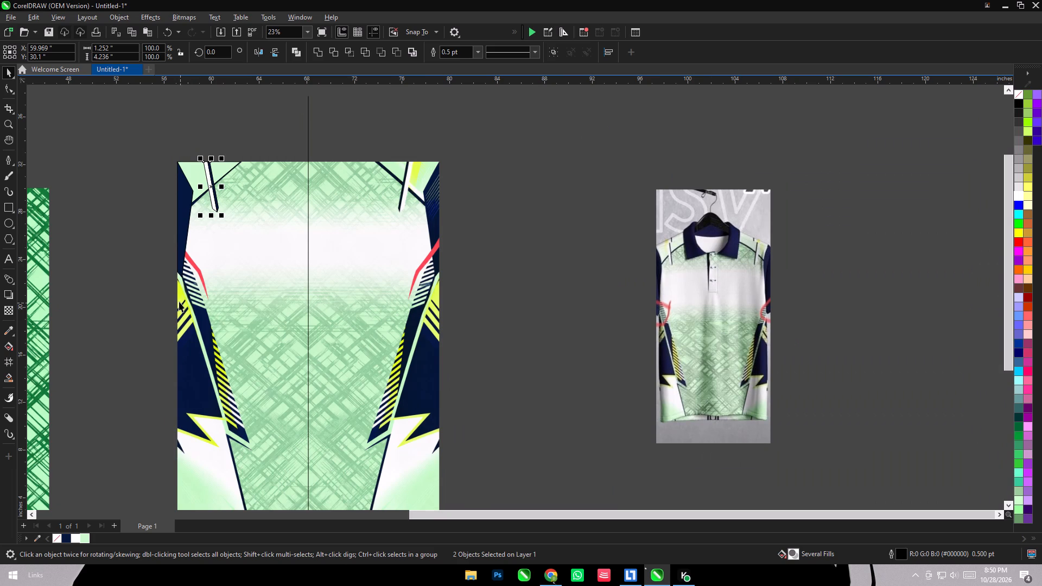
click(6, 163)
scroll(222, 294, up, 4)
scroll(153, 278, up, 2)
click(142, 259)
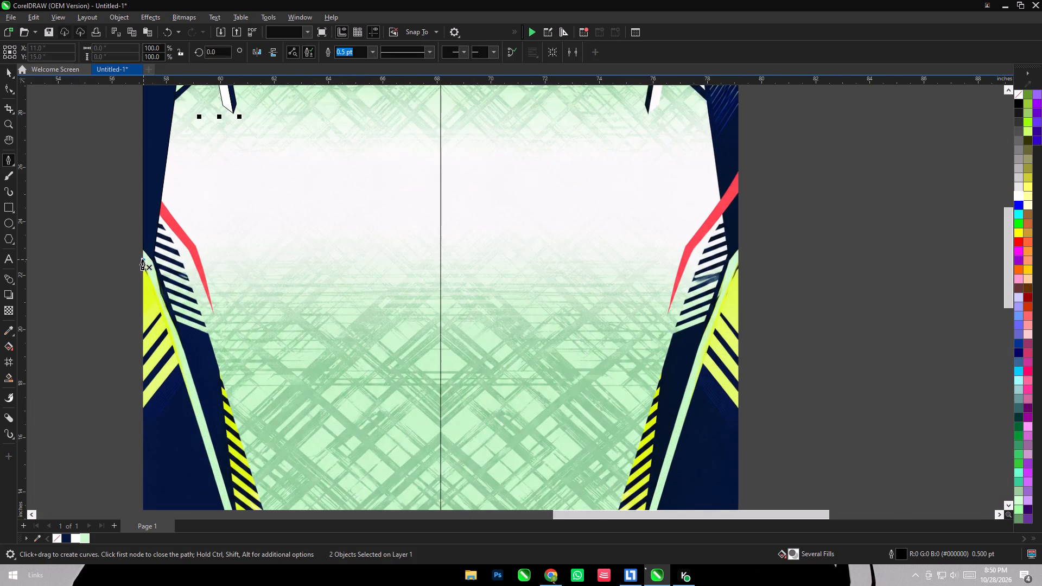
scroll(142, 259, down, 3)
scroll(206, 468, up, 2)
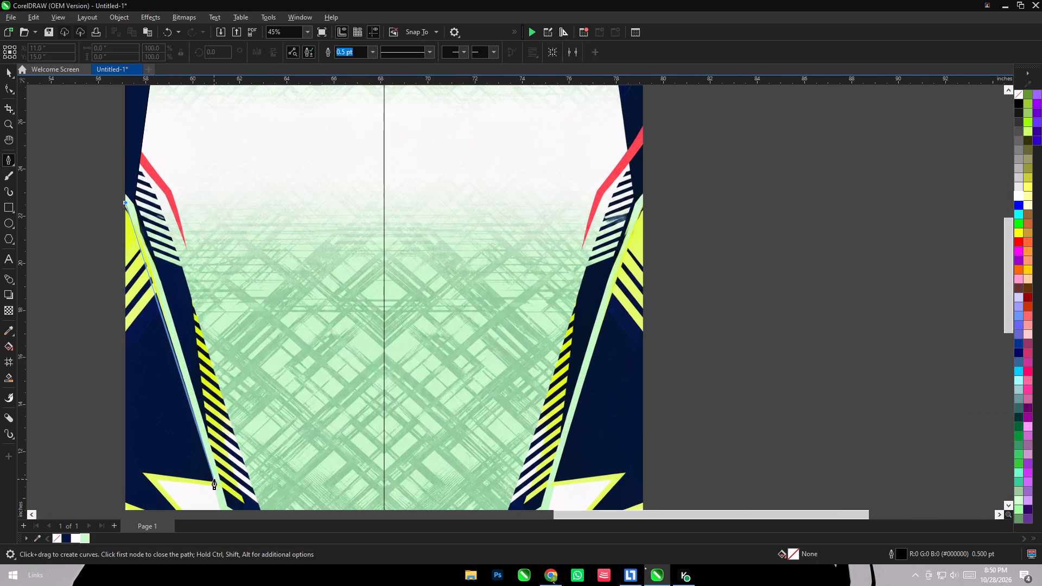
click(214, 479)
click(142, 473)
scroll(144, 461, down, 4)
scroll(171, 505, up, 5)
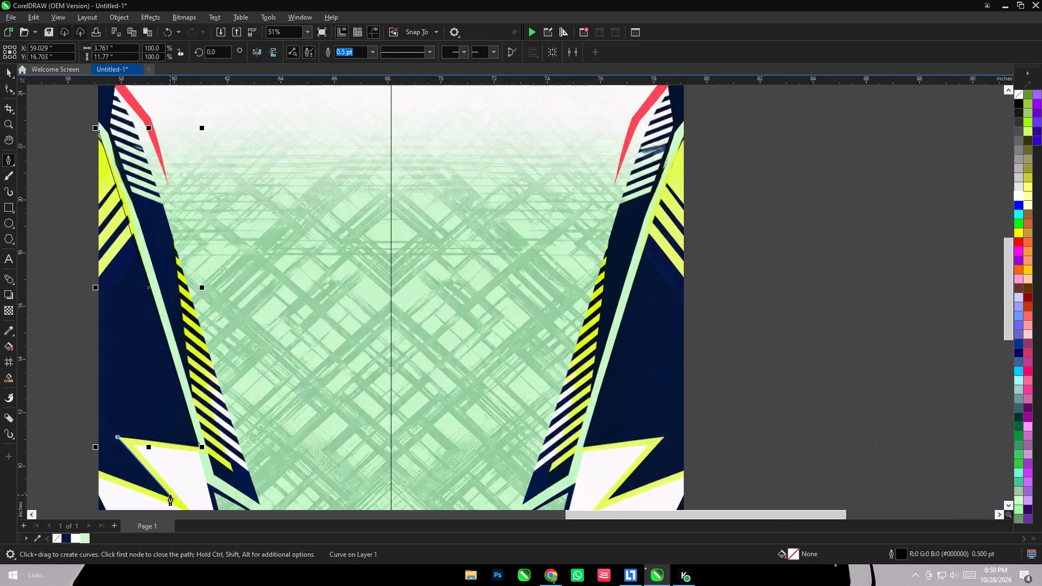
scroll(170, 495, up, 3)
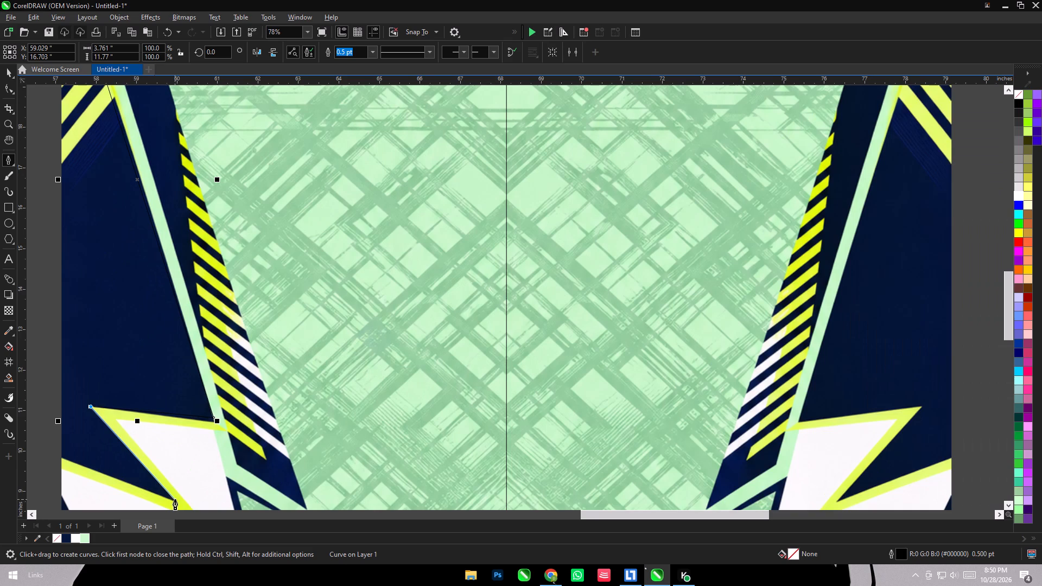
click(175, 499)
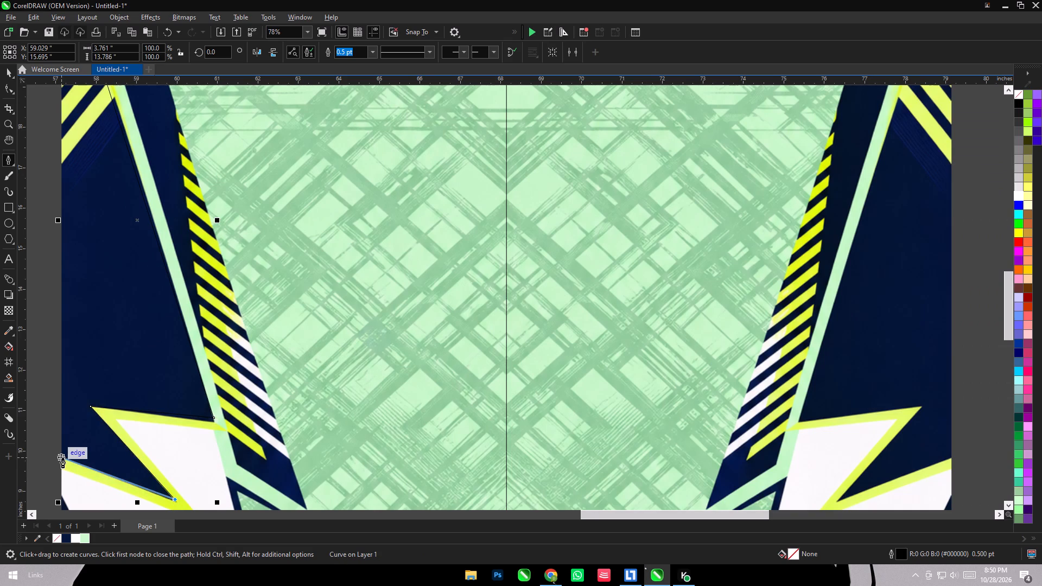
click(62, 457)
scroll(62, 457, down, 4)
click(60, 148)
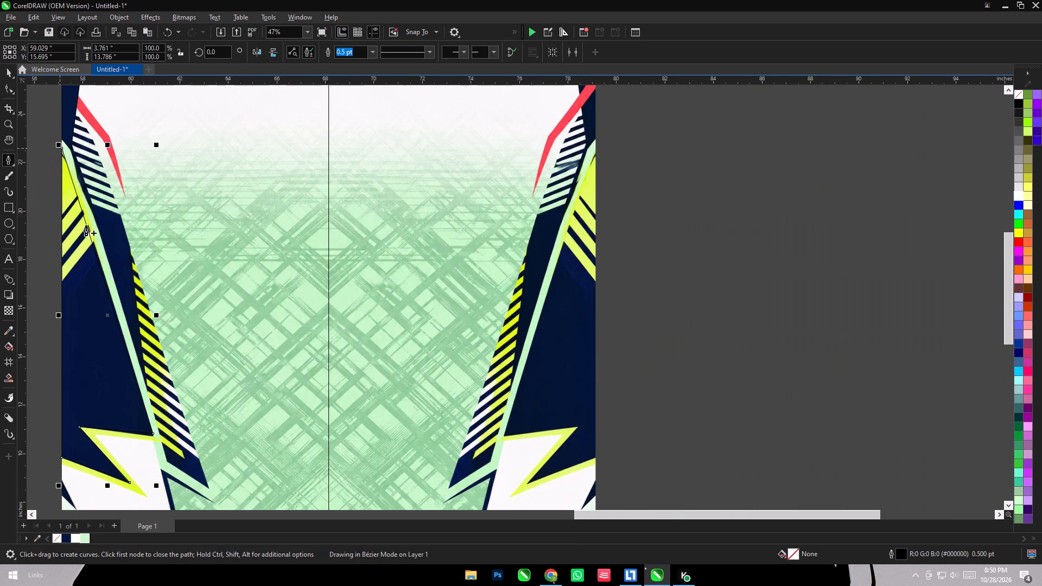
Trace the yellow striped area on the left edge as one closed outline extending past the design, about 2.44 × 6.49 inches.
scroll(92, 248, down, 4)
scroll(66, 233, up, 8)
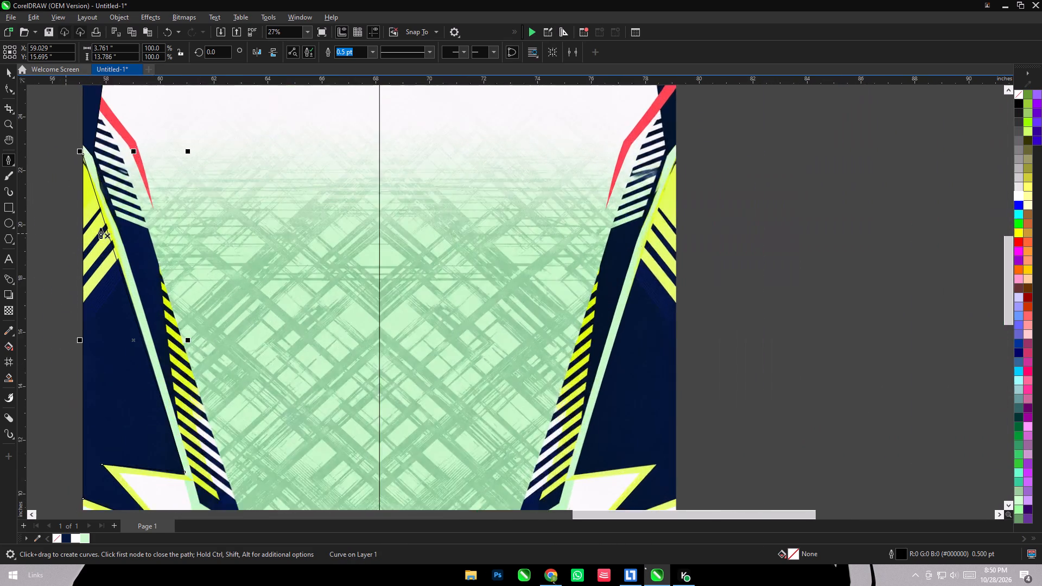
scroll(100, 228, up, 2)
click(59, 237)
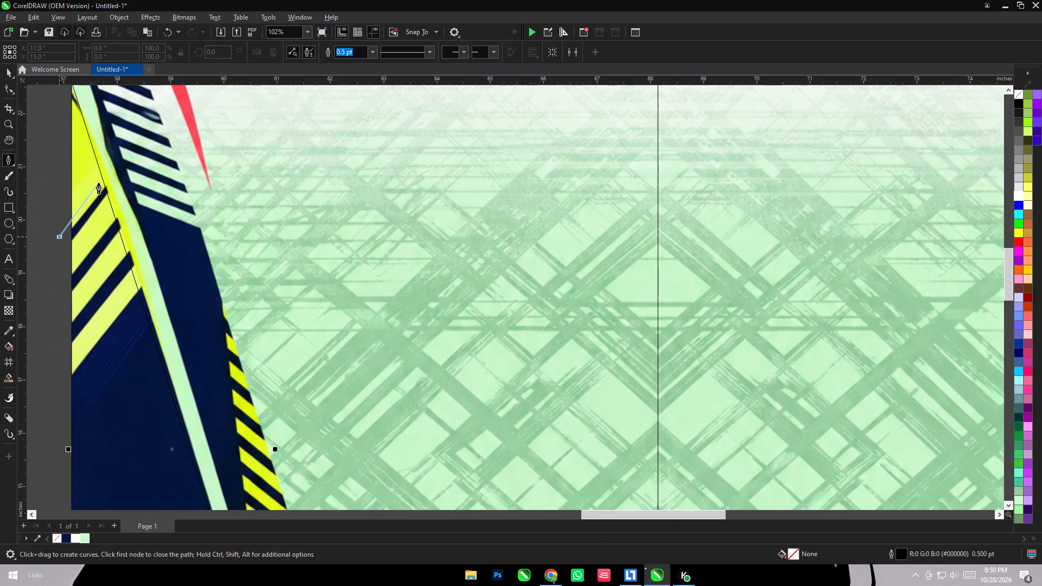
key(Escape)
click(59, 392)
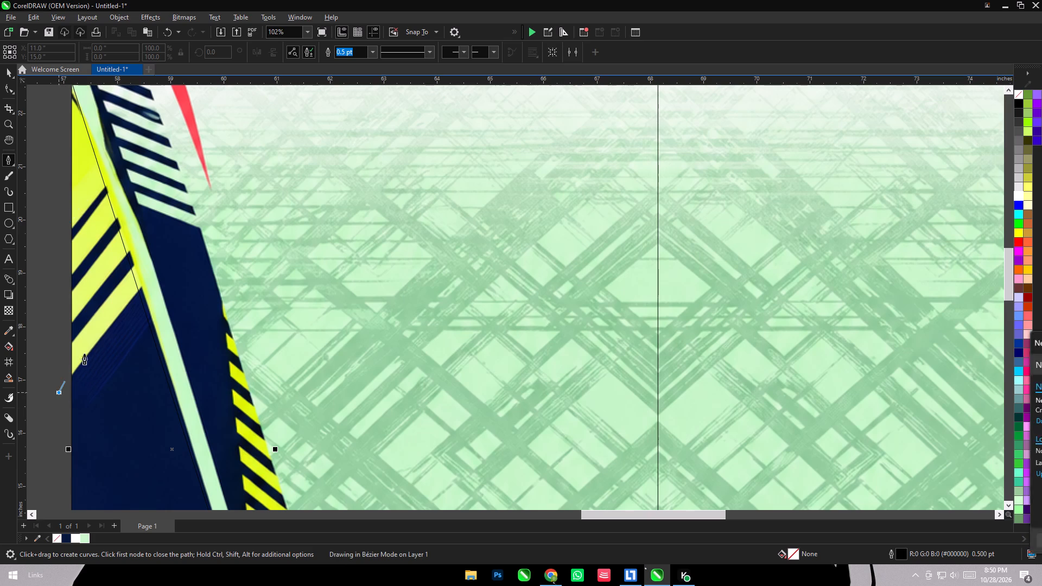
click(146, 283)
scroll(146, 283, down, 4)
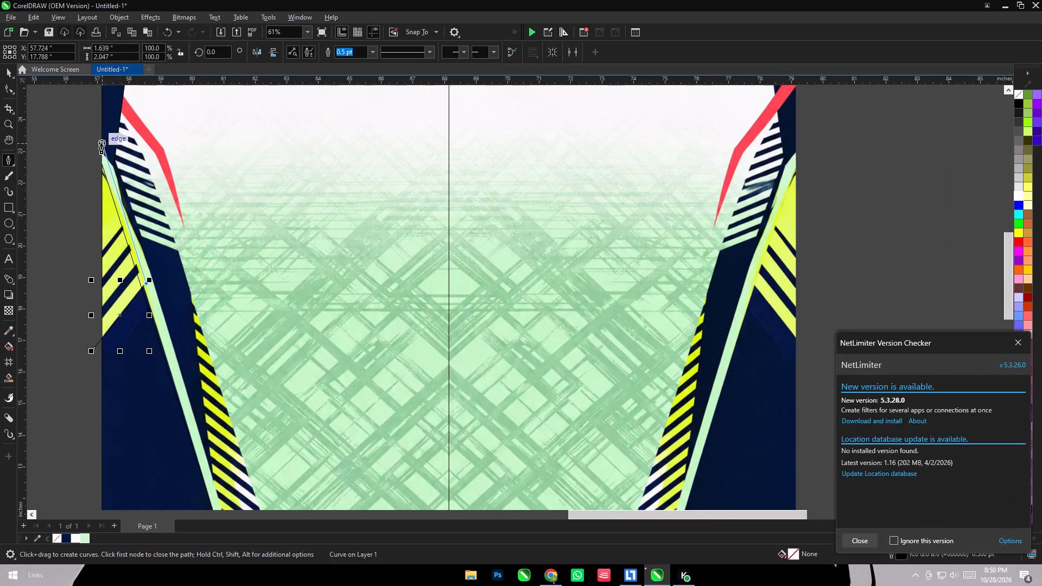
click(99, 143)
click(69, 229)
click(95, 348)
Trace the uppermost diagonal navy stripe inside the yellow area as a closed outline overlapping the design's left edge.
scroll(85, 264, up, 4)
click(61, 274)
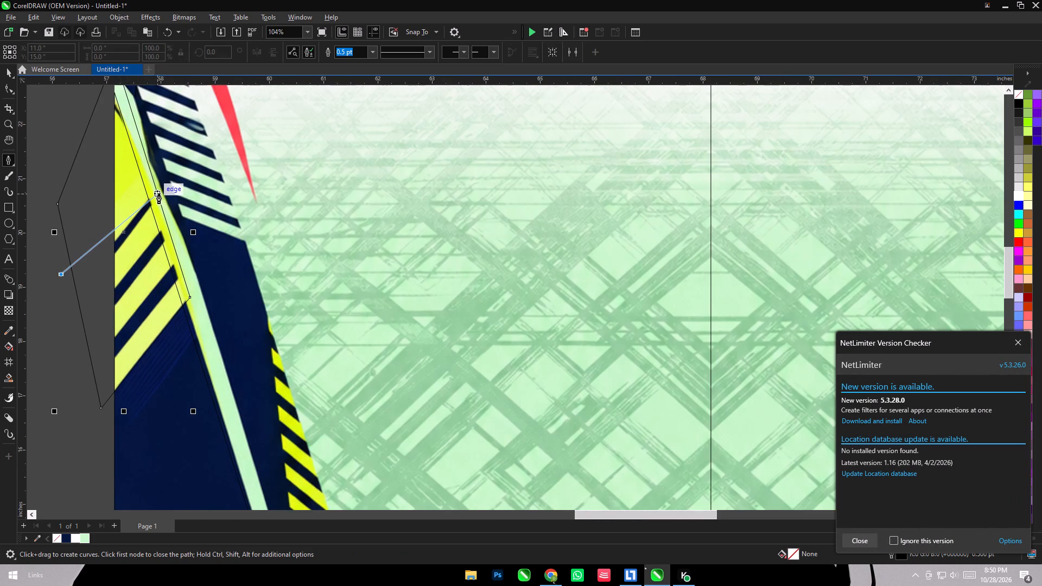
key(Escape)
scroll(142, 198, up, 4)
click(75, 303)
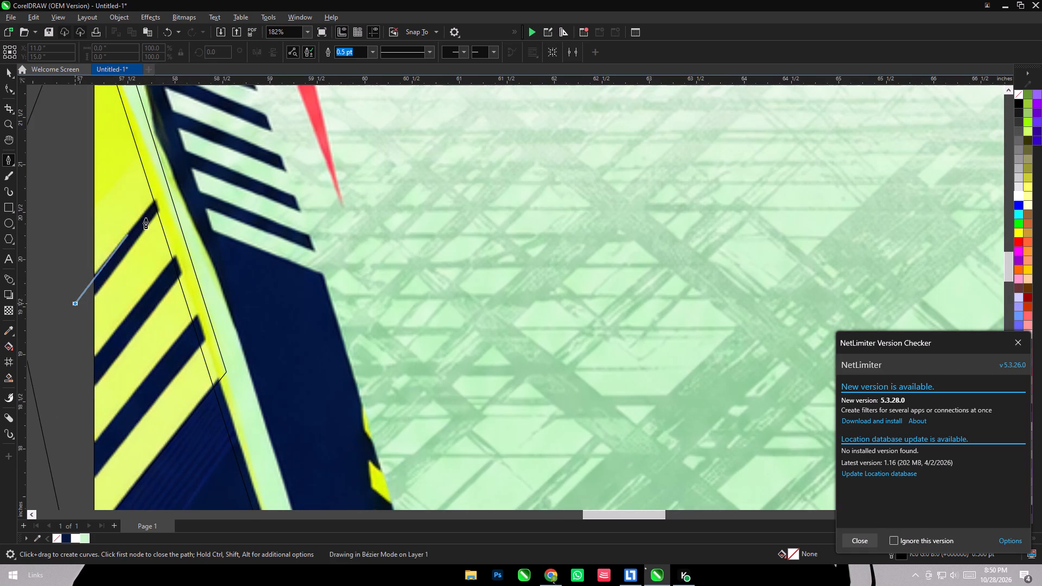
click(160, 187)
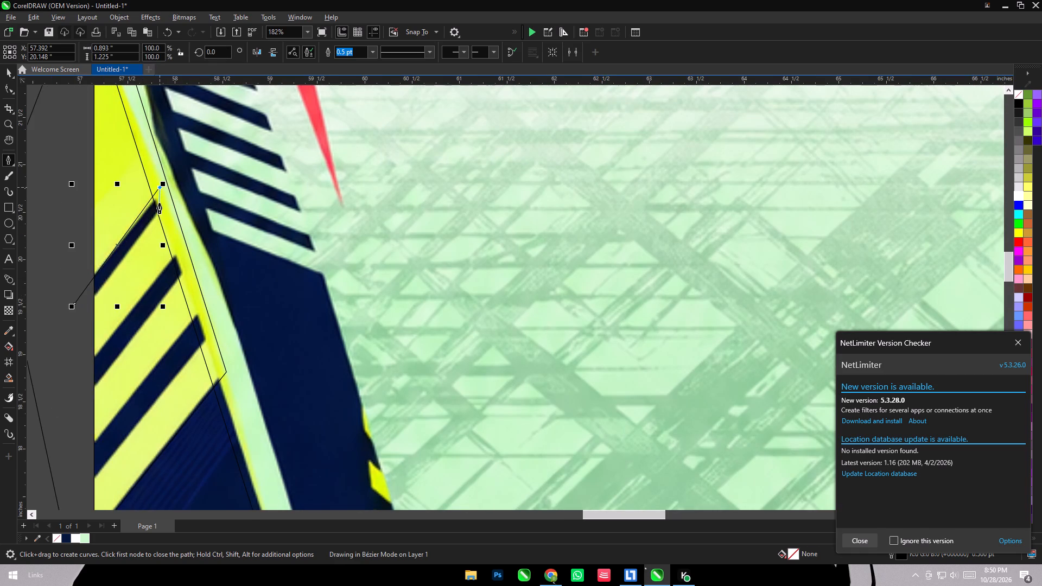
click(159, 205)
click(77, 316)
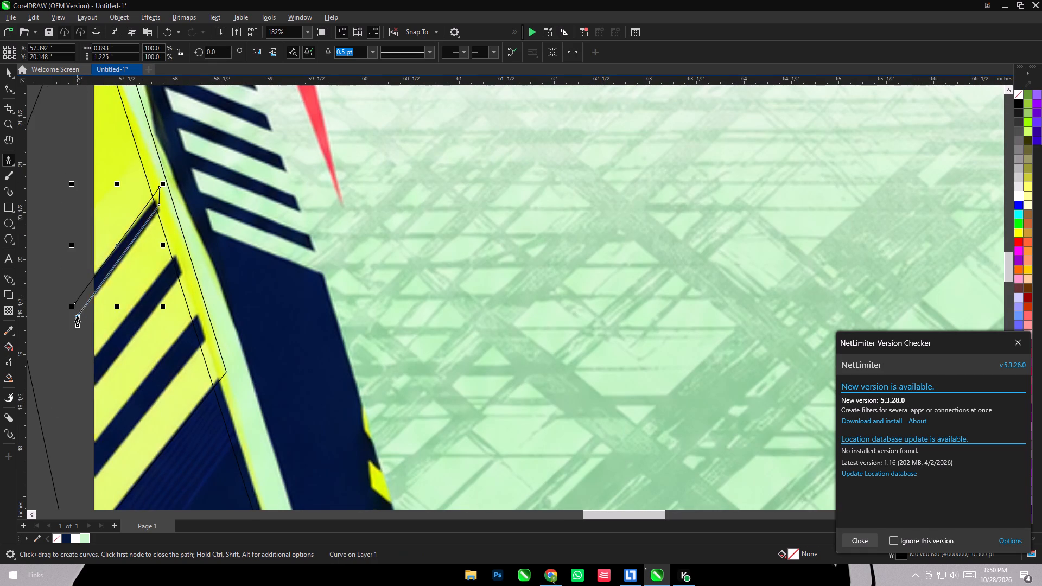
click(77, 305)
Trace the two lower diagonal navy stripes as closed outlines, about 1.09 × 1.63 inches and 1.31 × 1.91 inches.
click(85, 372)
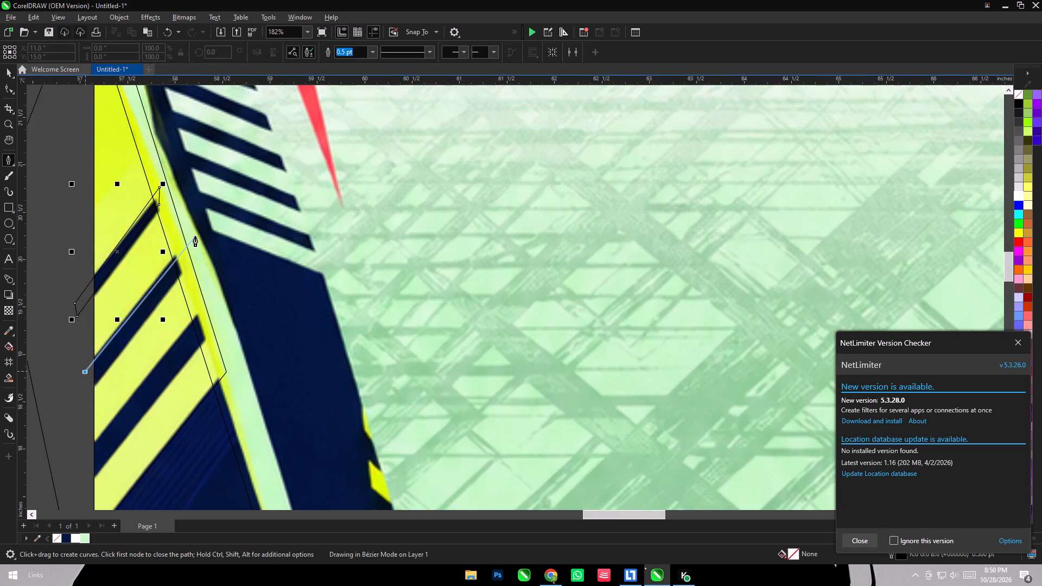
click(188, 236)
click(186, 271)
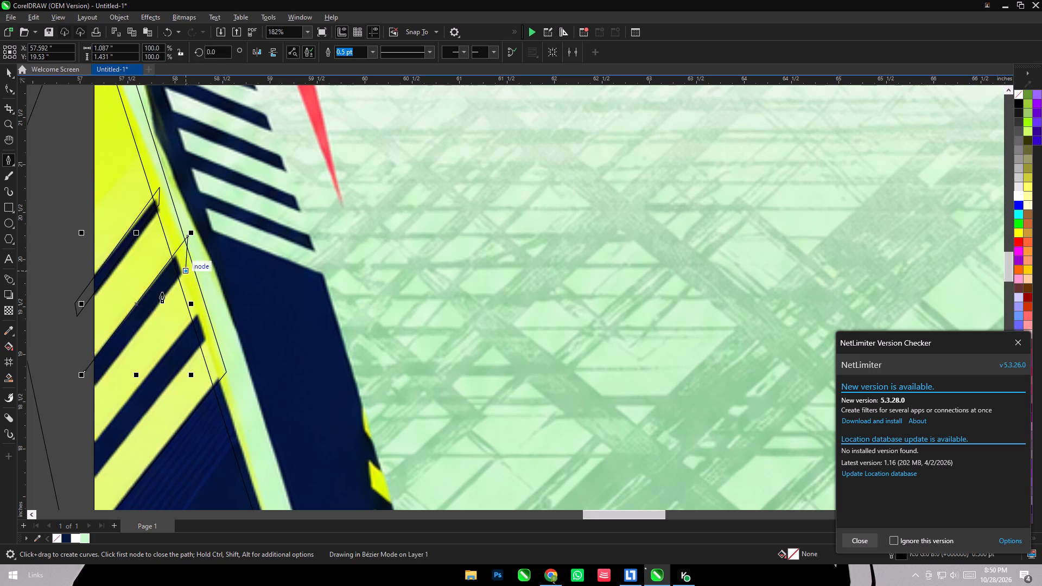
click(91, 391)
click(85, 371)
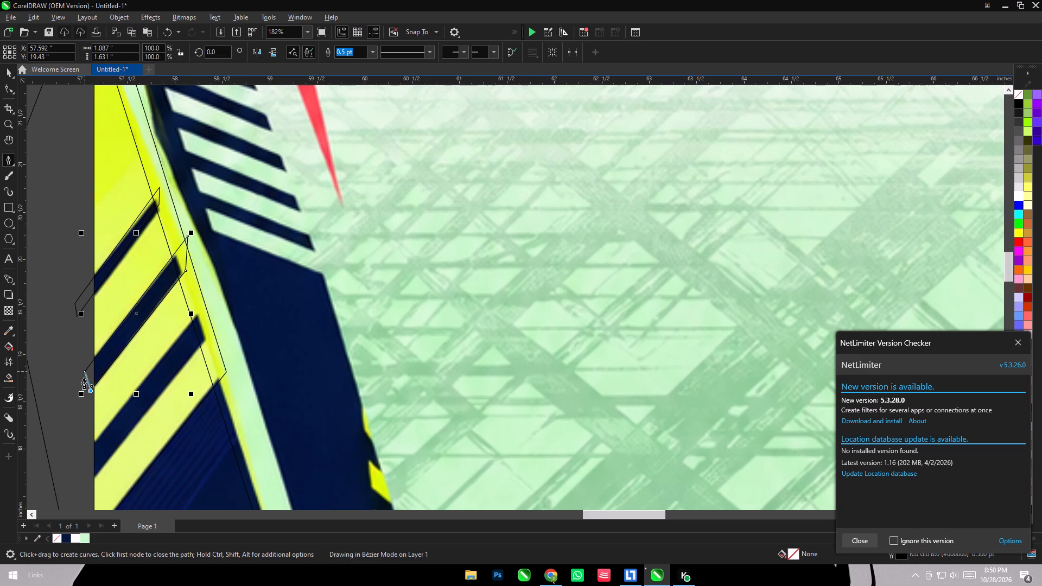
click(87, 447)
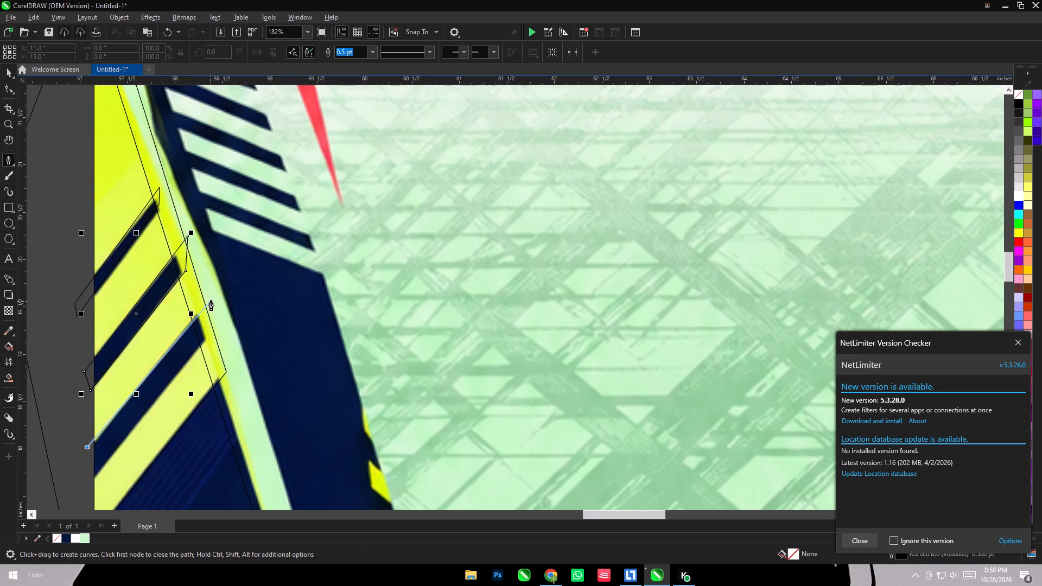
click(211, 300)
click(208, 336)
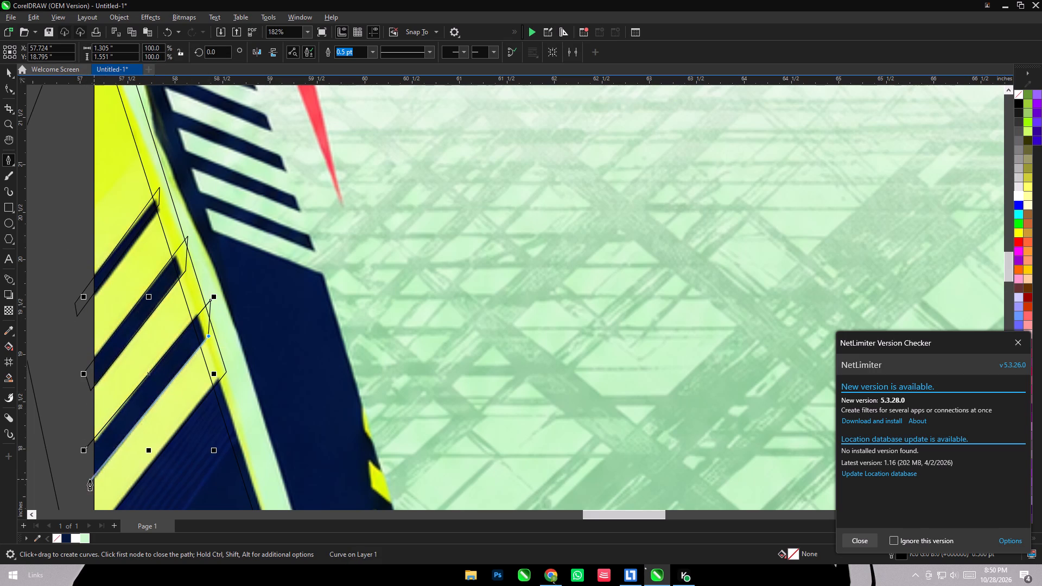
click(90, 481)
click(87, 448)
scroll(164, 259, down, 4)
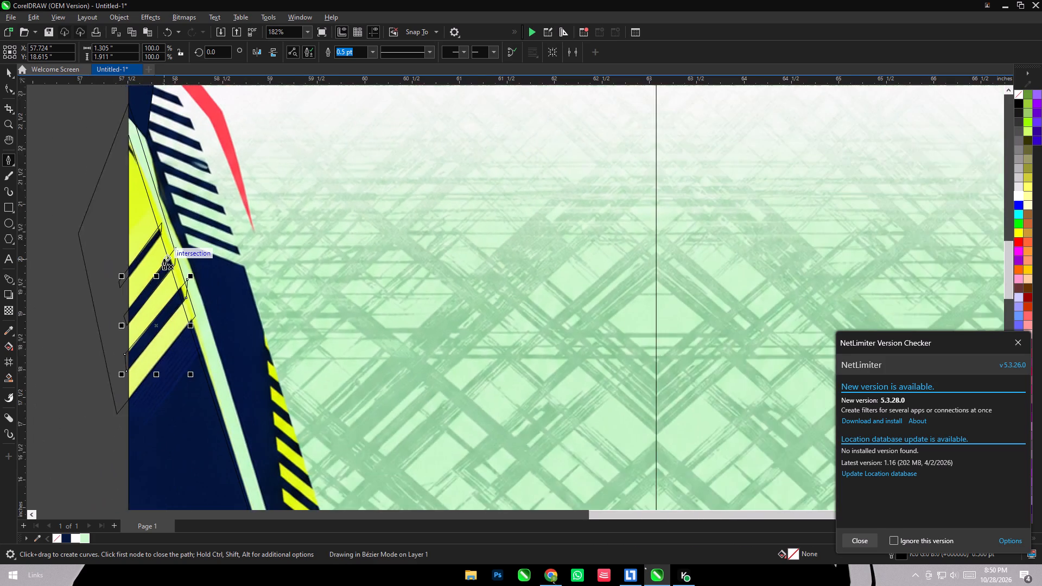
scroll(164, 259, down, 2)
Sample the bright yellow (#DDFC1D) from the striped area on the left into the document palette.
click(6, 74)
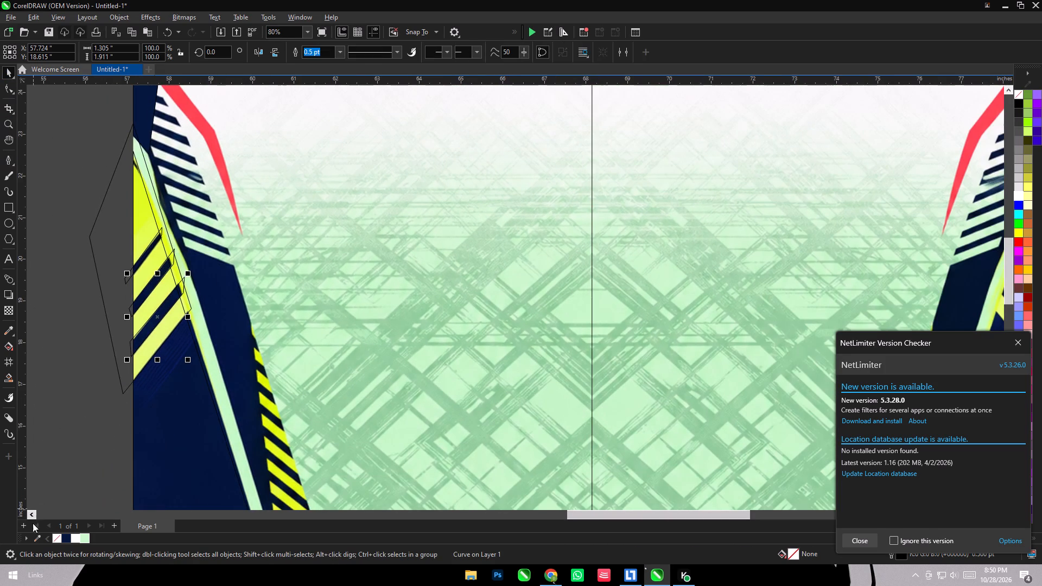
click(35, 537)
click(142, 194)
click(33, 331)
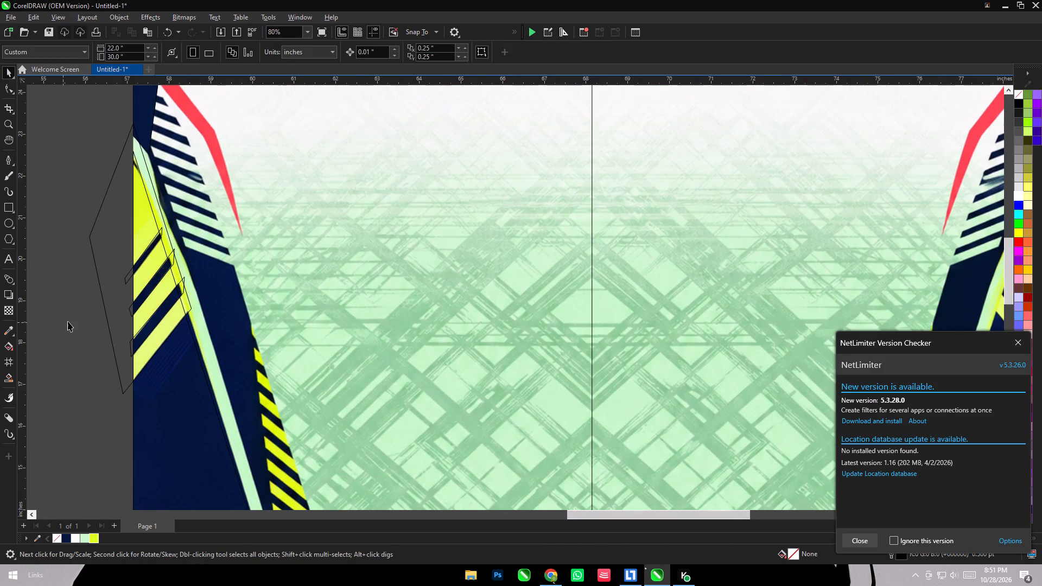
Fill the large lower-left side panel outline with the sampled navy (#04173D).
click(157, 407)
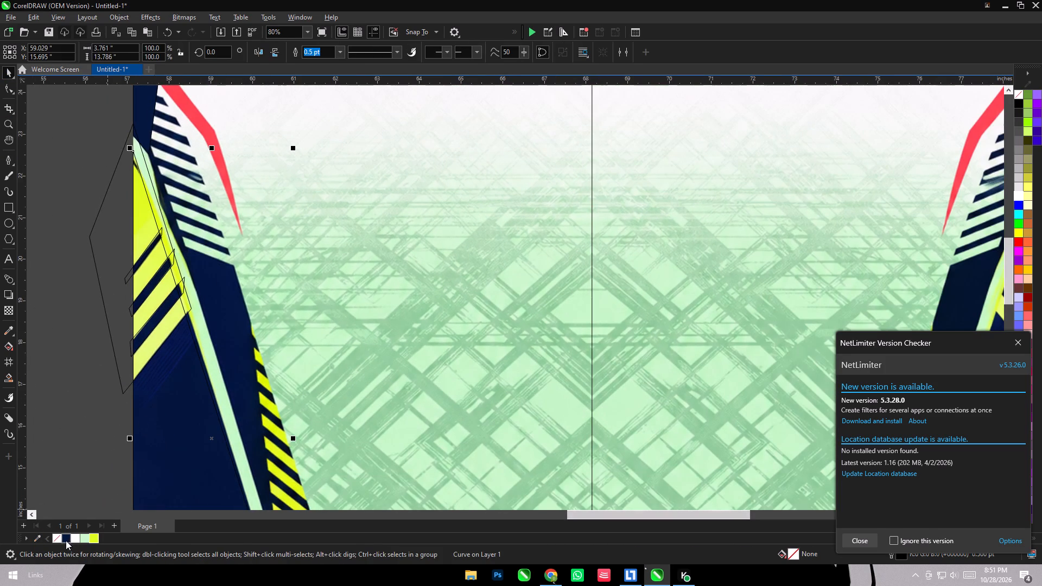
click(66, 543)
click(43, 388)
Fill the outline covering the striped area with the sampled yellow (#DDFC1D) and remove its outline.
click(113, 267)
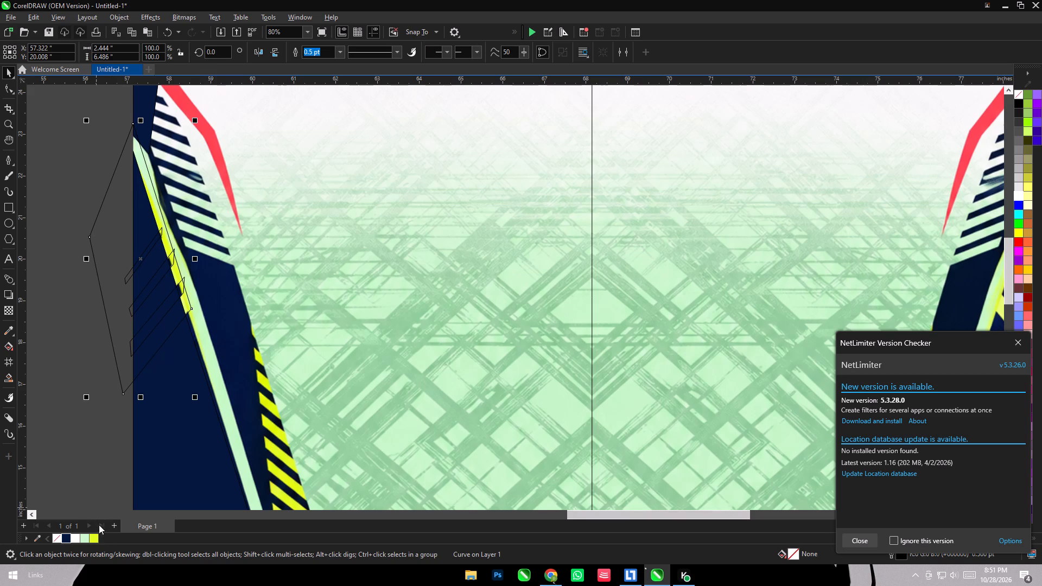
click(95, 535)
right_click(1020, 95)
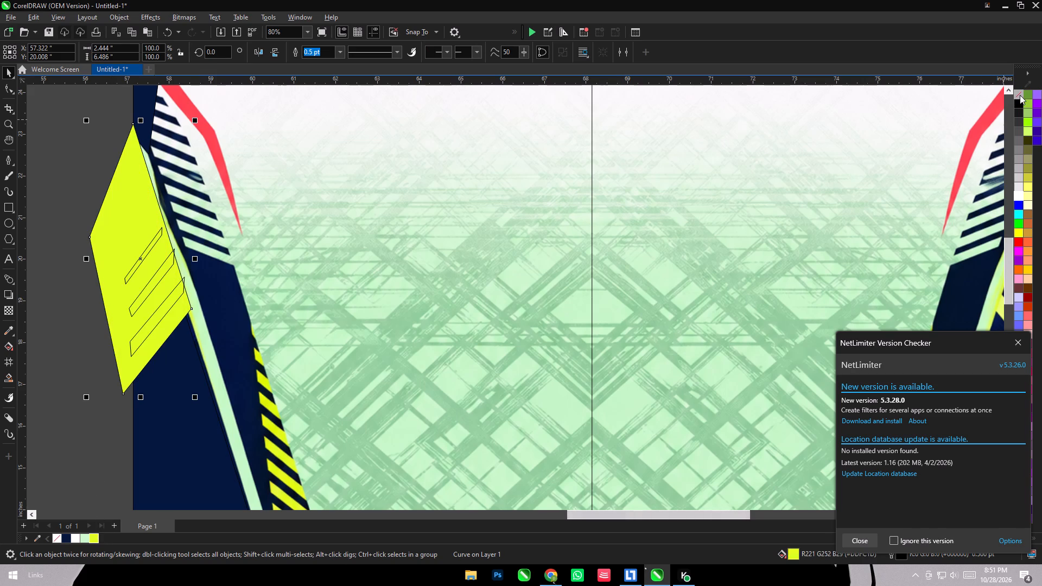
PowerClip the yellow shape inside the large navy side panel on the left.
right_click(140, 215)
click(190, 345)
click(163, 441)
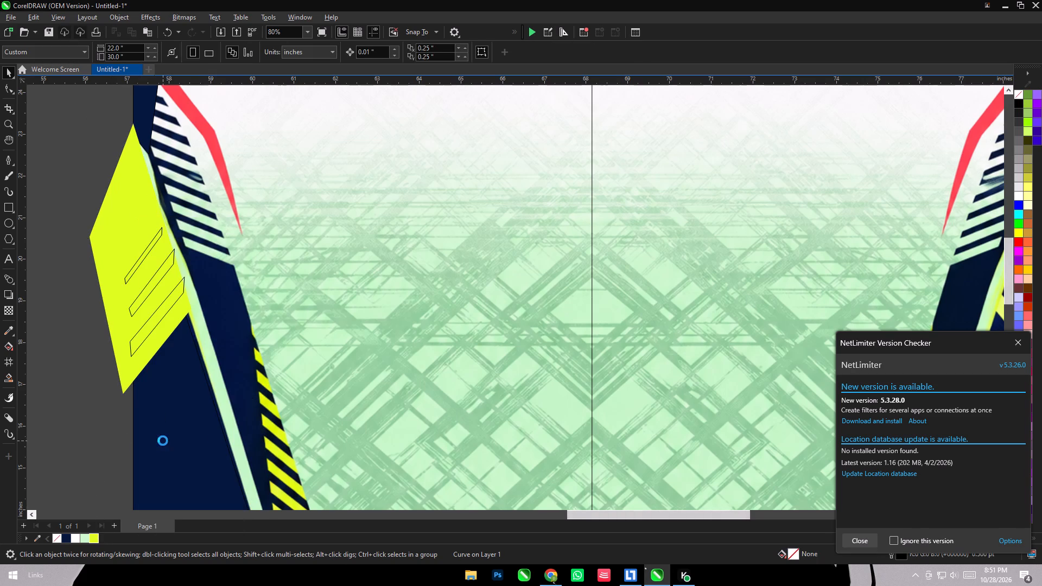
Fill the three diagonal stripe outlines together with the sampled navy (#04173D) and remove their outlines.
drag(54, 210, 219, 370)
click(61, 538)
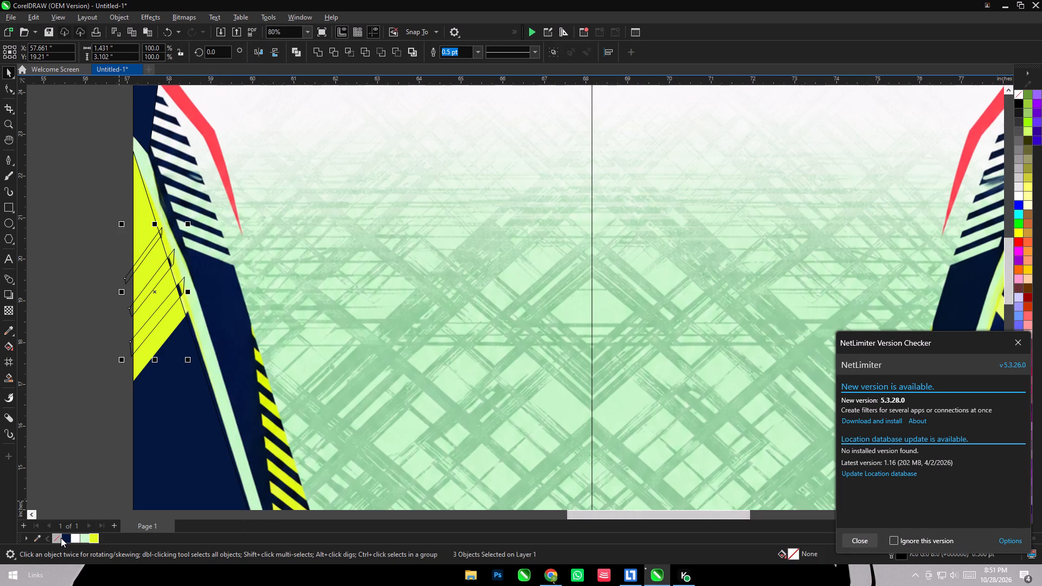
click(67, 541)
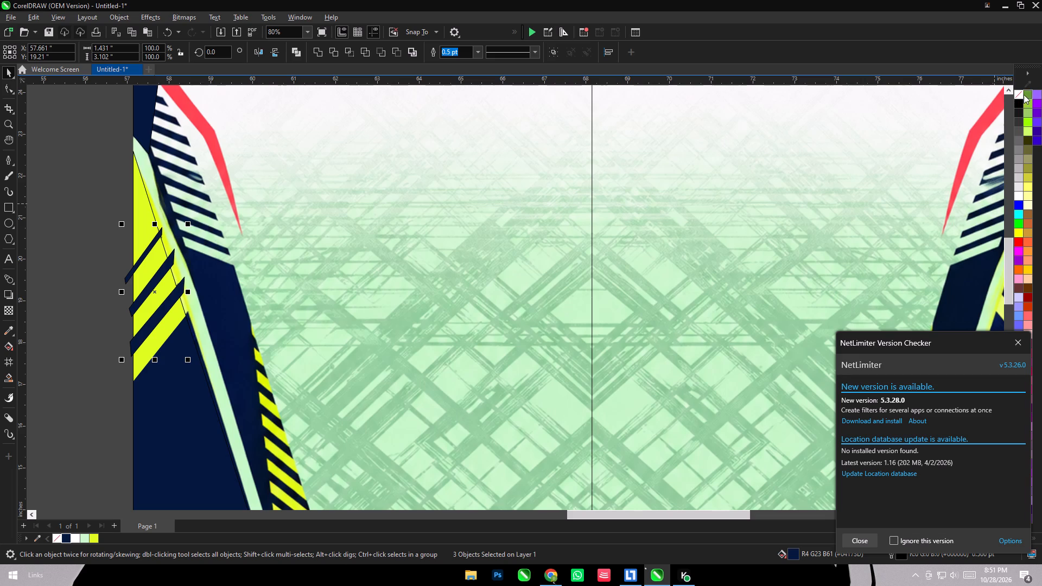
right_click(1018, 93)
PowerClip the three navy stripes inside the large navy side panel on the left.
right_click(176, 296)
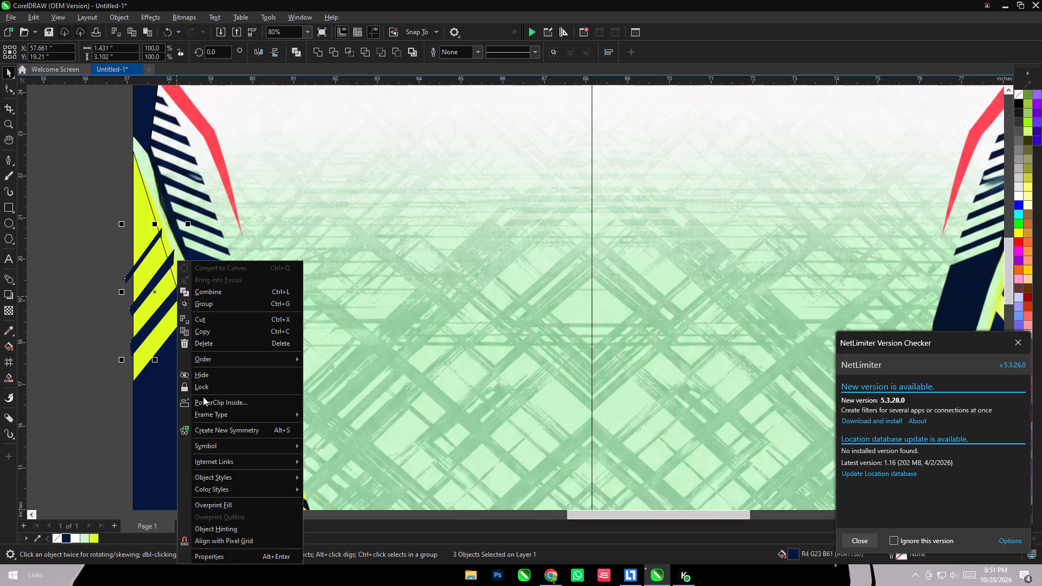
click(211, 399)
click(176, 413)
click(68, 328)
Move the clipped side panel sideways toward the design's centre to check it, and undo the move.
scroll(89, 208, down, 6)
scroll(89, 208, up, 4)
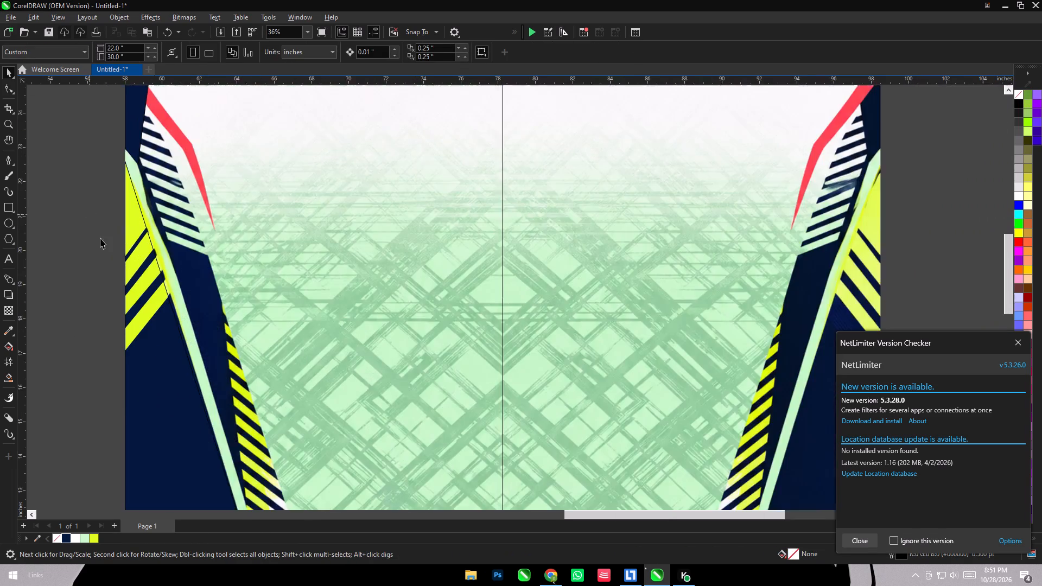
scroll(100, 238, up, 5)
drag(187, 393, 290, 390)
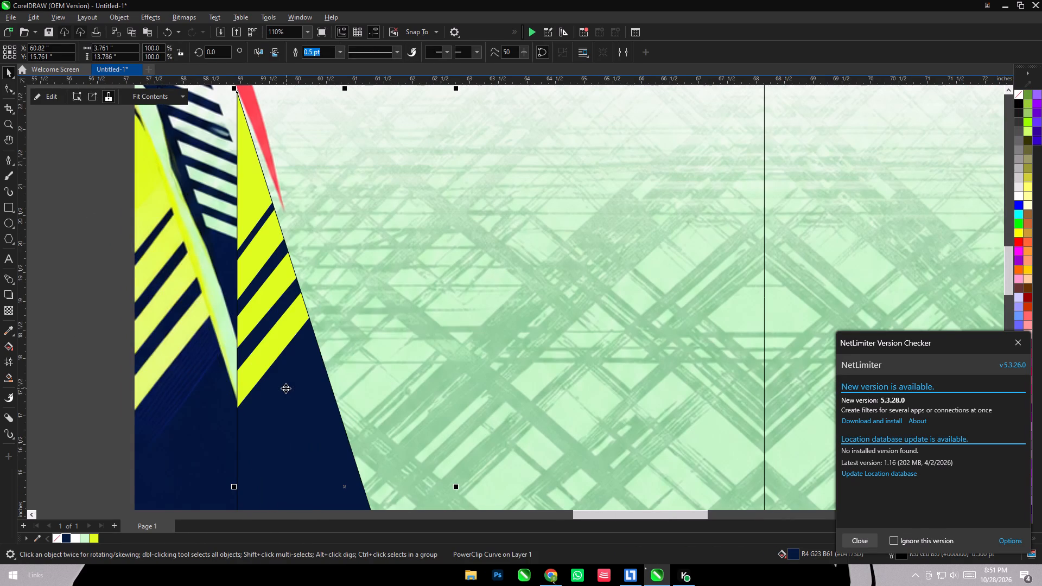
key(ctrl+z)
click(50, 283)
Move the large navy side panel's lower inner corner node down onto the upper edge of the yellow zigzag.
scroll(126, 241, down, 8)
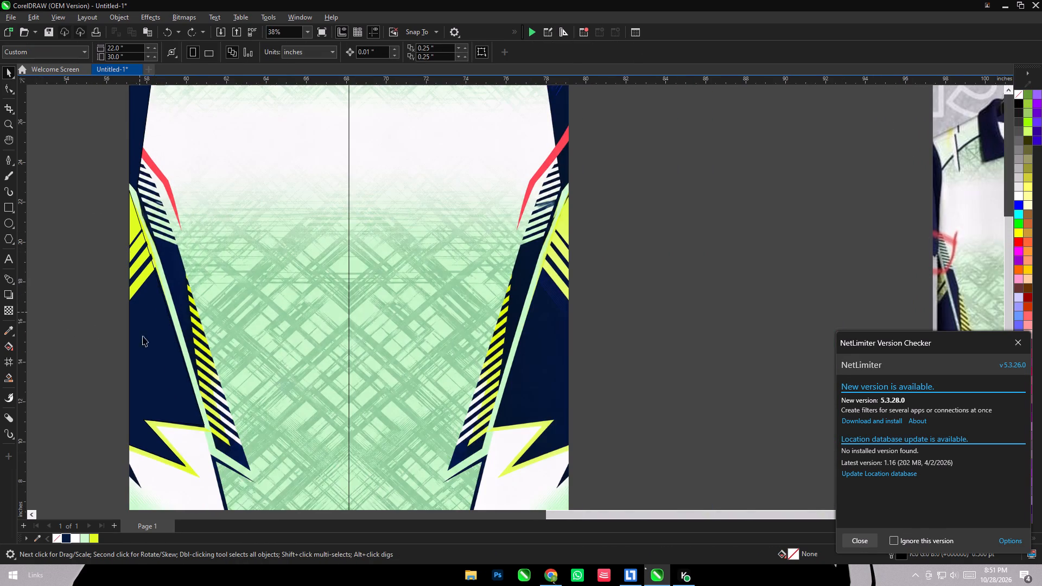
scroll(153, 455, up, 6)
click(7, 162)
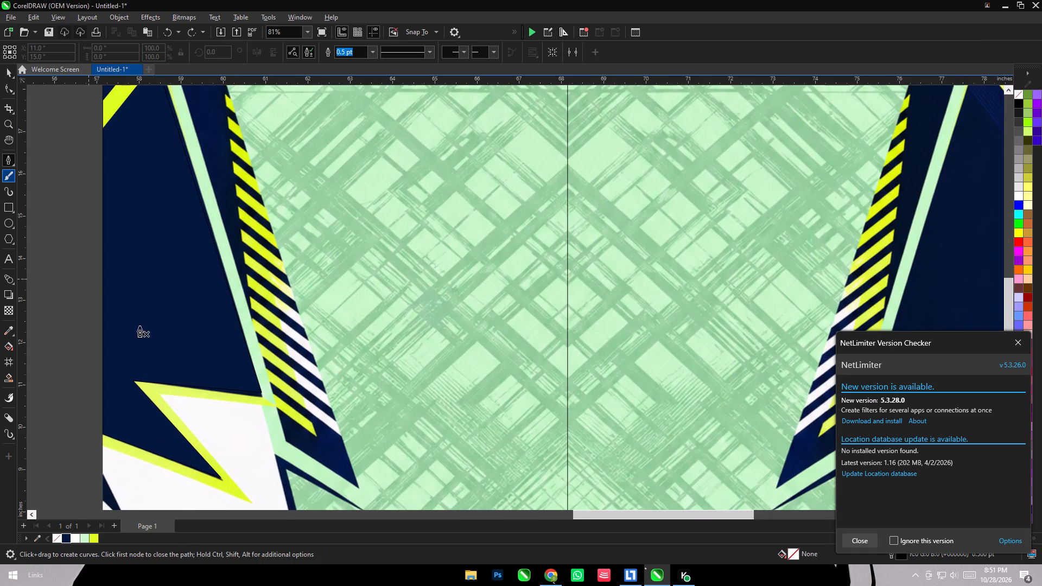
scroll(183, 359, up, 4)
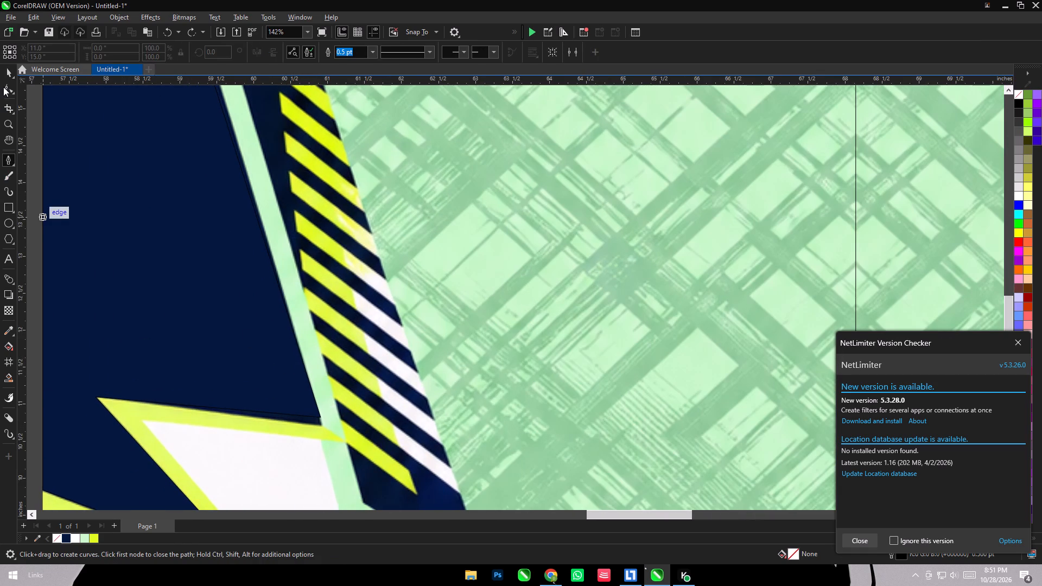
click(3, 85)
click(290, 399)
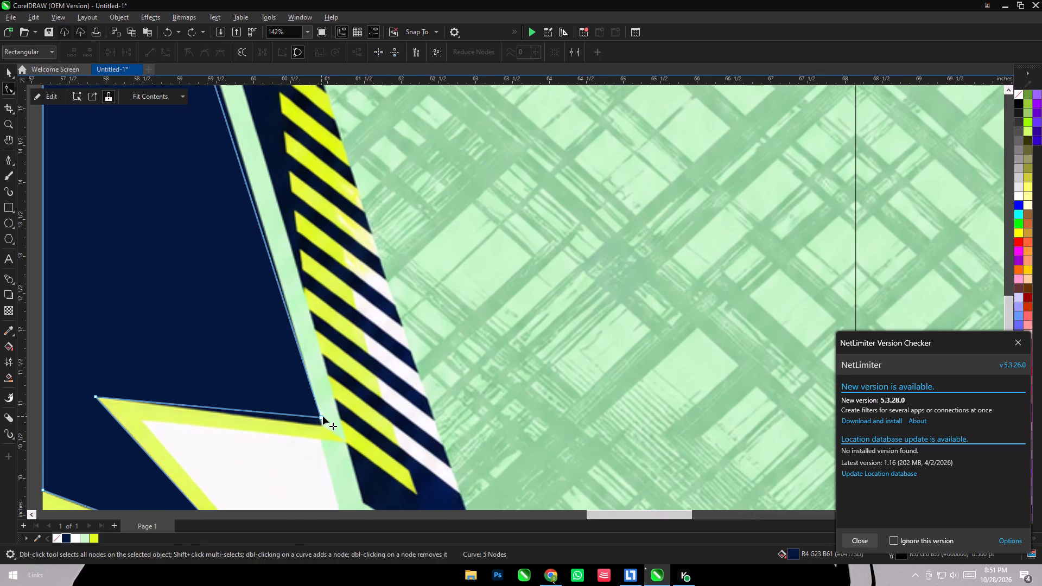
drag(323, 416, 322, 424)
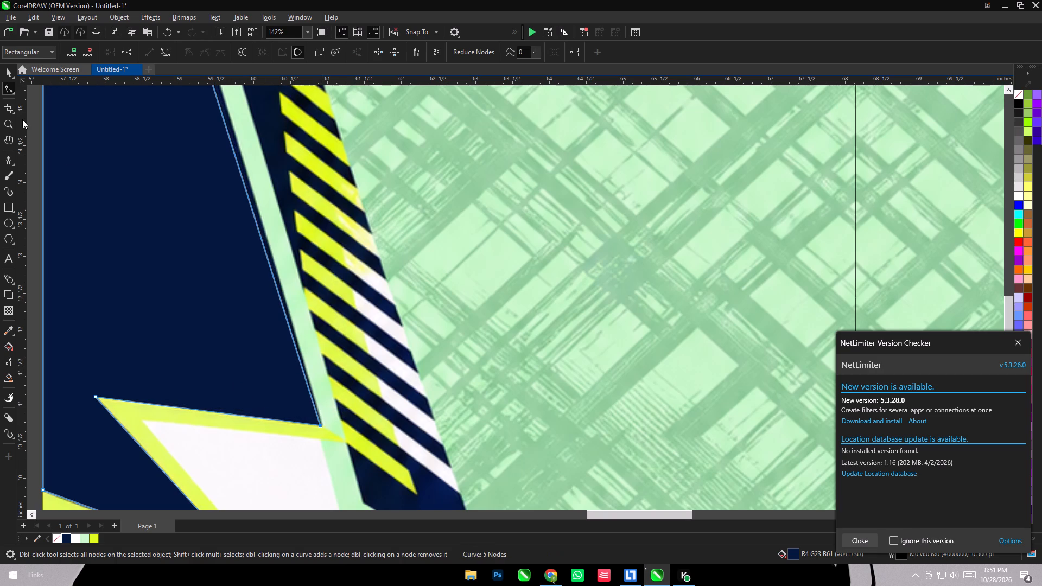
Trace the left yellow zigzag band as a closed Pen outline about 3.9 in wide, extending its upper part over the navy panel.
click(9, 162)
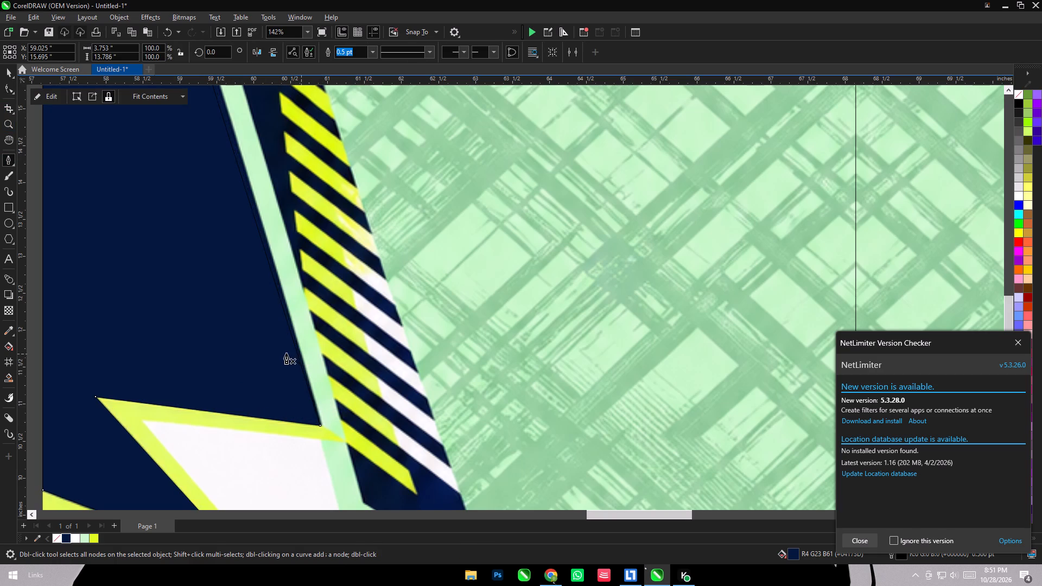
click(286, 353)
click(324, 427)
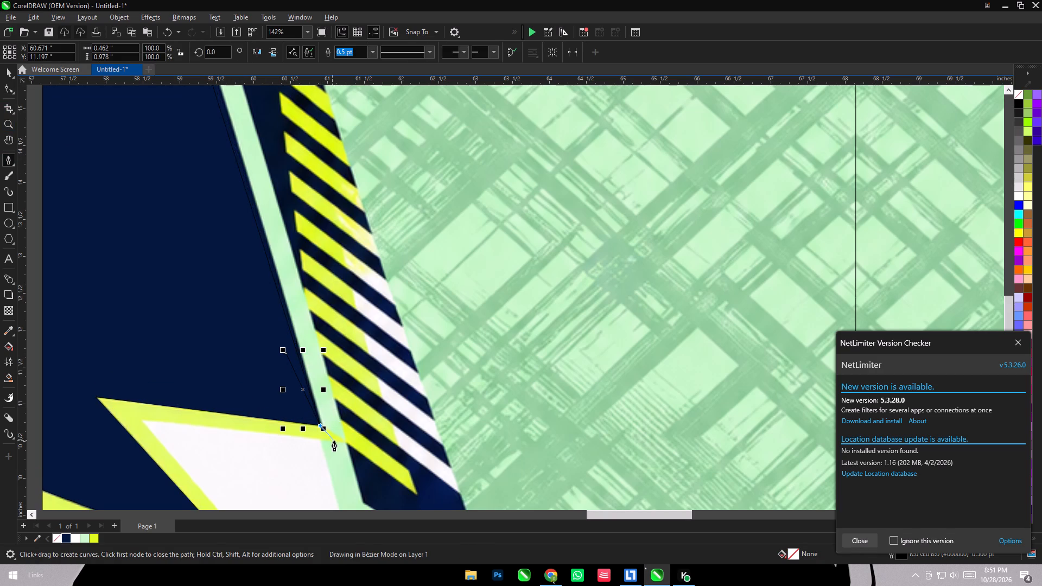
click(334, 441)
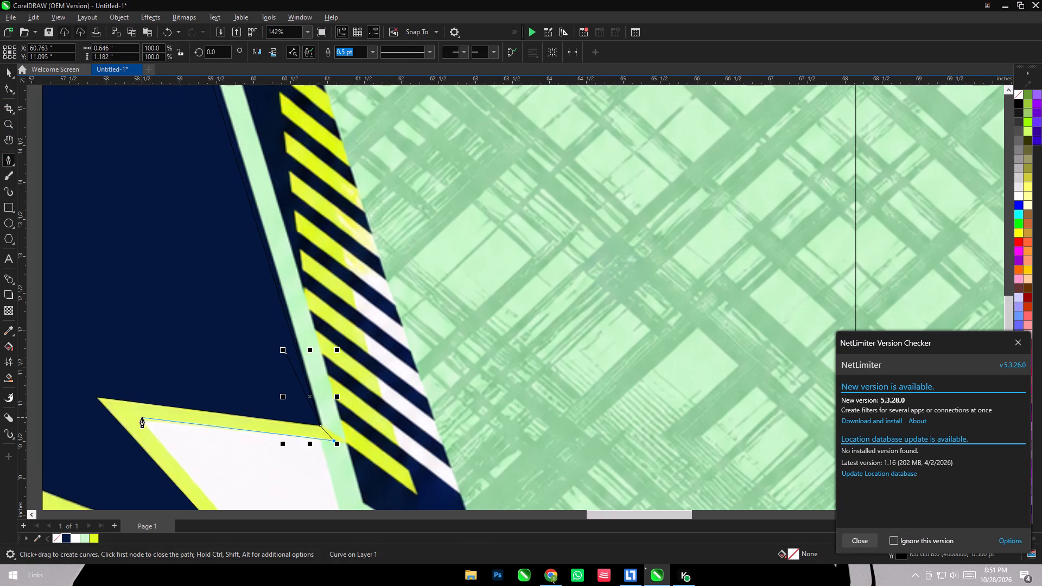
click(142, 417)
scroll(129, 316, down, 5)
scroll(189, 432, up, 5)
click(237, 468)
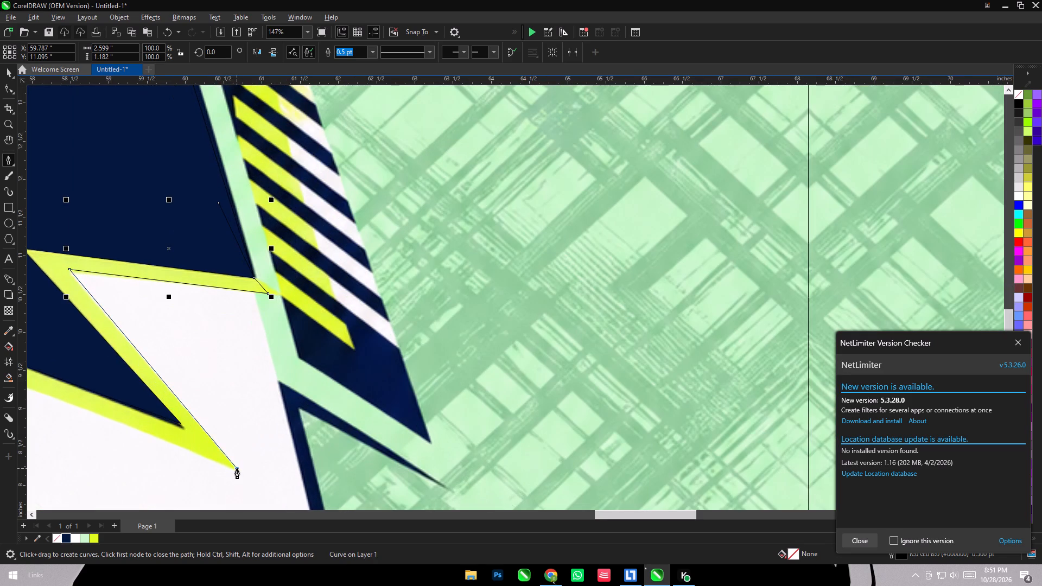
scroll(236, 468, down, 4)
scroll(91, 413, up, 3)
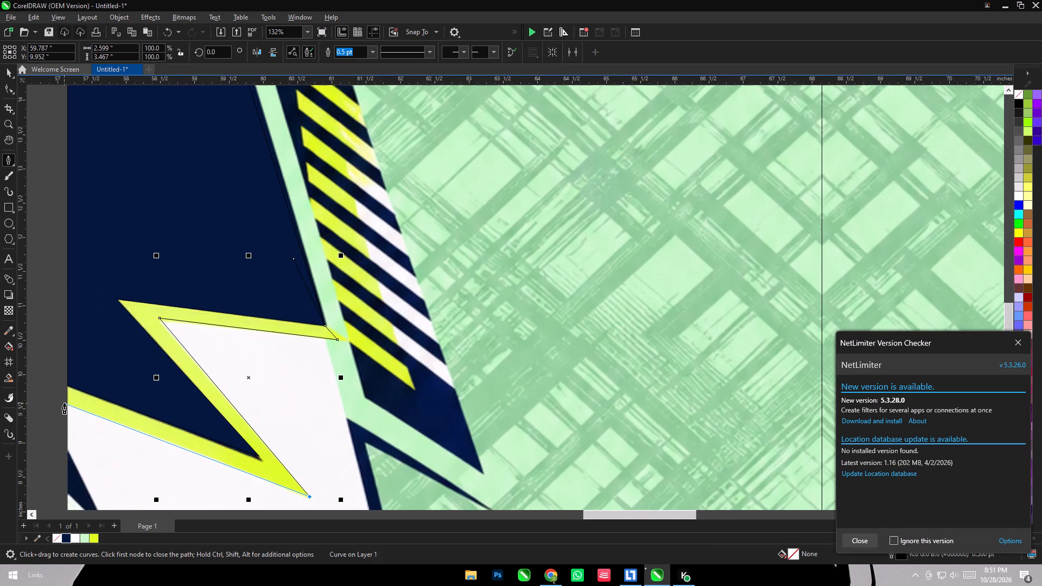
click(68, 406)
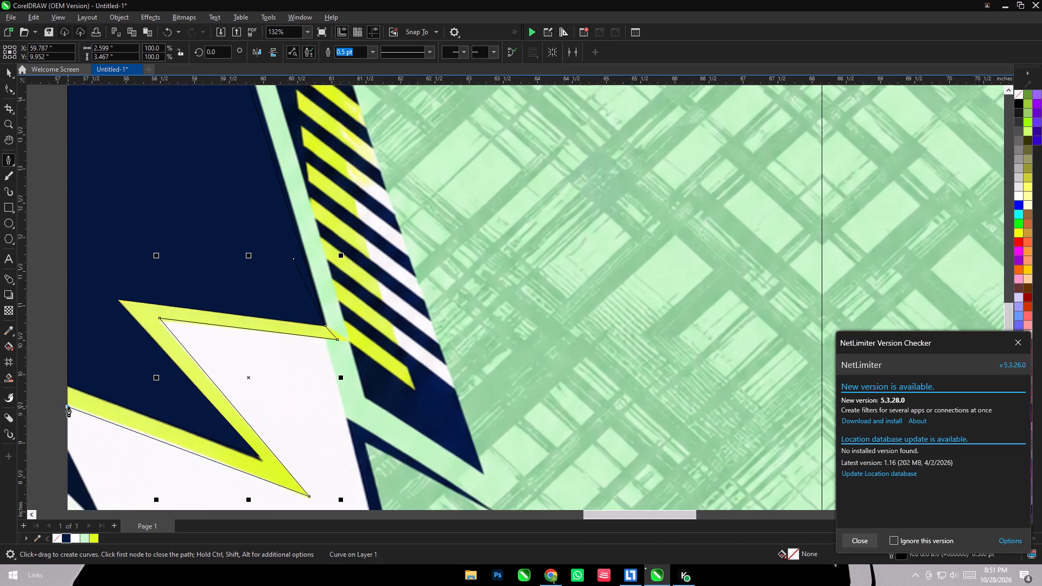
click(67, 259)
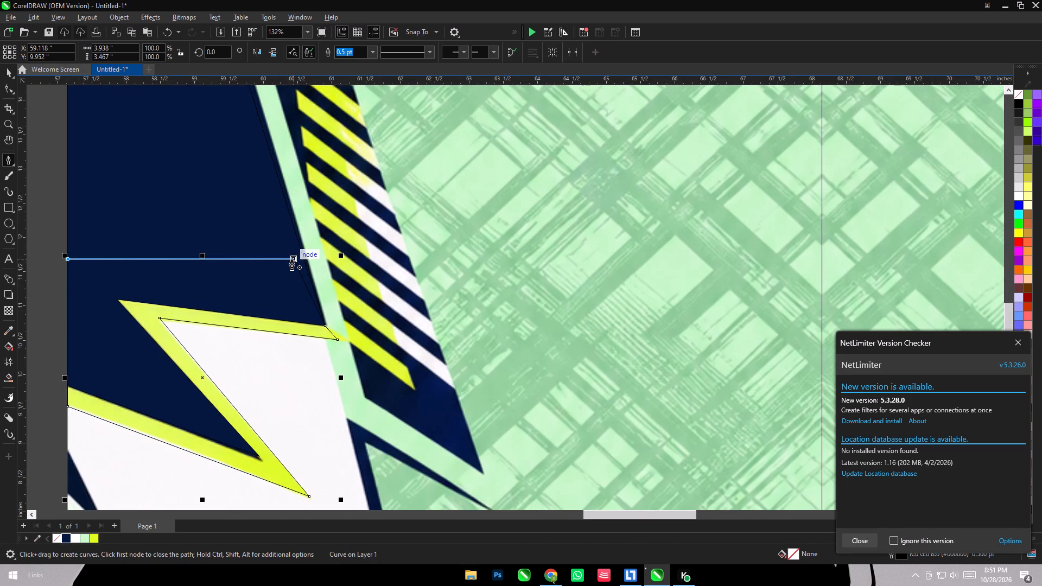
click(291, 259)
Fill the zigzag shape with the sampled yellow and bring the large navy side panel in front of it.
click(94, 538)
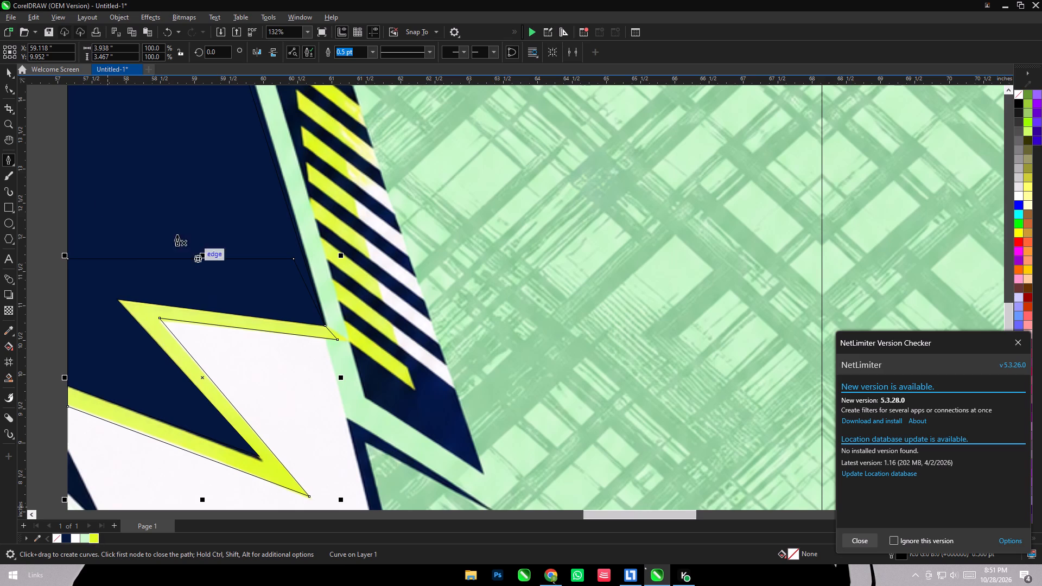
click(14, 71)
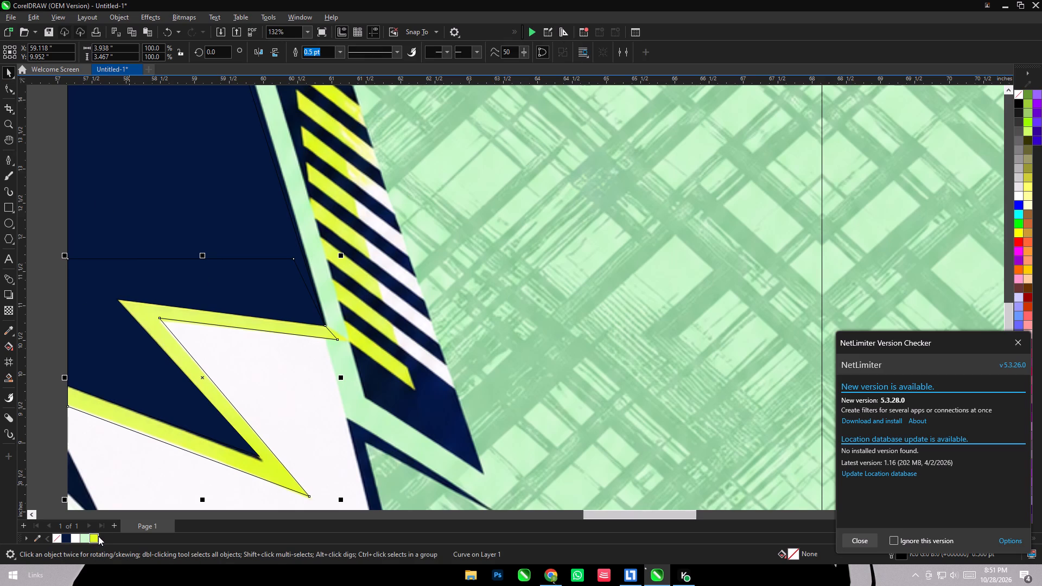
click(98, 536)
click(225, 163)
key(shift+Page_Up)
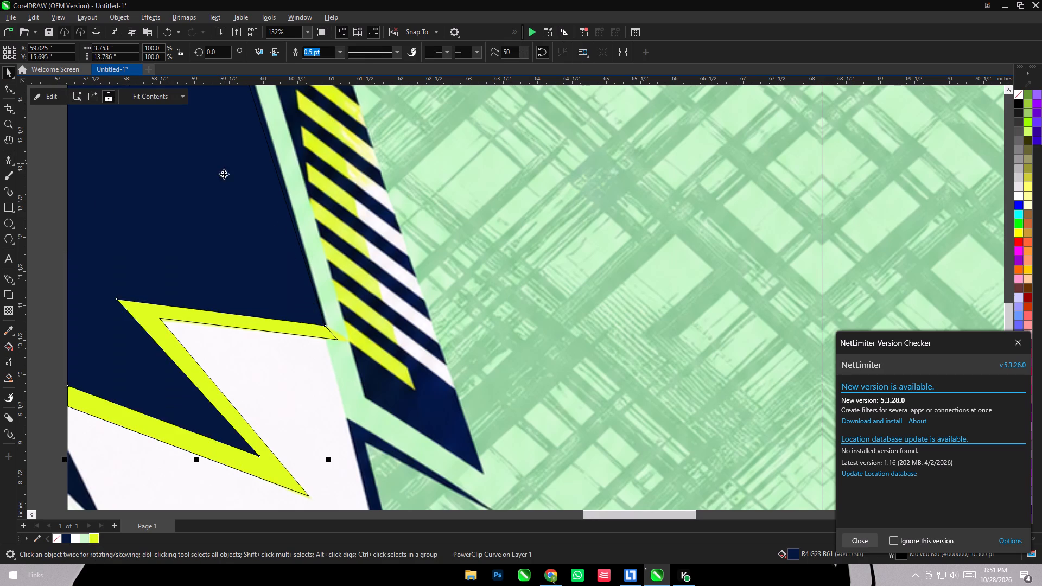
scroll(281, 234, down, 11)
click(174, 404)
Draw a closed triangle about 6 by 21.8 in along the design's left edge, down to the bottom end of the thin navy line.
scroll(178, 392, down, 3)
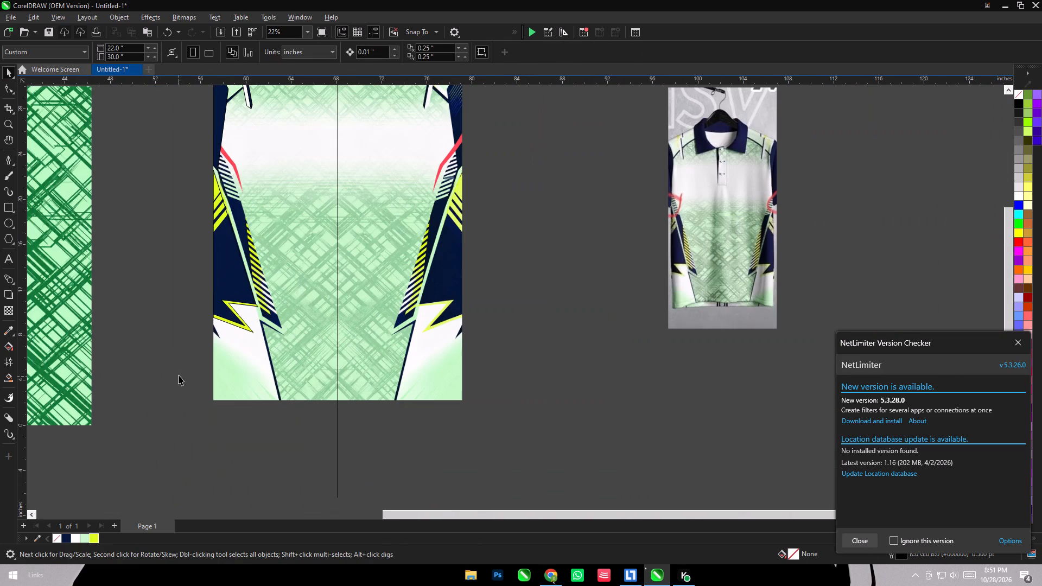
scroll(211, 216, up, 2)
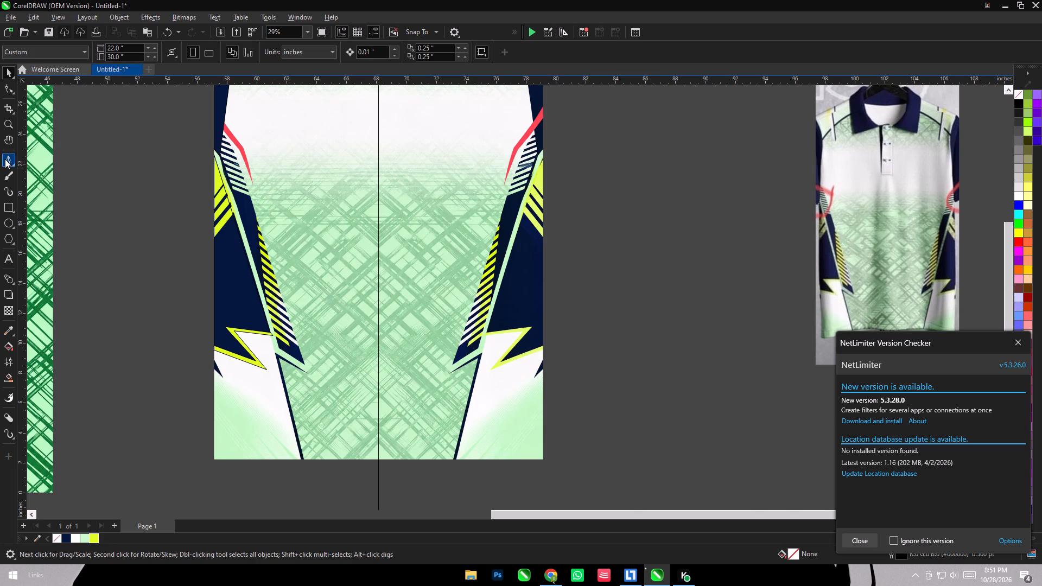
click(5, 159)
scroll(262, 176, up, 7)
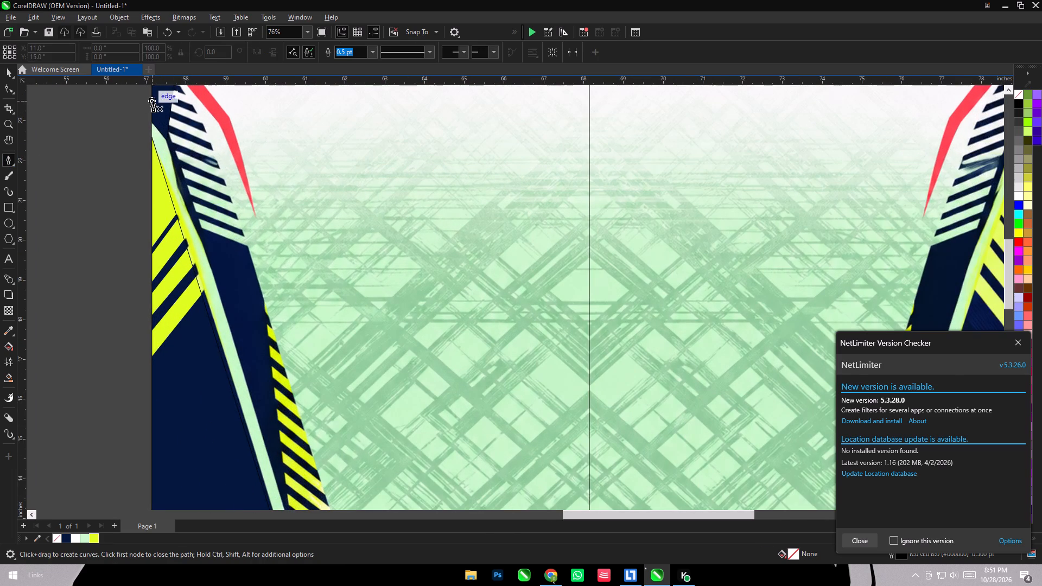
click(153, 101)
scroll(156, 160, down, 2)
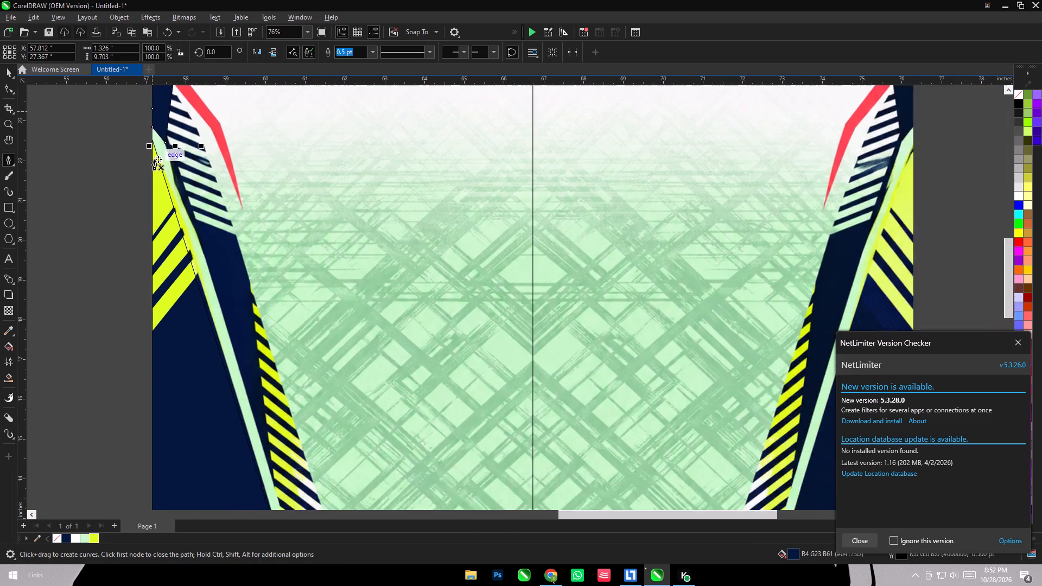
scroll(154, 160, down, 5)
click(247, 466)
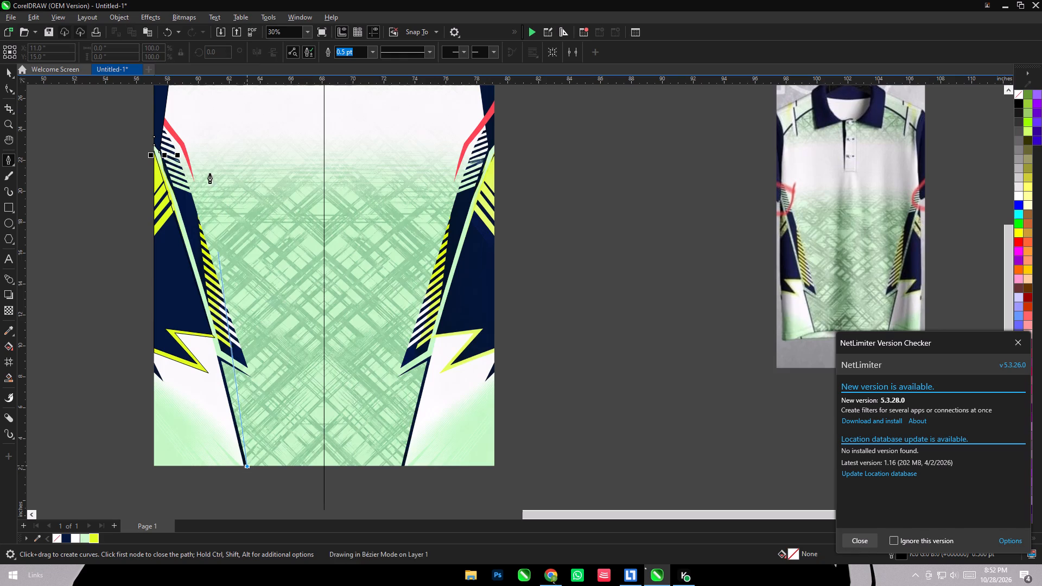
scroll(190, 119, up, 5)
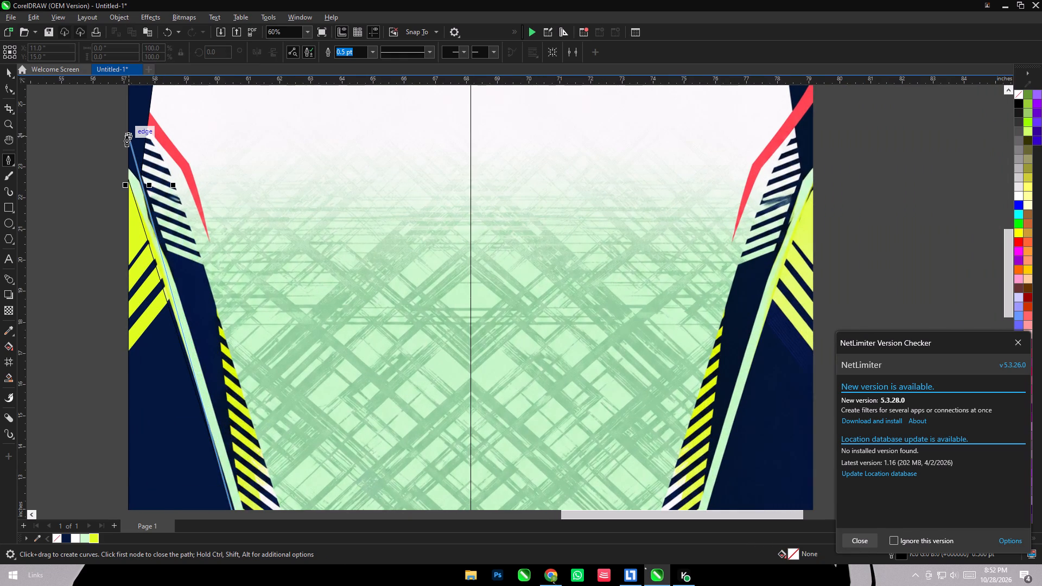
click(126, 136)
scroll(126, 136, down, 4)
scroll(226, 246, down, 4)
scroll(168, 390, up, 1)
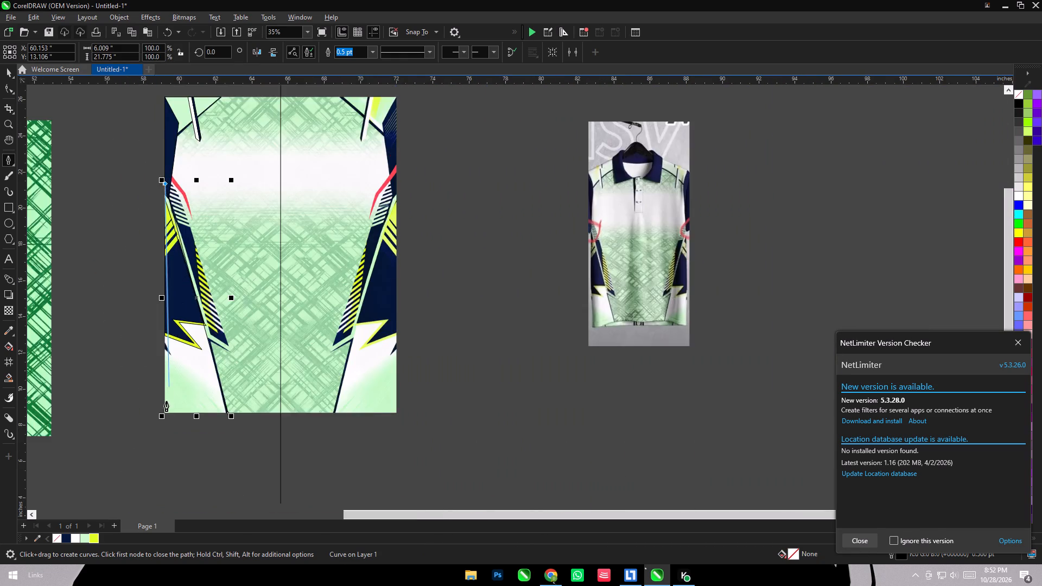
scroll(166, 401, up, 2)
click(168, 416)
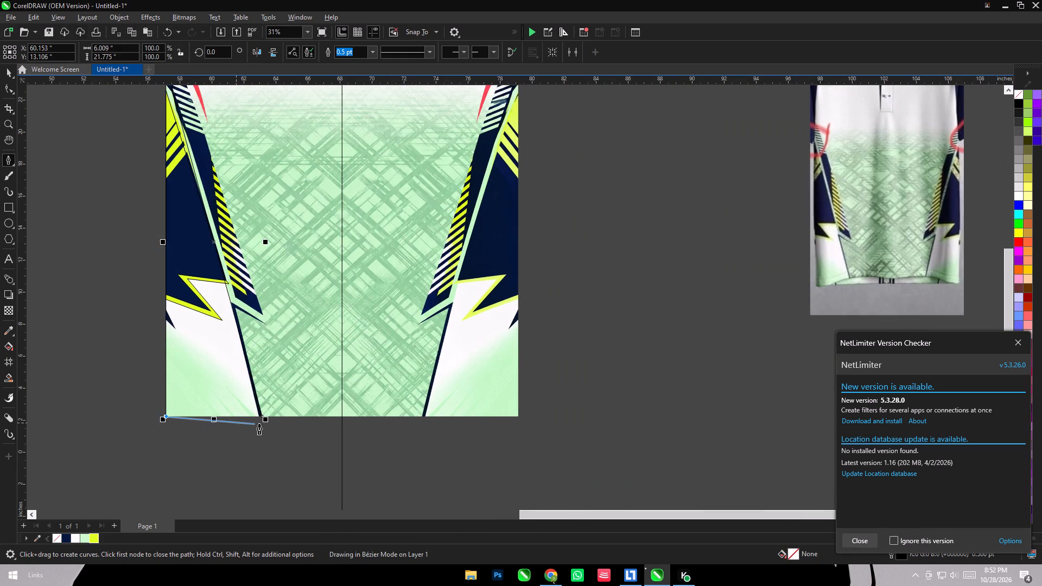
click(260, 417)
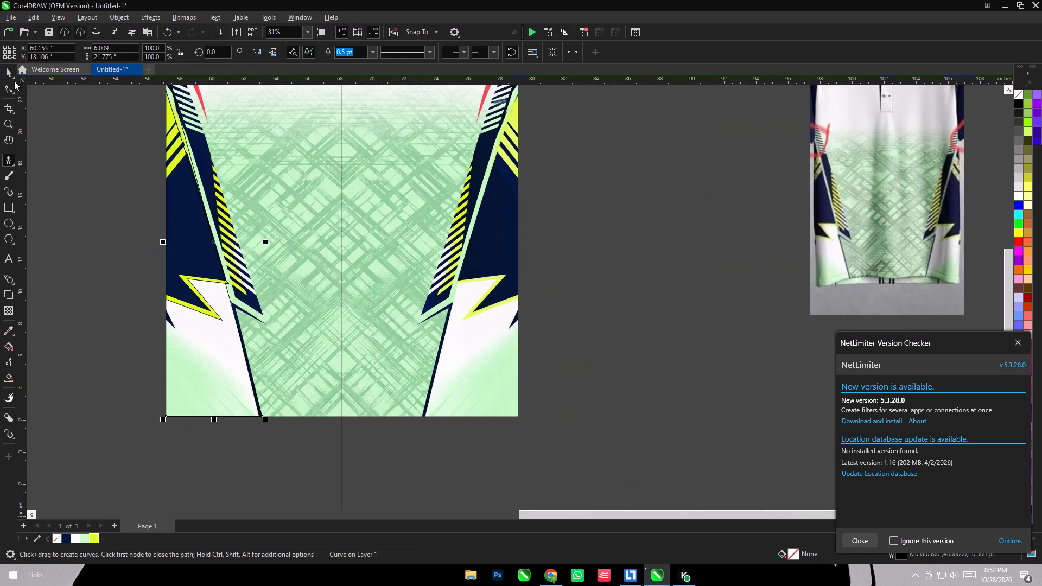
Move the triangle's bottom inner node along the design's bottom edge toward the centre, making the shape about 6.7 in wide.
click(12, 88)
drag(262, 414, 274, 414)
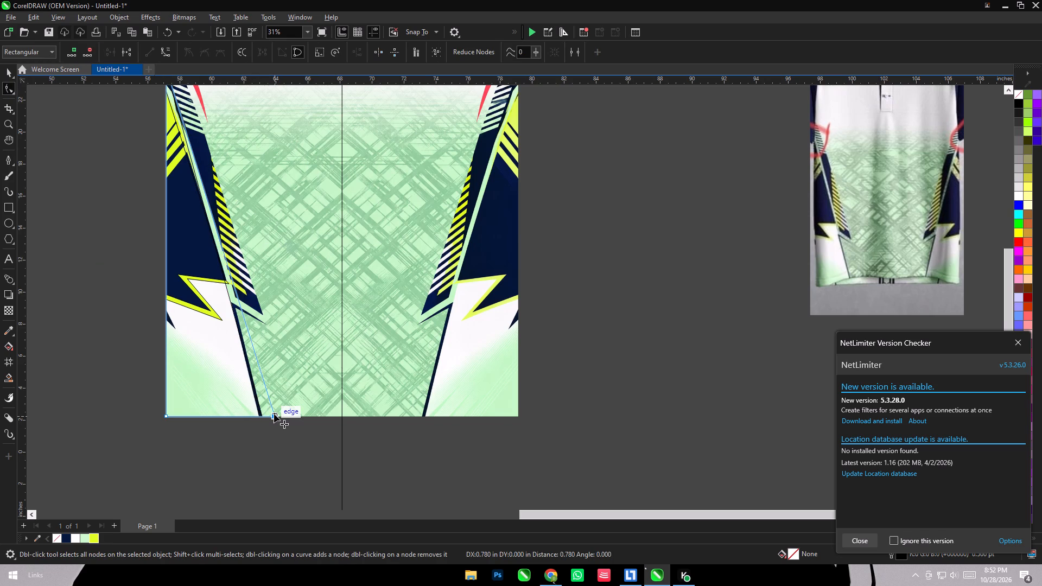
drag(274, 414, 269, 416)
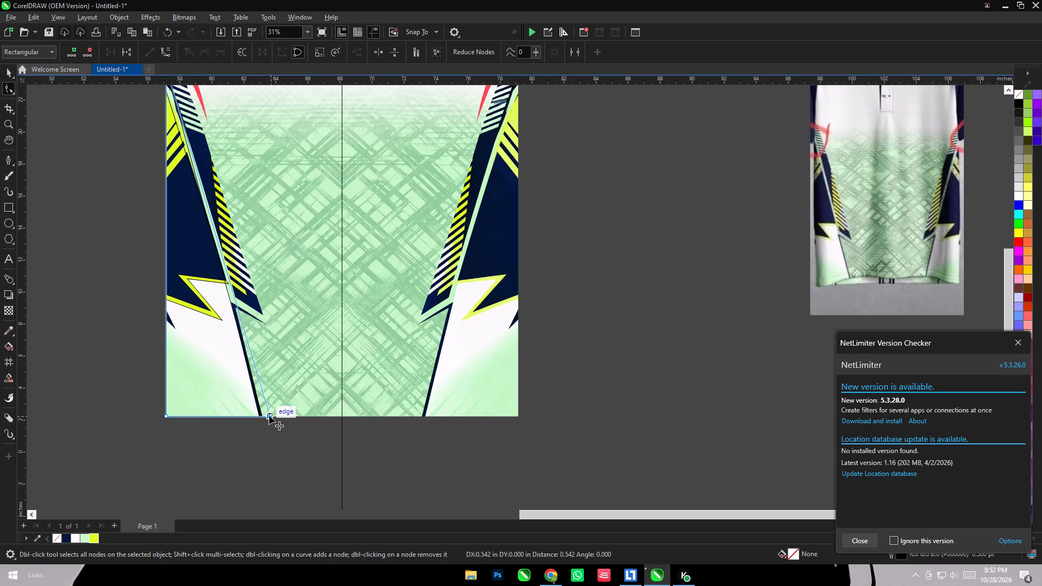
drag(269, 416, 274, 419)
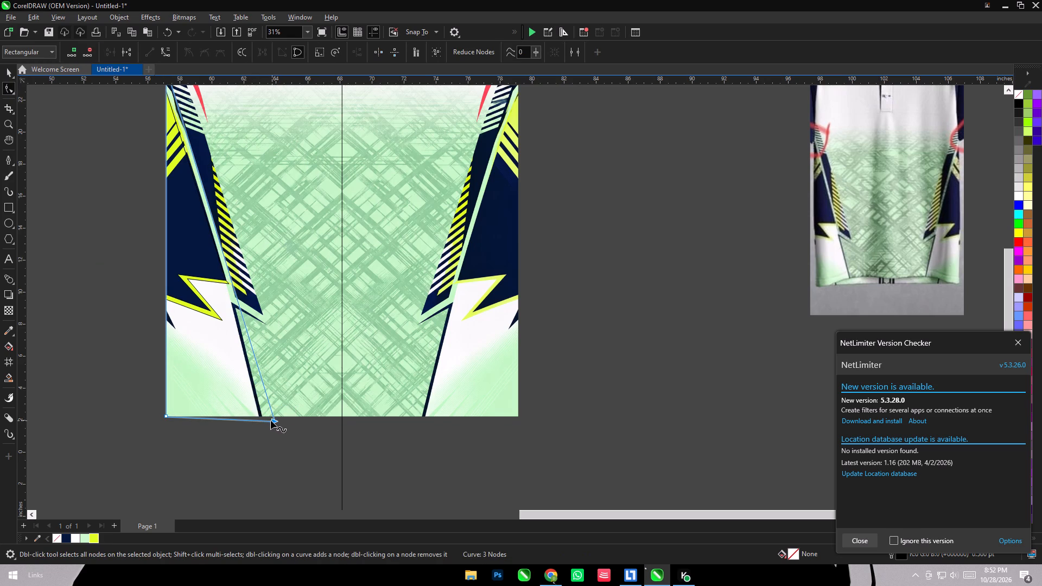
scroll(264, 421, up, 4)
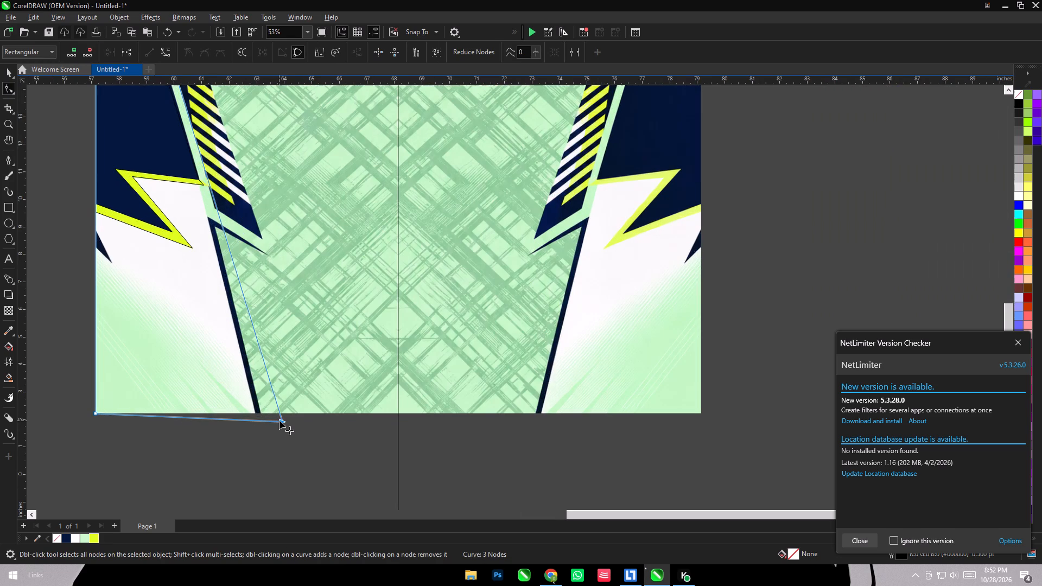
drag(279, 421, 279, 412)
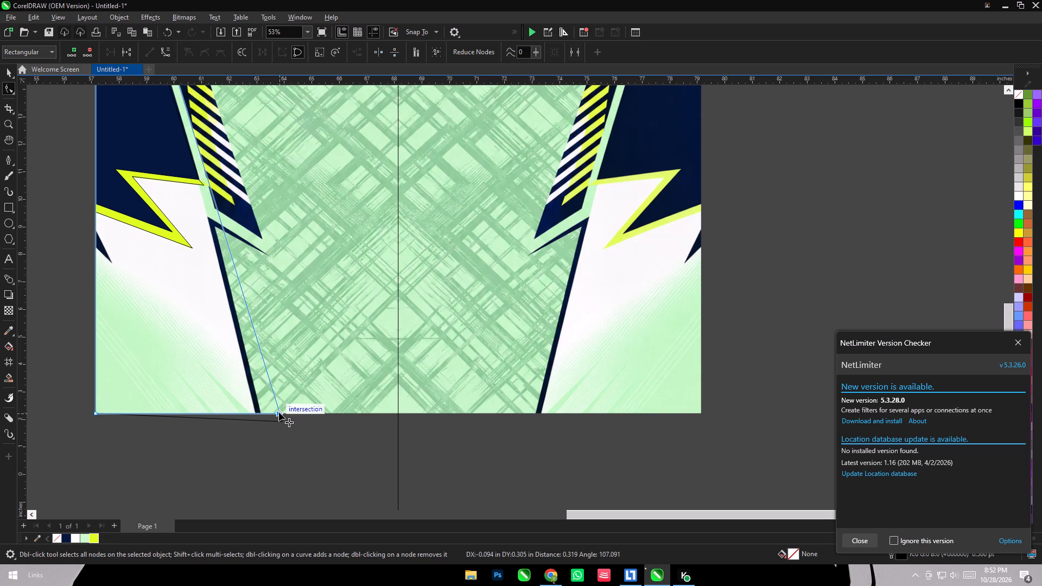
drag(279, 412, 279, 413)
scroll(256, 418, down, 5)
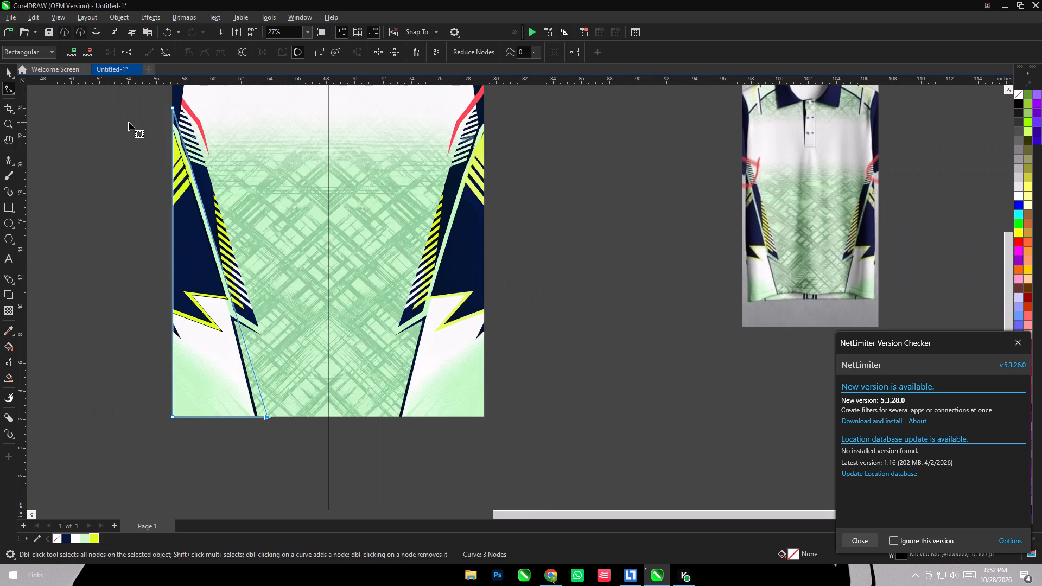
Apply a vertical fountain fill to the lower-left triangle, running from white at the top to the sampled light green at the bottom.
click(12, 68)
click(114, 167)
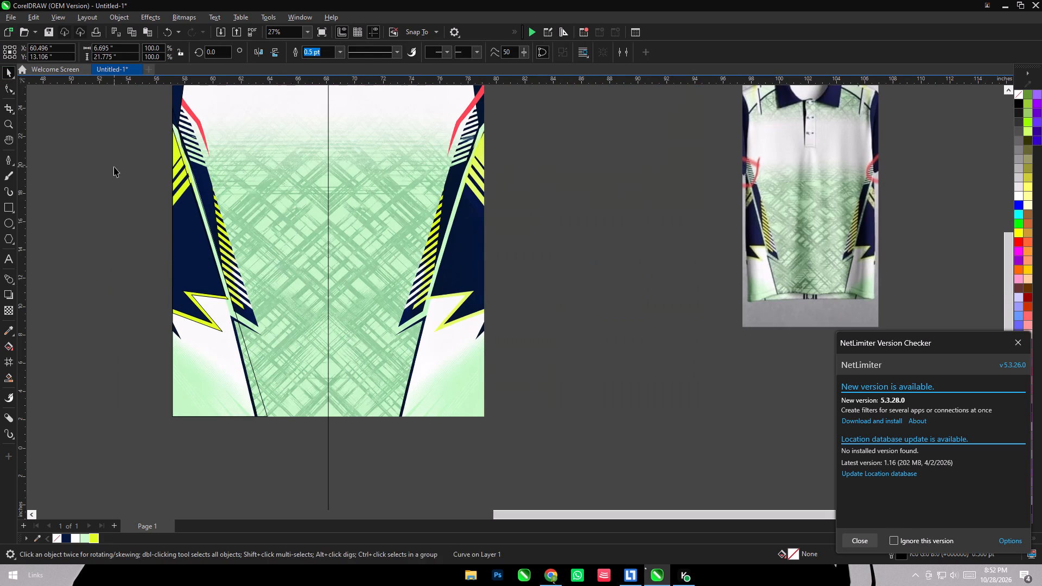
click(231, 355)
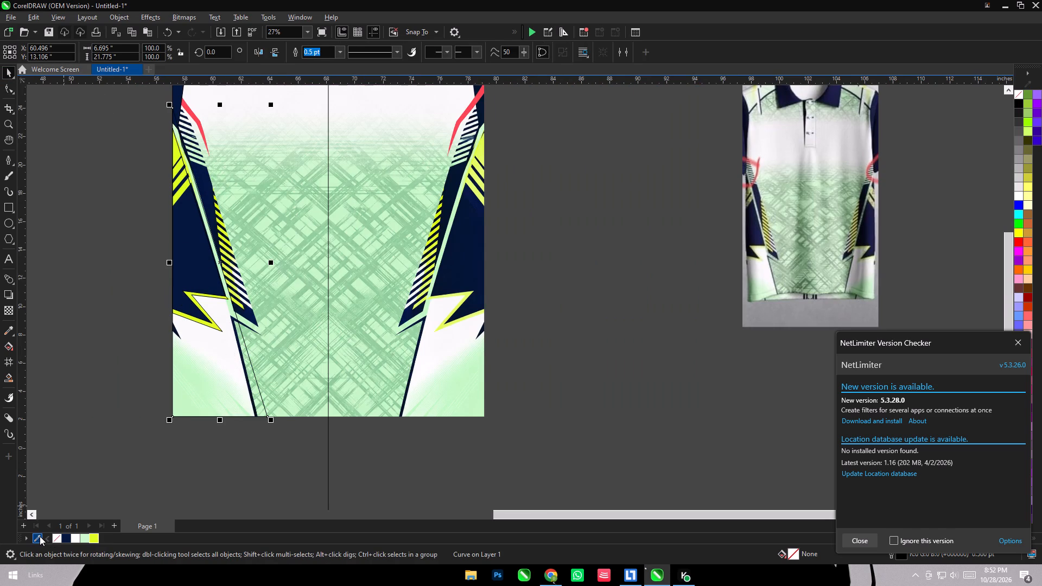
click(9, 348)
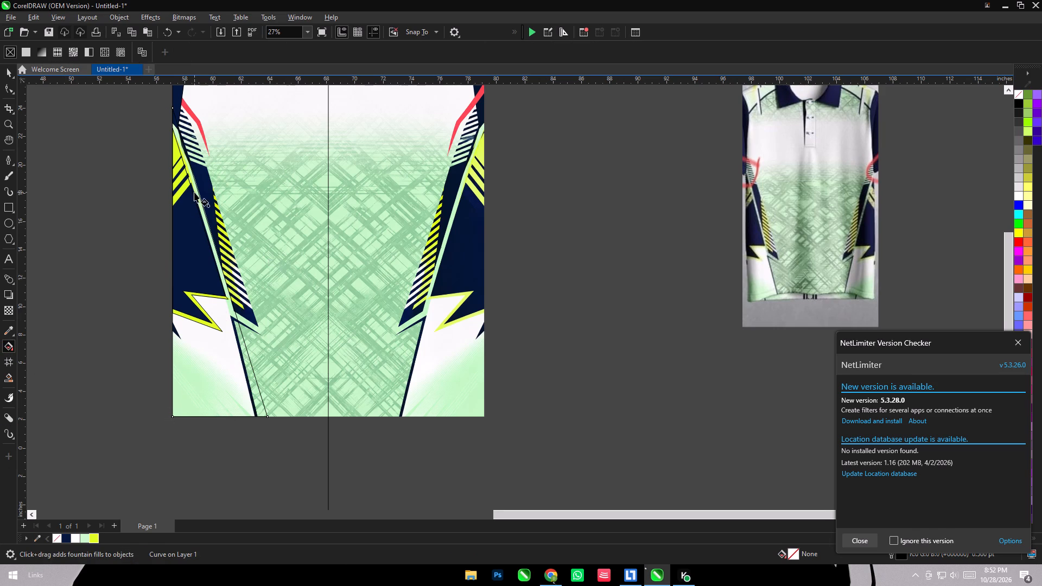
drag(194, 191, 188, 410)
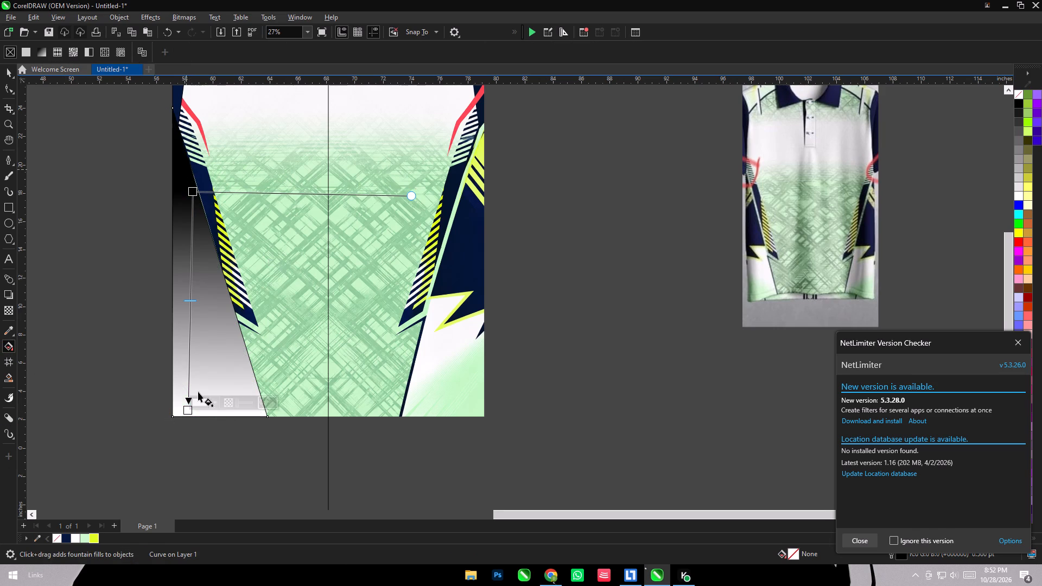
click(193, 190)
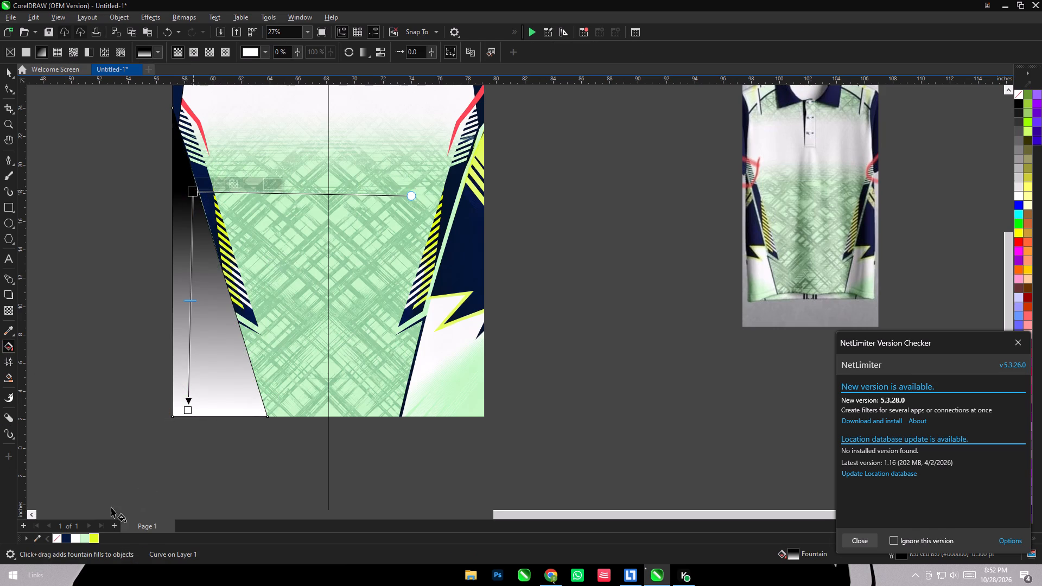
click(88, 536)
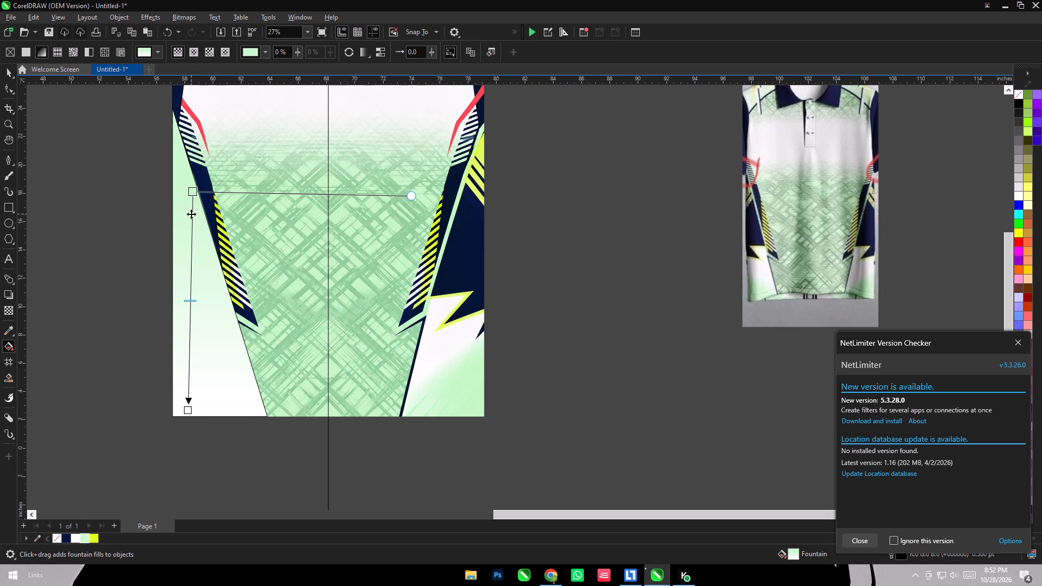
click(187, 408)
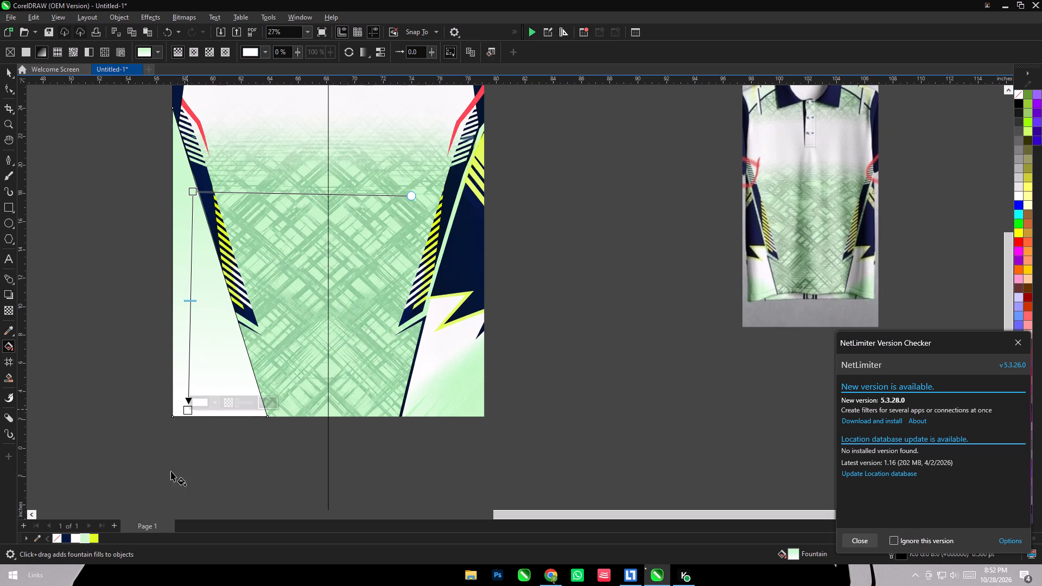
click(88, 540)
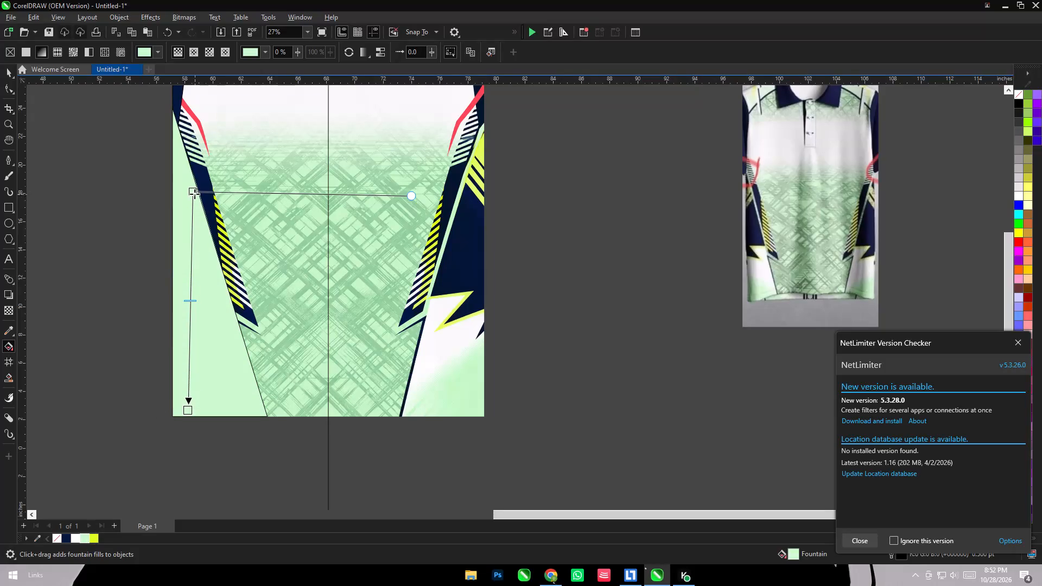
click(194, 194)
click(1016, 198)
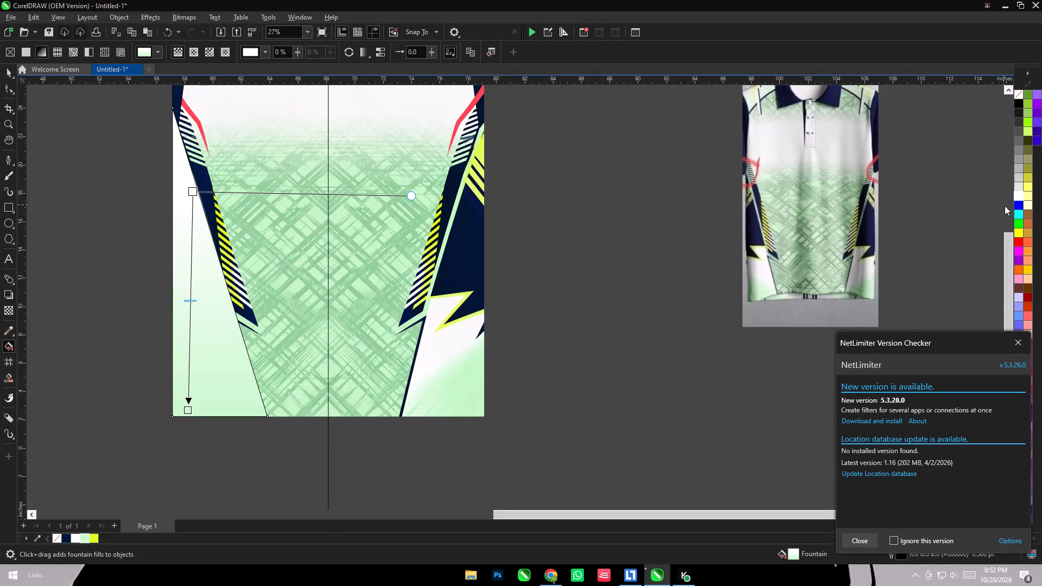
Shorten the triangle's gradient so the white-to-green transition starts just below the zigzag and ends slightly above the design's bottom edge.
drag(194, 193, 199, 271)
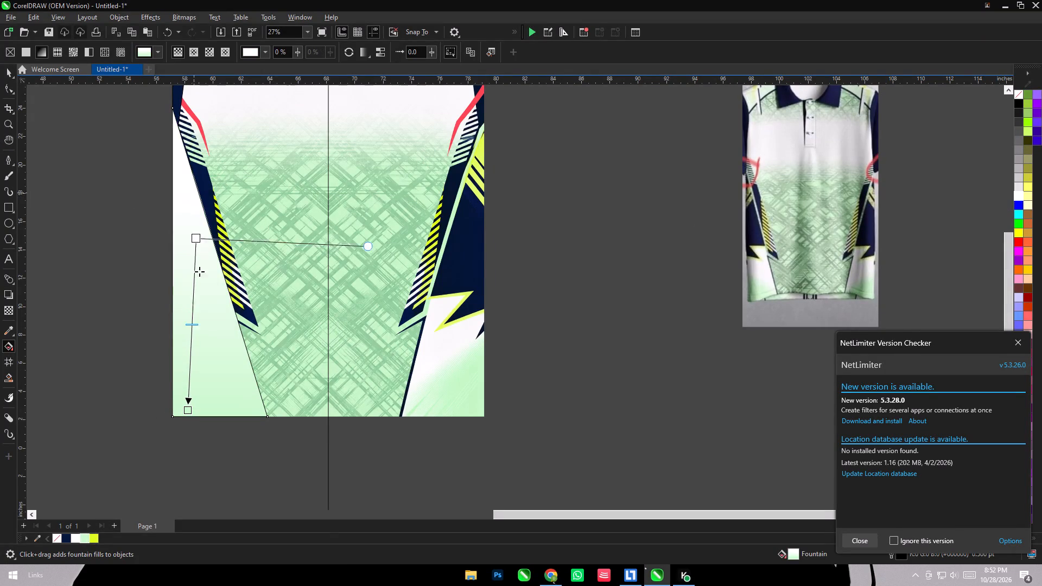
drag(199, 271, 202, 330)
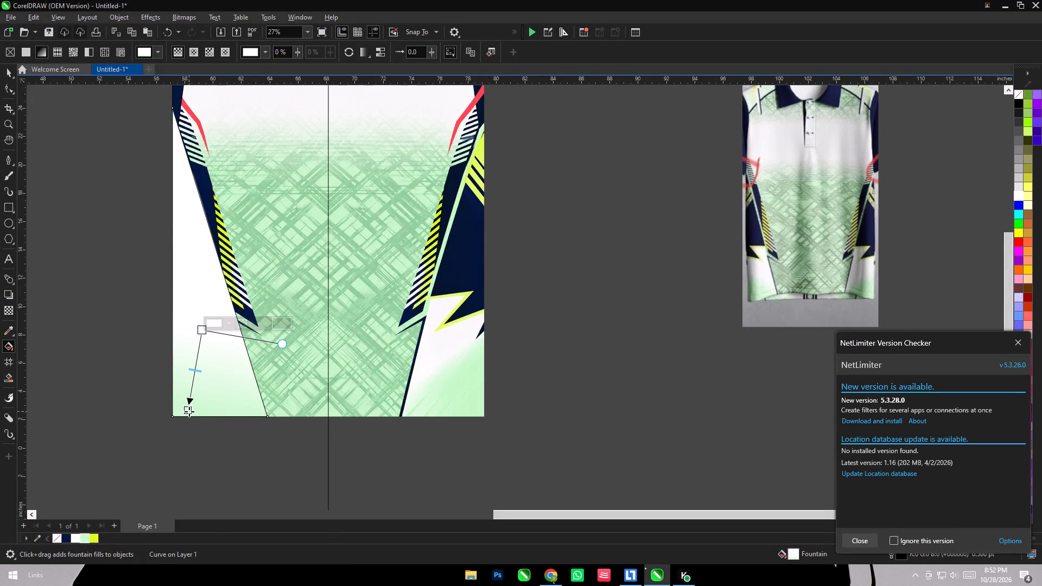
drag(188, 411, 195, 386)
drag(193, 386, 190, 379)
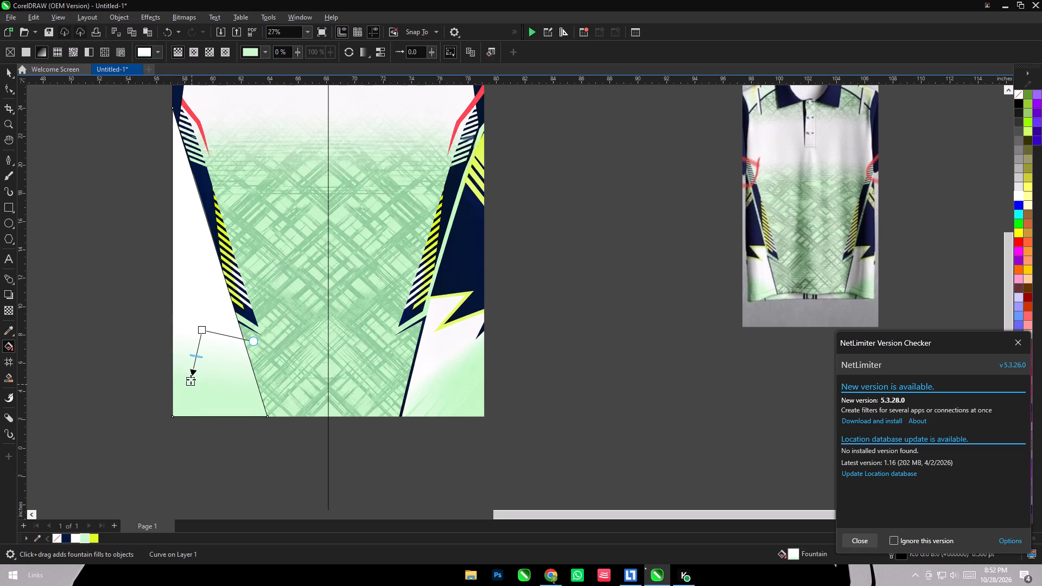
drag(190, 379, 192, 379)
Send the gradient triangle backward, behind the navy side panel and the yellow zigzag.
click(4, 68)
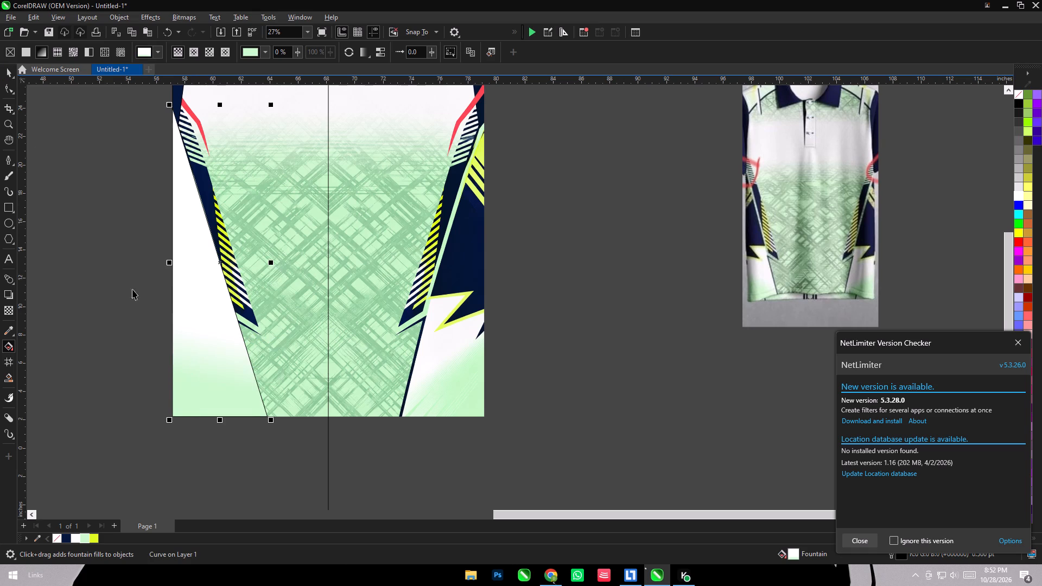
key(ctrl+Page_Down)
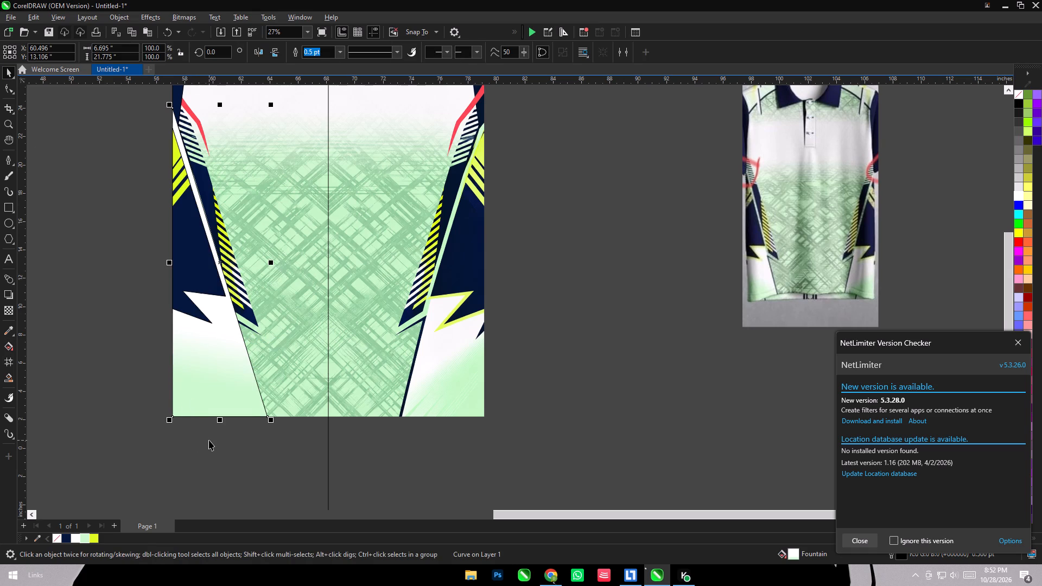
key(ctrl+Page_Down)
key(ctrl+Page_Down)
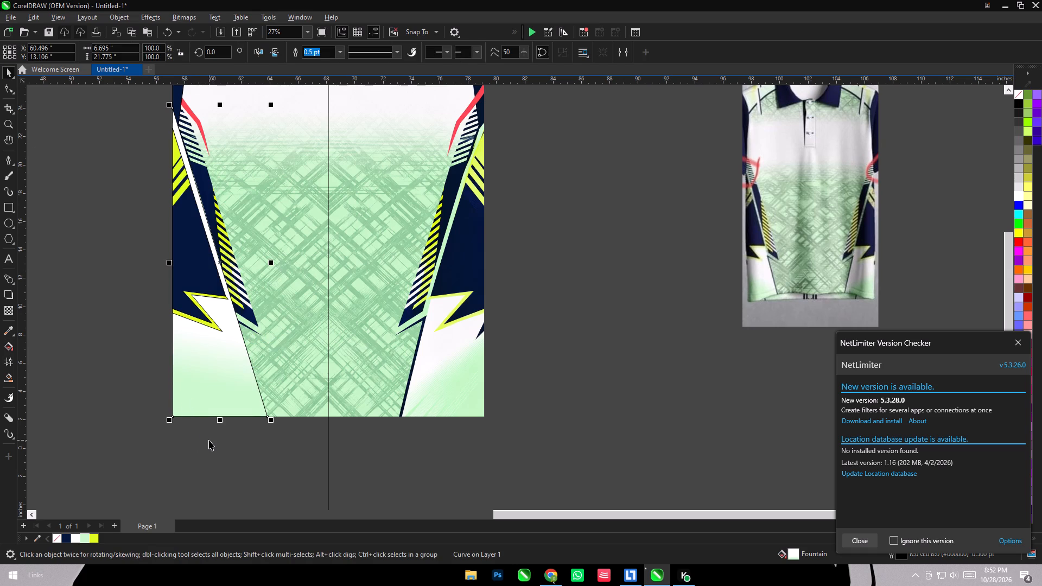
click(209, 440)
Move the end node of the zigzag's upper arm slightly down and away from the centre, thickening the yellow tip beside the white strip.
scroll(186, 176, up, 9)
click(258, 387)
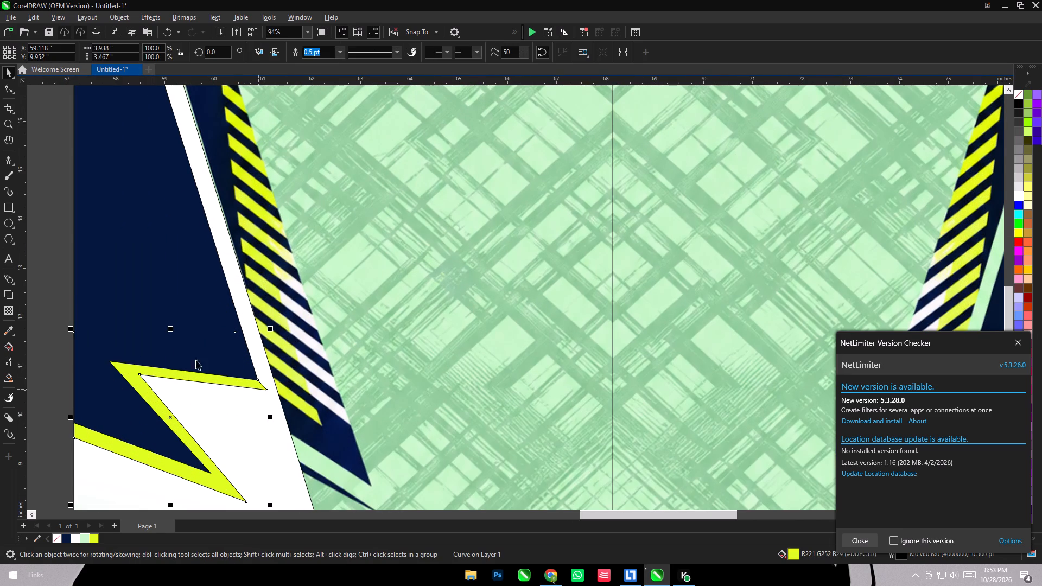
click(14, 94)
scroll(229, 406, up, 5)
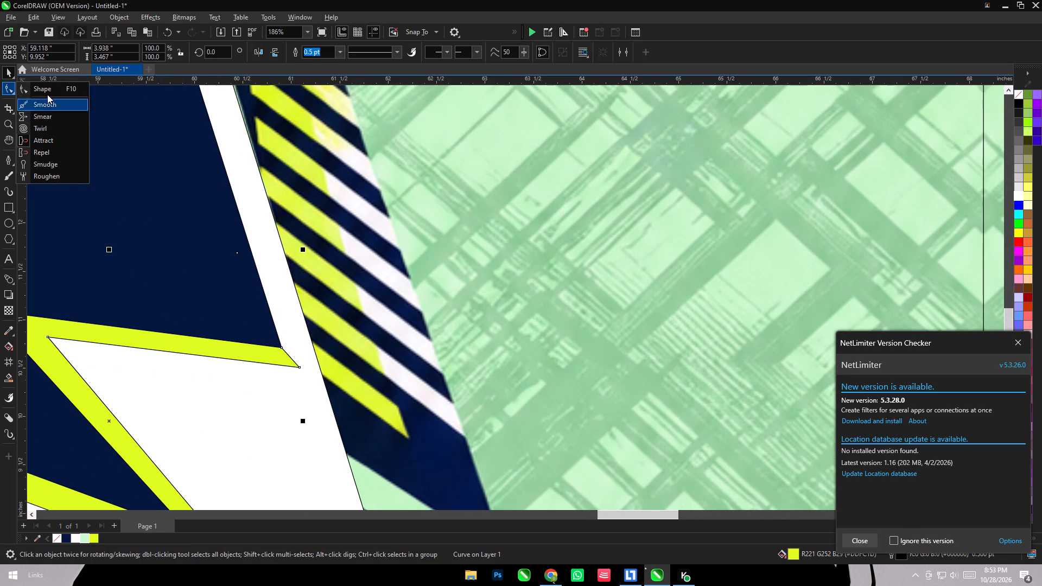
click(44, 83)
drag(300, 368, 300, 377)
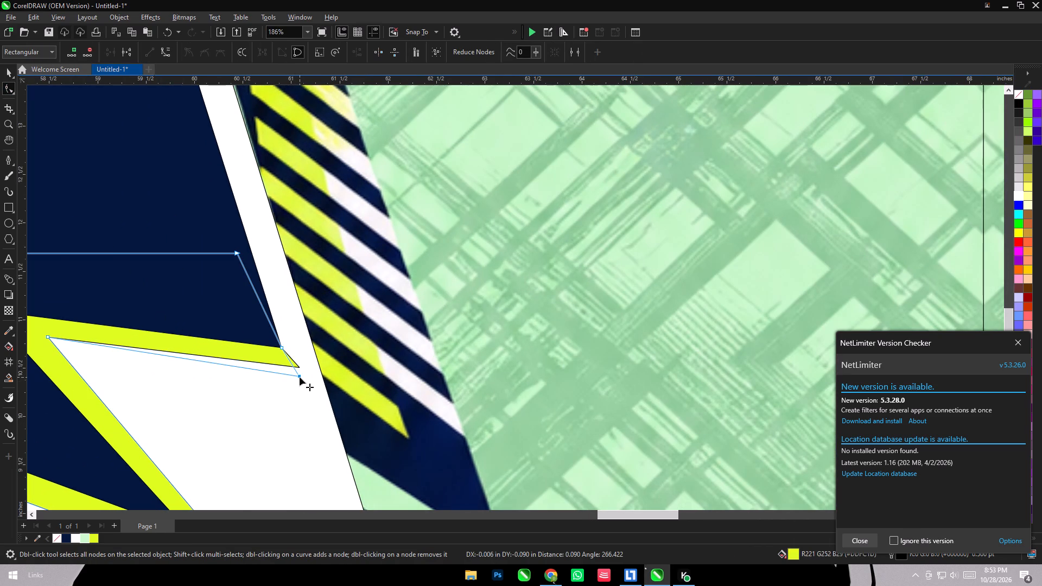
drag(300, 377, 295, 378)
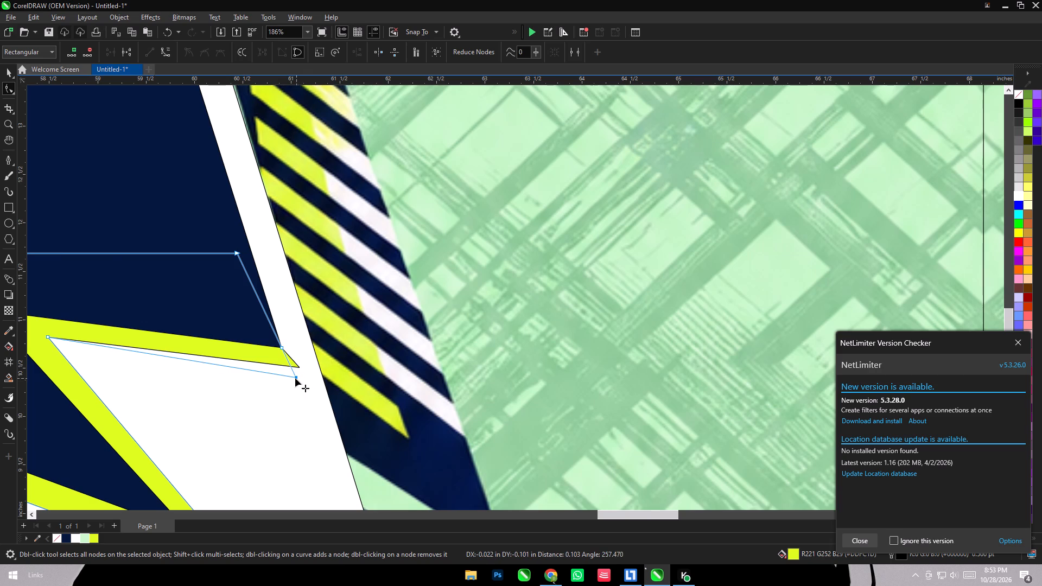
drag(295, 378, 294, 376)
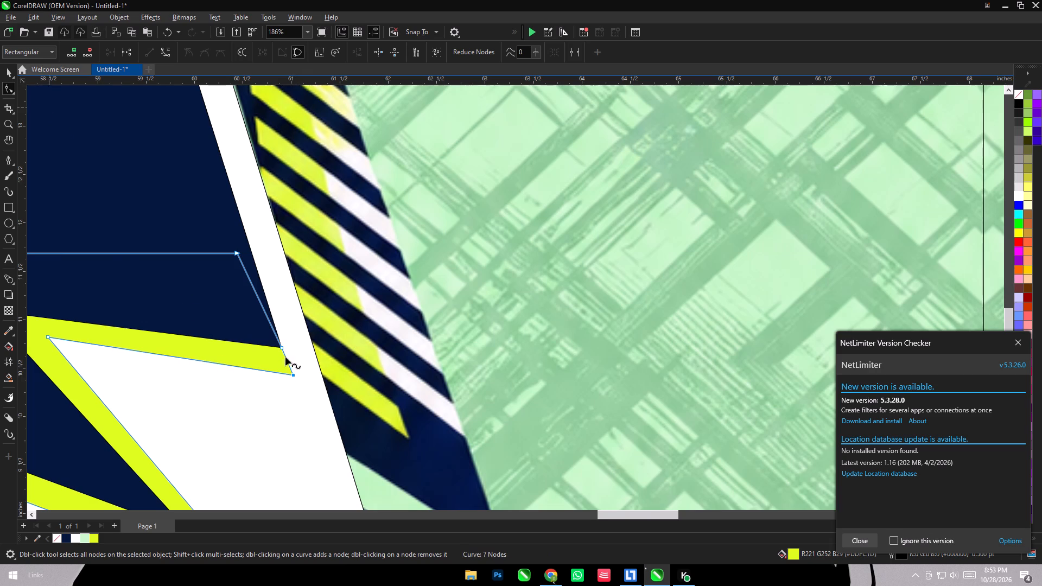
drag(295, 377, 290, 370)
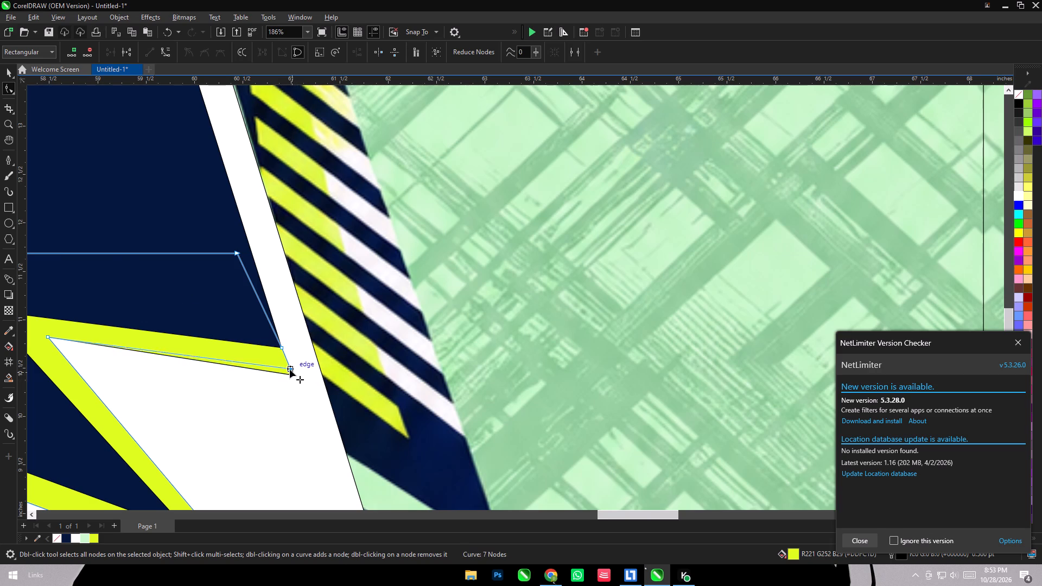
drag(290, 370, 289, 372)
drag(287, 370, 289, 370)
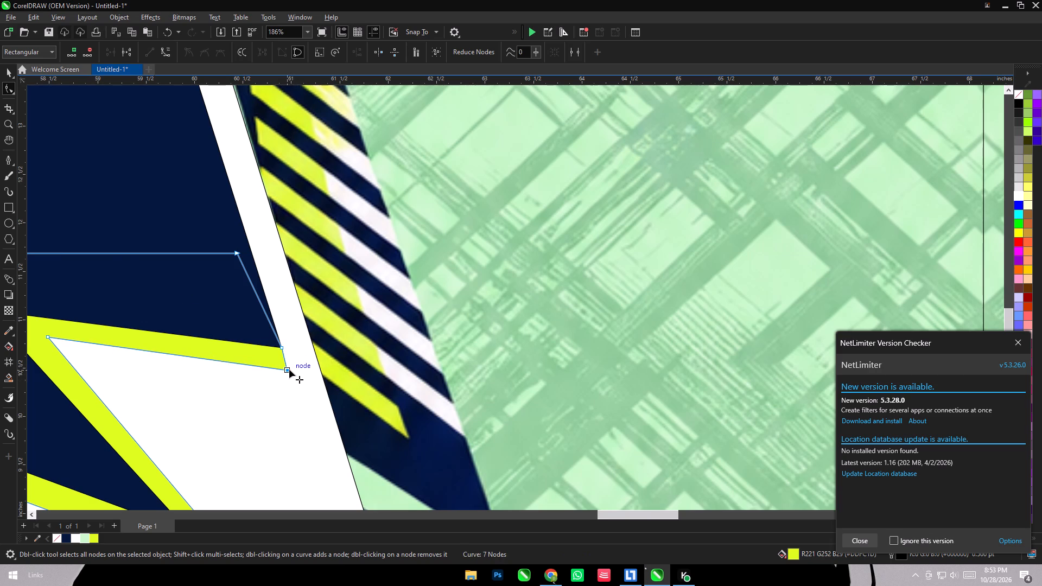
drag(289, 370, 294, 370)
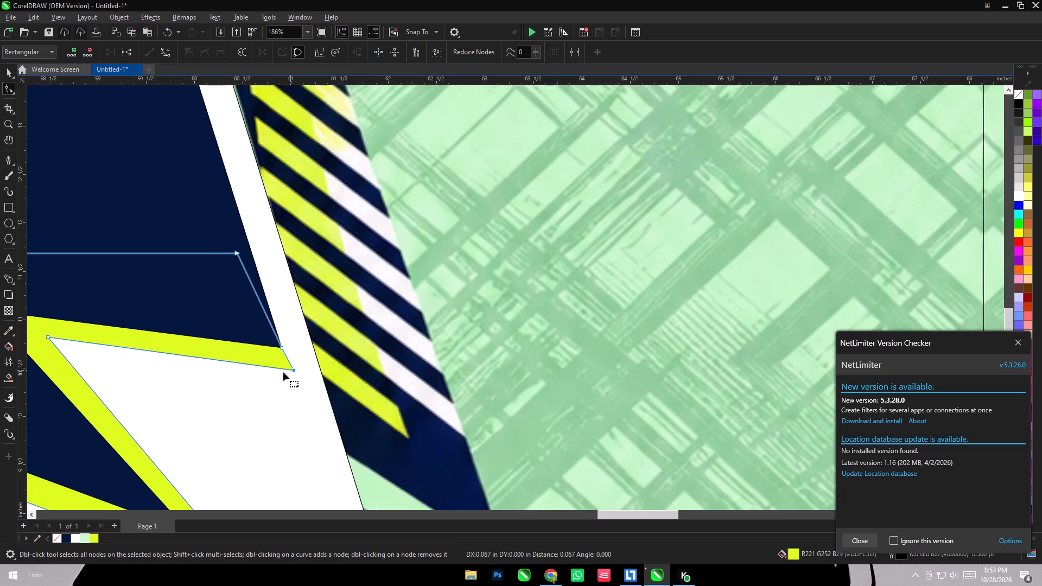
scroll(282, 372, up, 2)
click(8, 66)
scroll(230, 305, down, 19)
click(142, 355)
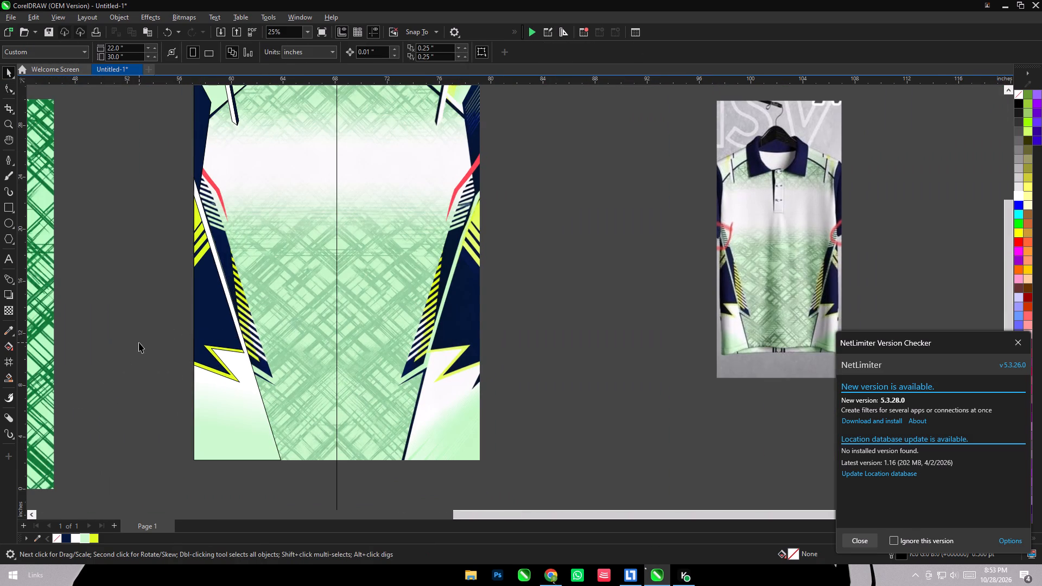
Group the left navy side panel with the yellow zigzag.
scroll(218, 301, up, 4)
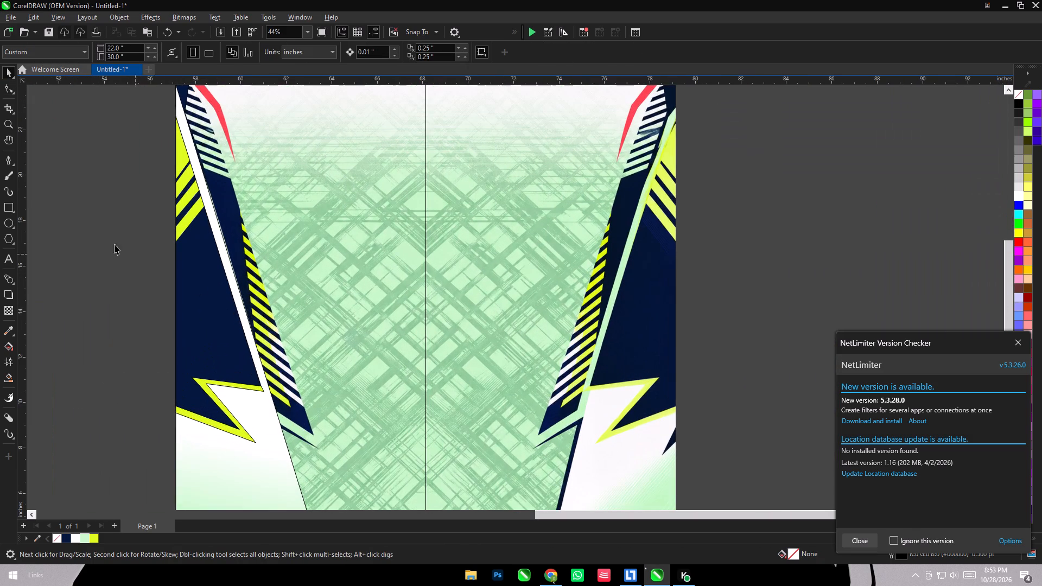
scroll(136, 160, down, 2)
drag(111, 119, 244, 412)
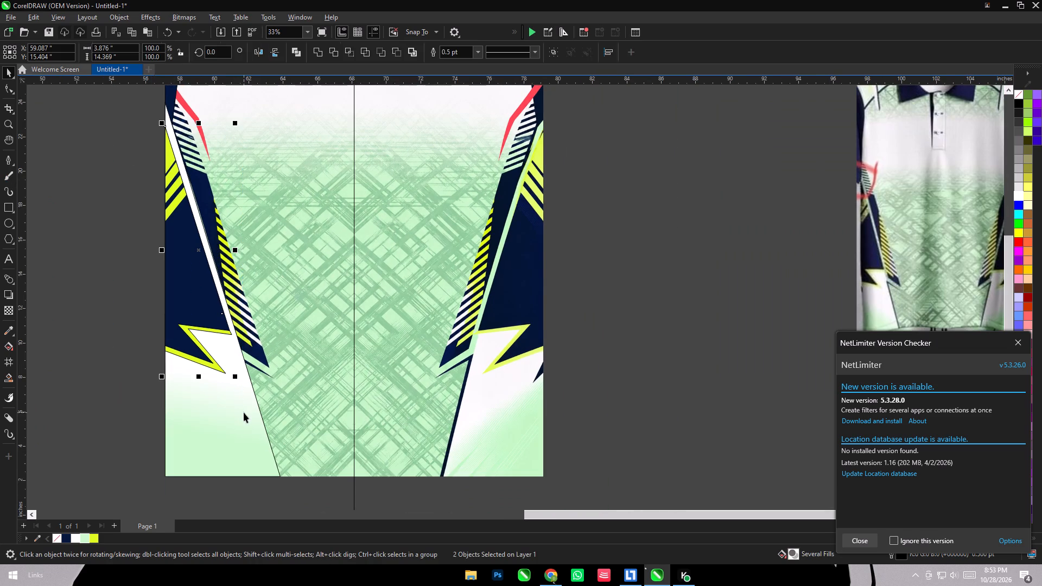
key(ctrl+g)
Draw a closed Pen triangle about 5.1 by 13.6 in, with one long side running along the inner edge of the grouped navy panel.
click(56, 225)
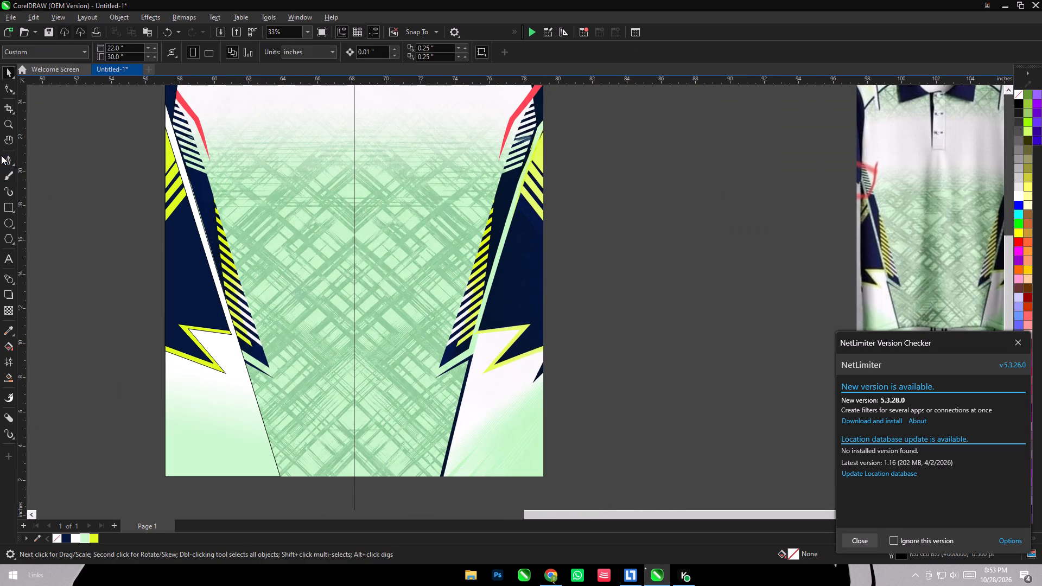
click(12, 157)
click(158, 118)
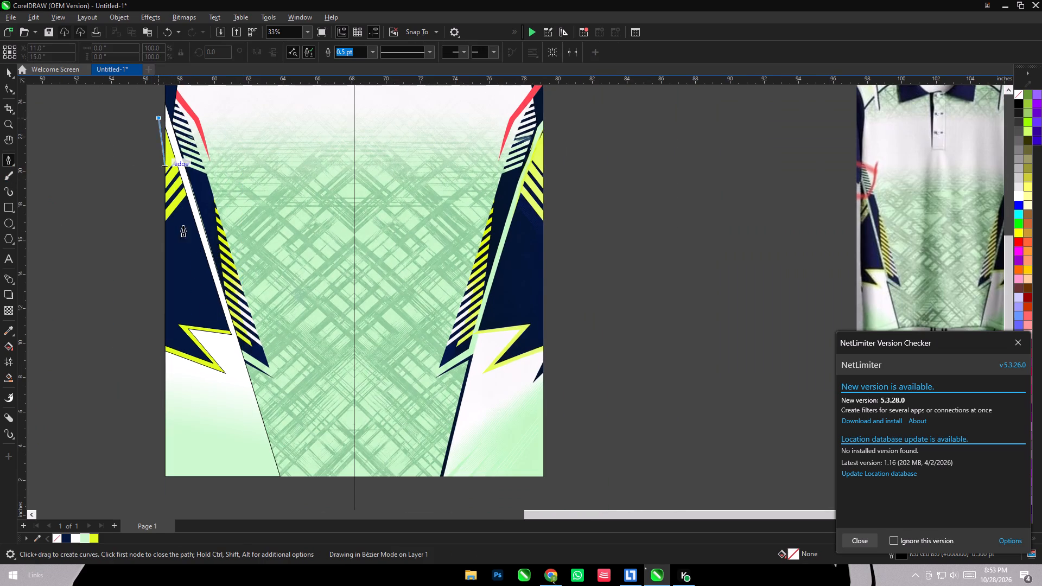
click(233, 352)
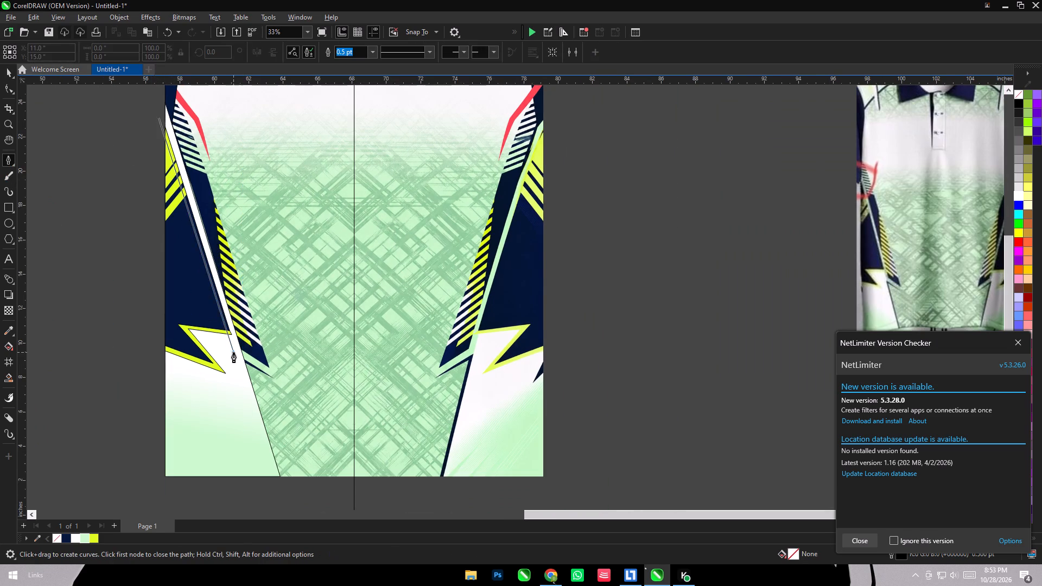
click(246, 127)
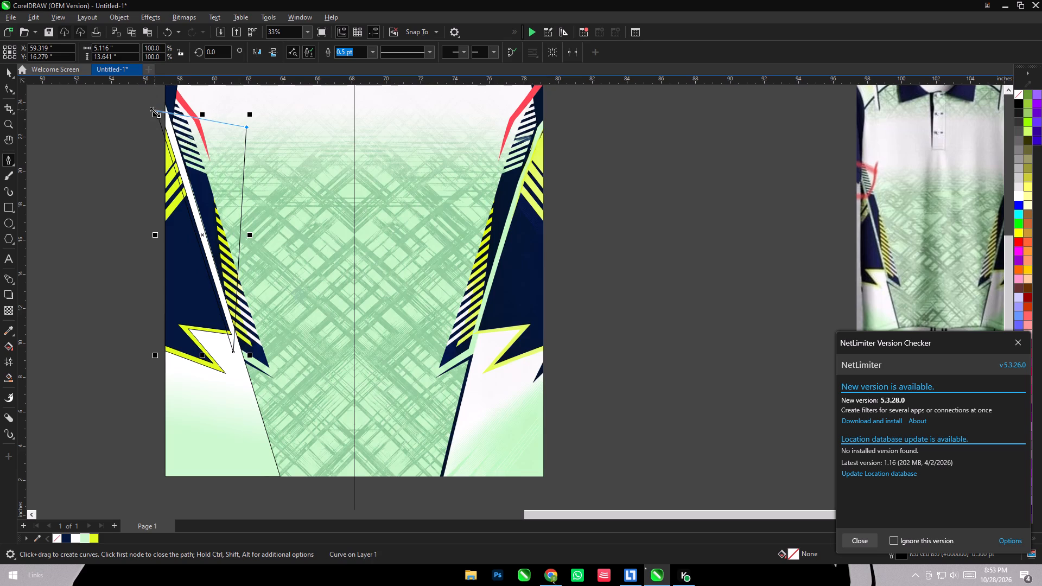
click(157, 120)
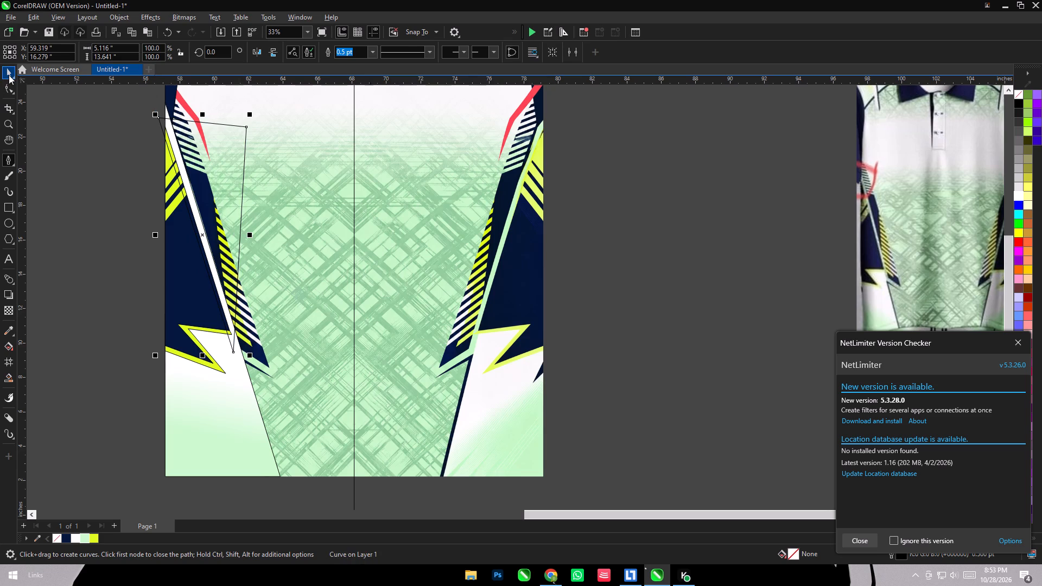
Trim the navy panel and zigzag group with the drawn triangle, and delete the triangle.
click(9, 75)
shift+click(180, 285)
click(334, 49)
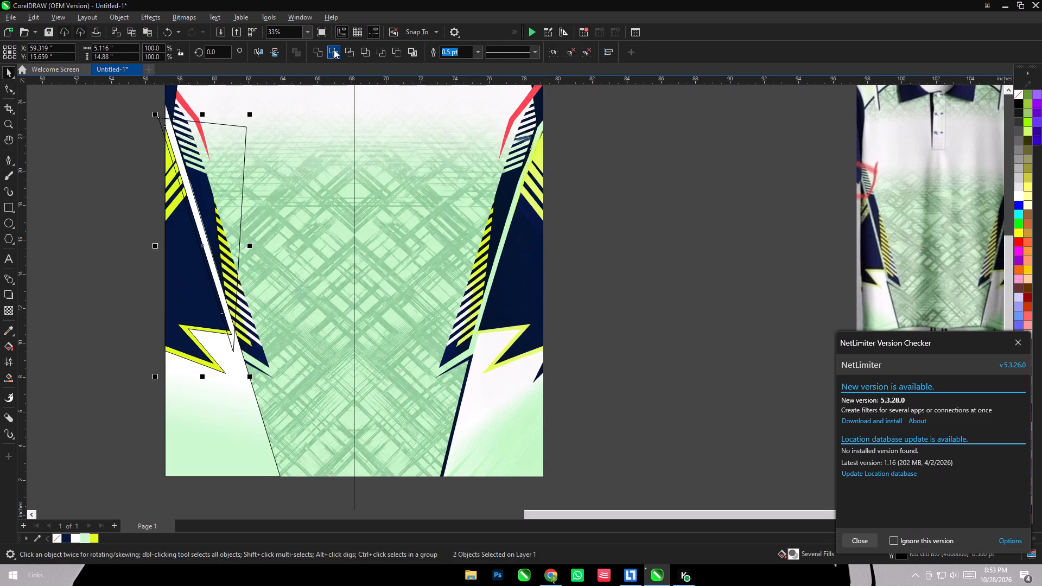
click(235, 213)
key(Delete)
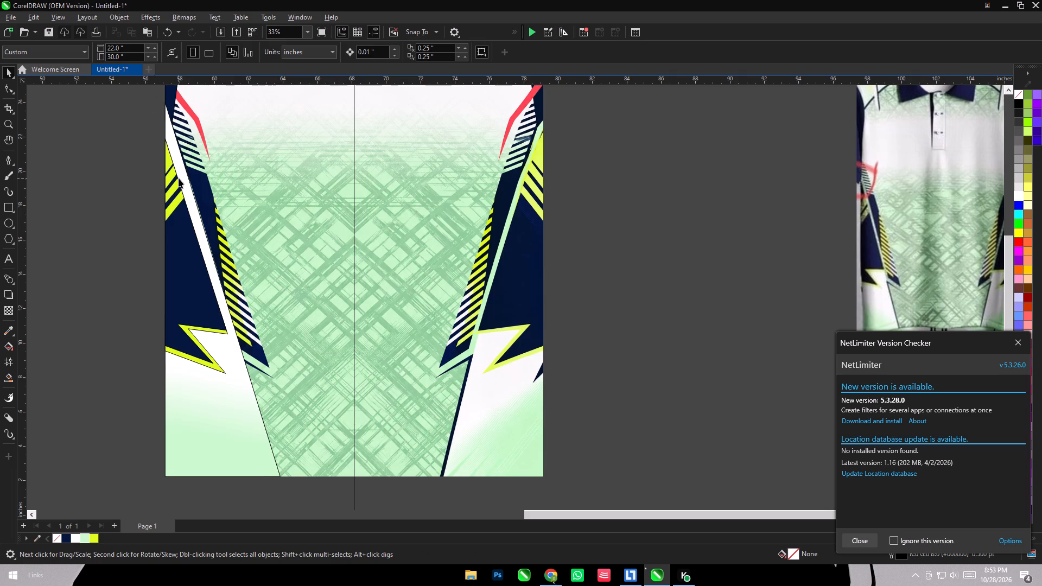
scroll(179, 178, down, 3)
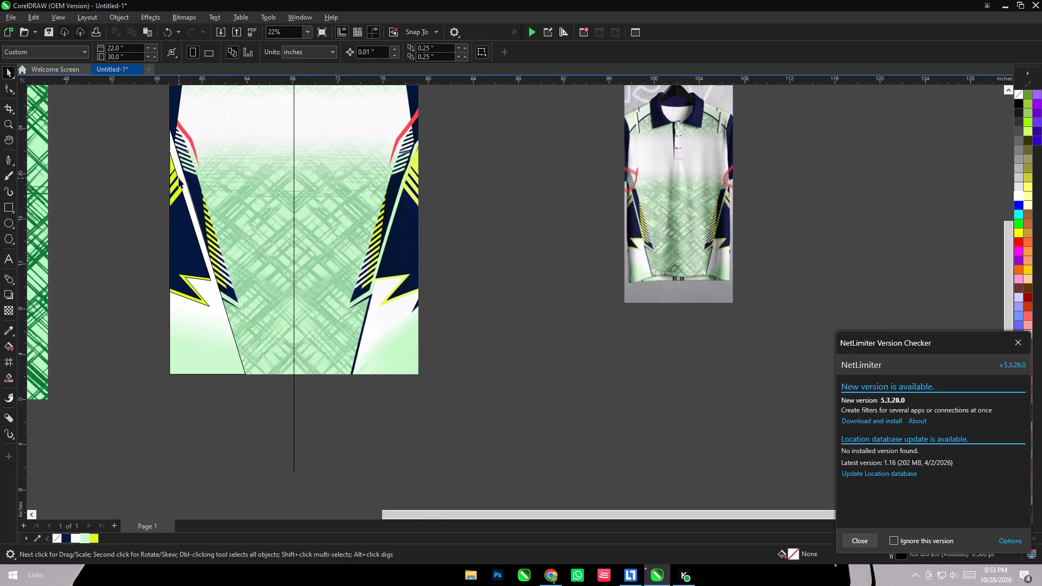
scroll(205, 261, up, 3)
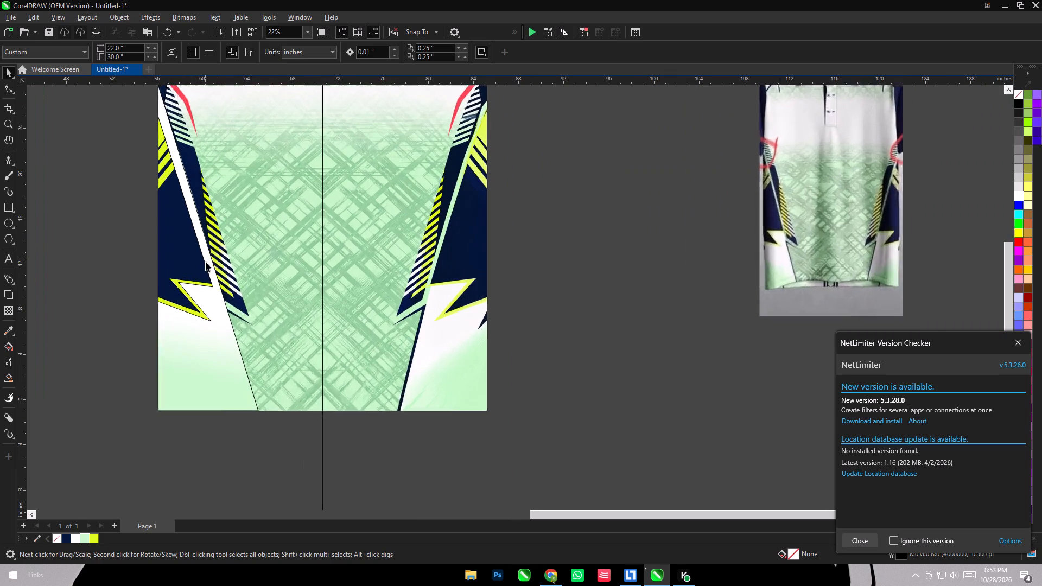
Stretch the navy panel and zigzag group to about 3.84 in wide and 14.46 in high.
scroll(206, 262, up, 1)
click(195, 246)
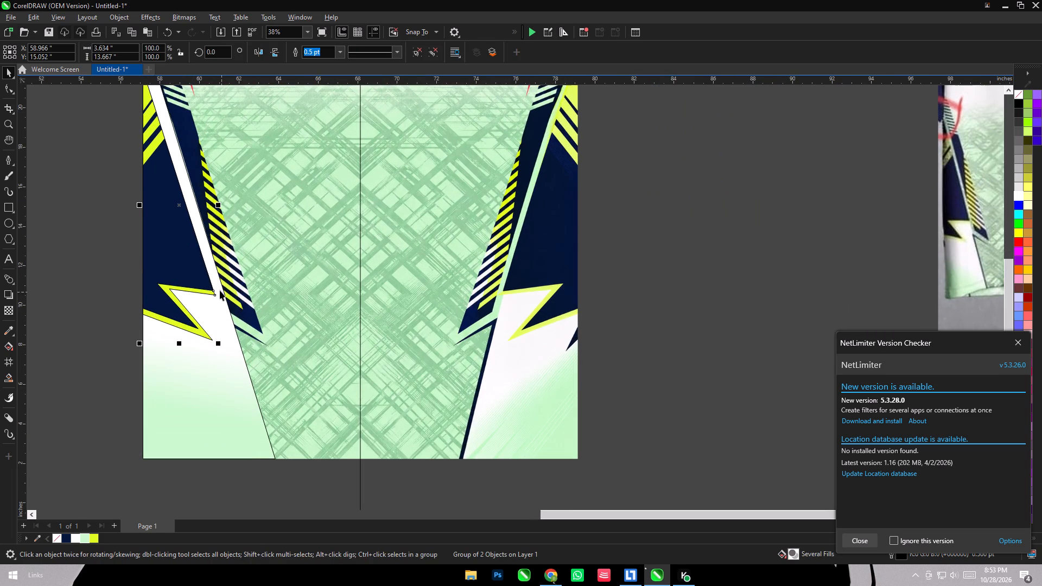
click(219, 205)
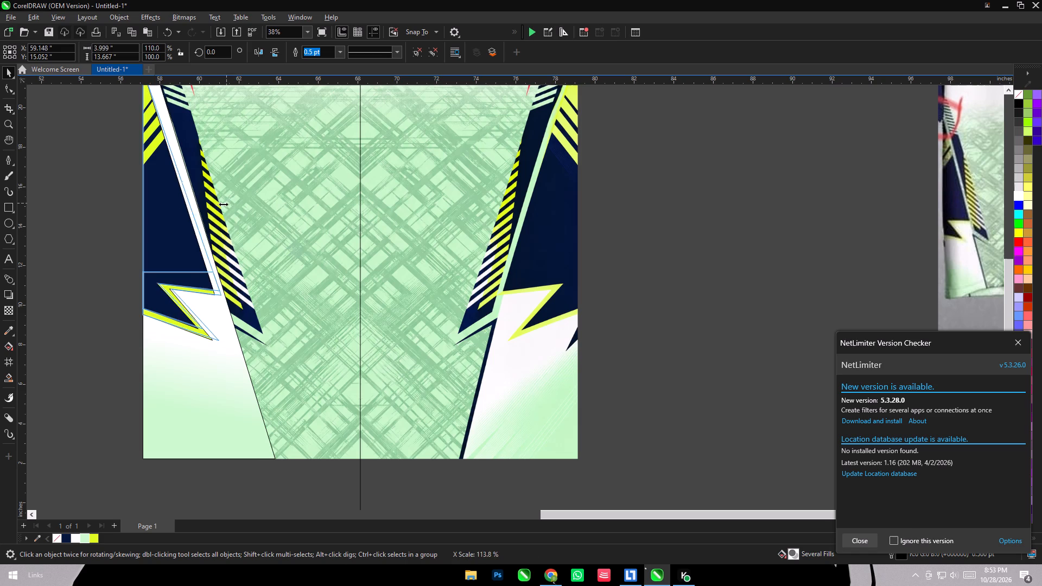
scroll(176, 276, down, 4)
scroll(151, 146, up, 5)
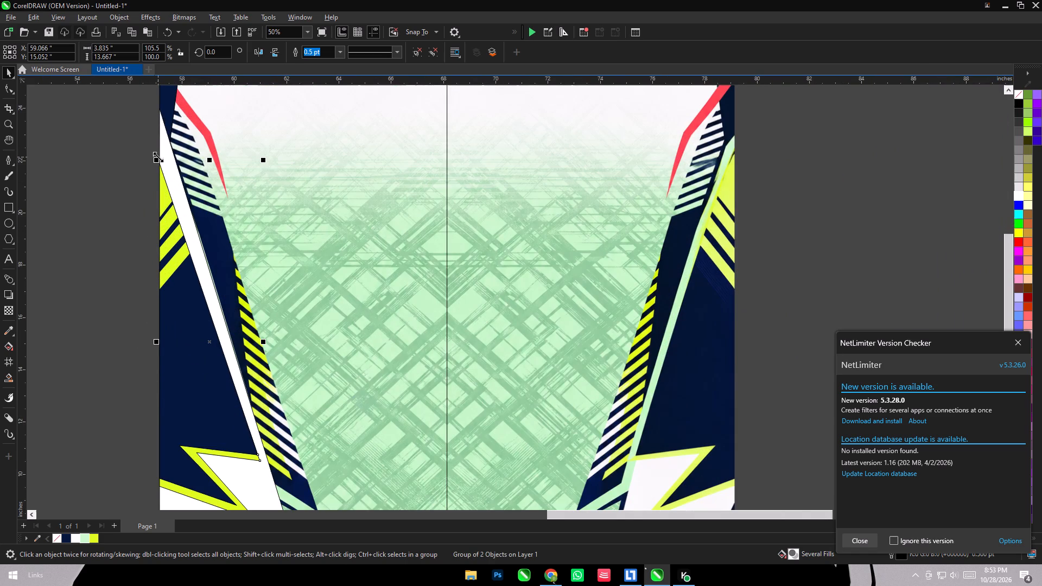
drag(207, 157, 207, 150)
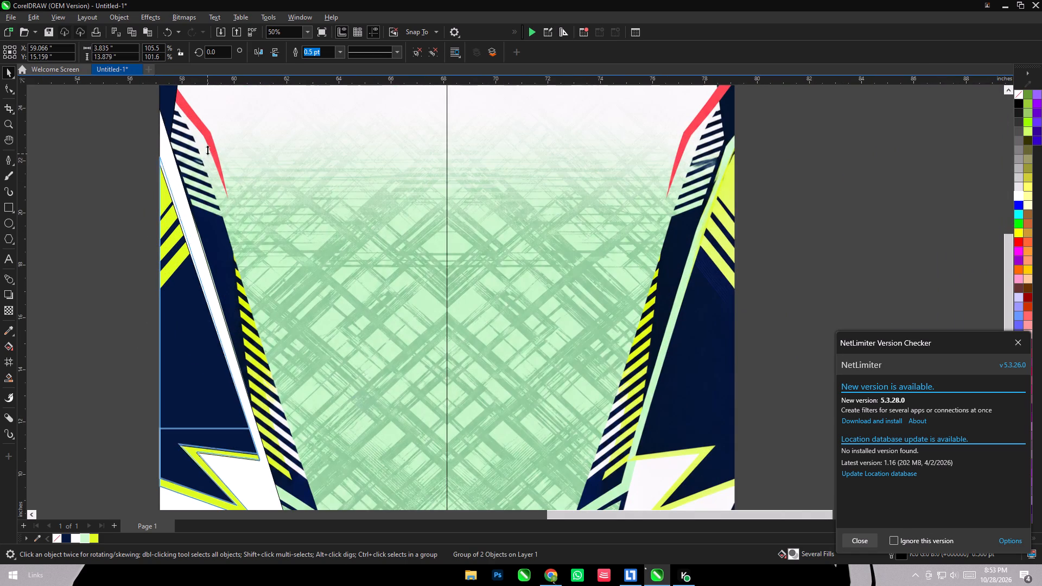
drag(207, 150, 209, 137)
scroll(194, 139, down, 5)
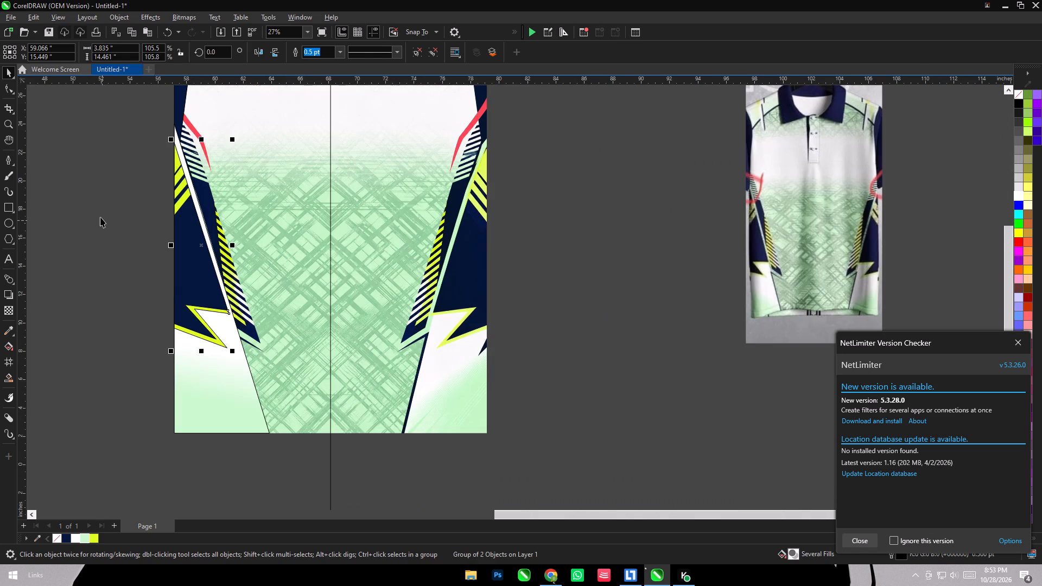
click(100, 217)
Draw a closed four-sided Pen outline about 5.15 by 11.75 in around the navy band with diagonal yellow stripes, overlapping the white strip.
scroll(221, 307, up, 9)
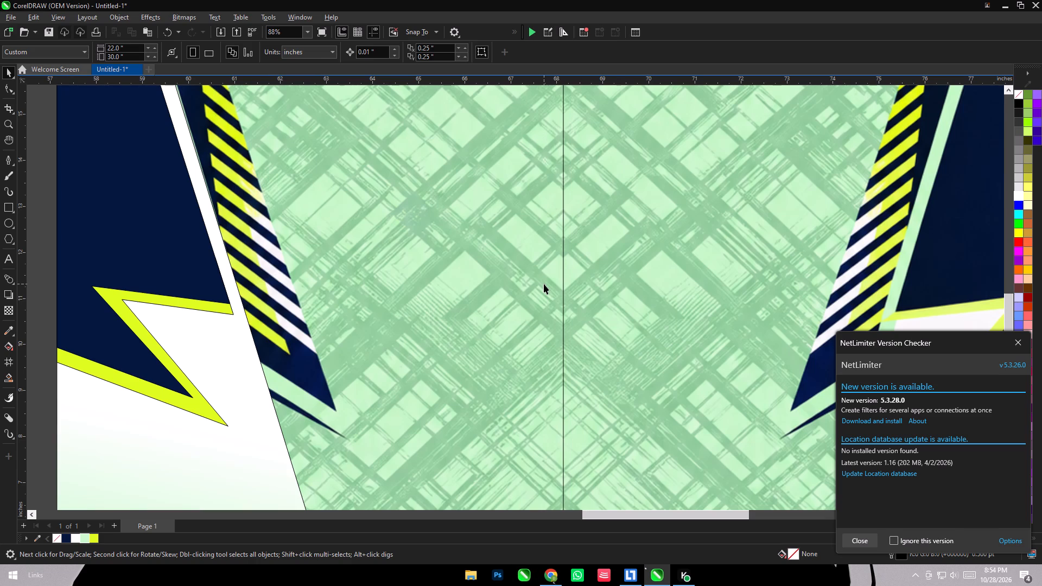
scroll(446, 292, down, 13)
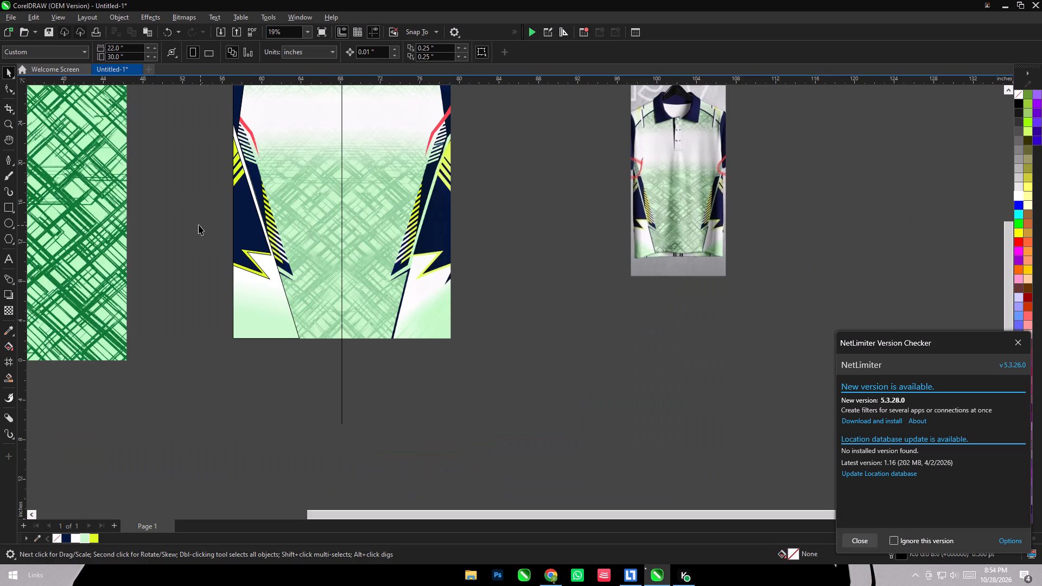
click(176, 215)
scroll(246, 173, up, 7)
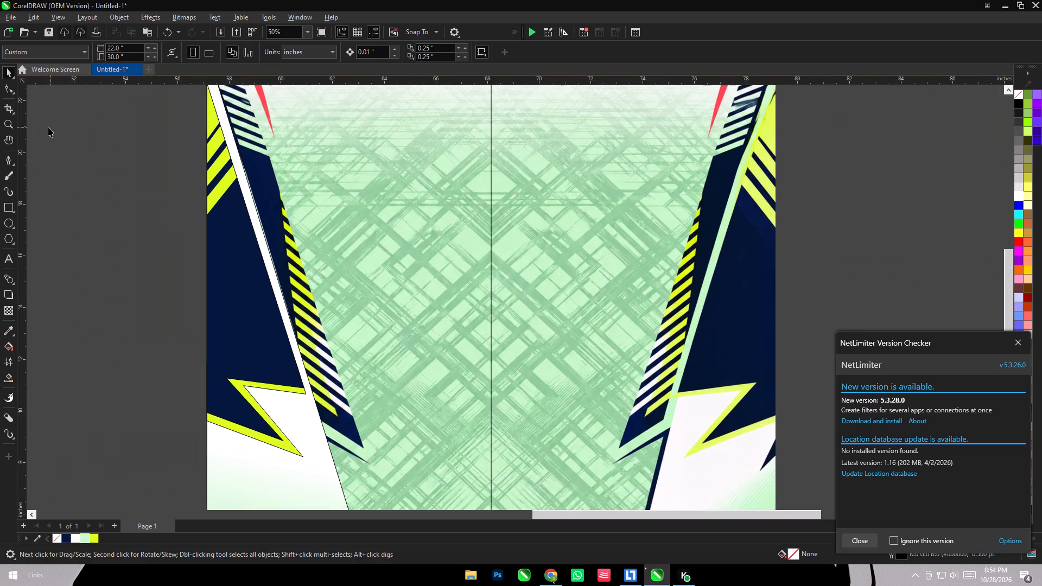
click(7, 154)
scroll(277, 142, up, 6)
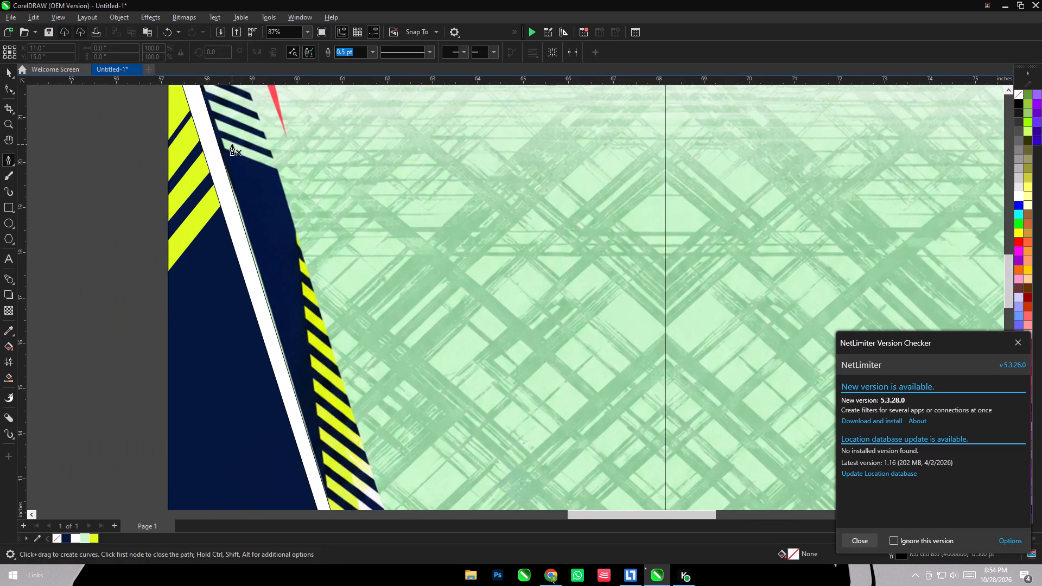
click(204, 145)
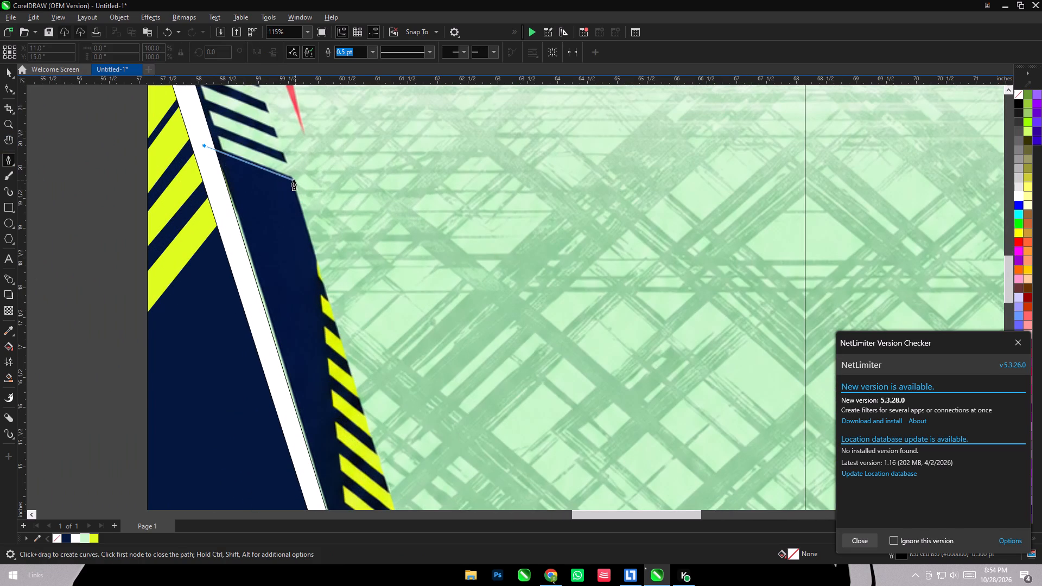
click(291, 176)
scroll(291, 176, down, 6)
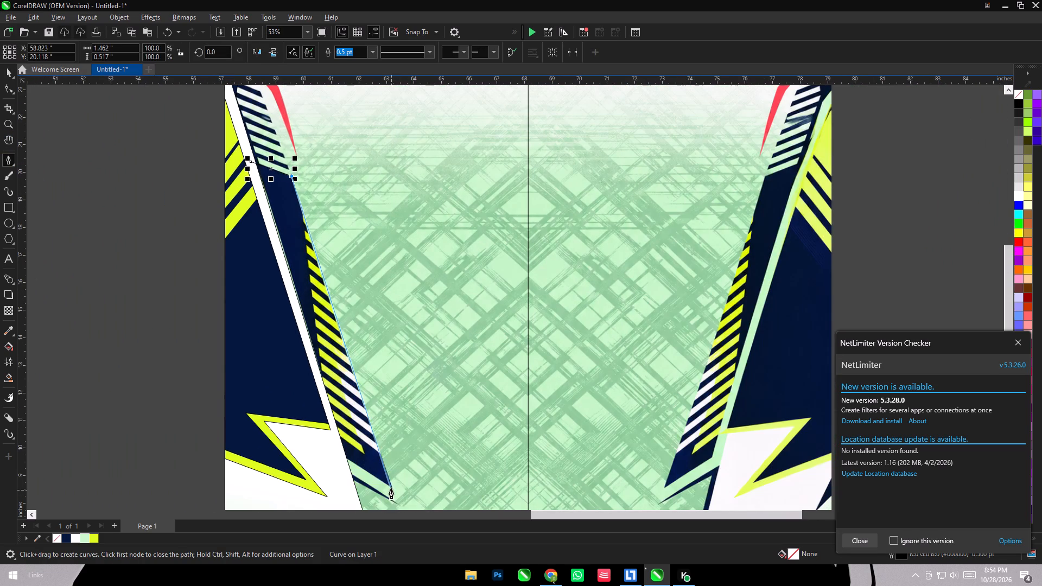
click(393, 486)
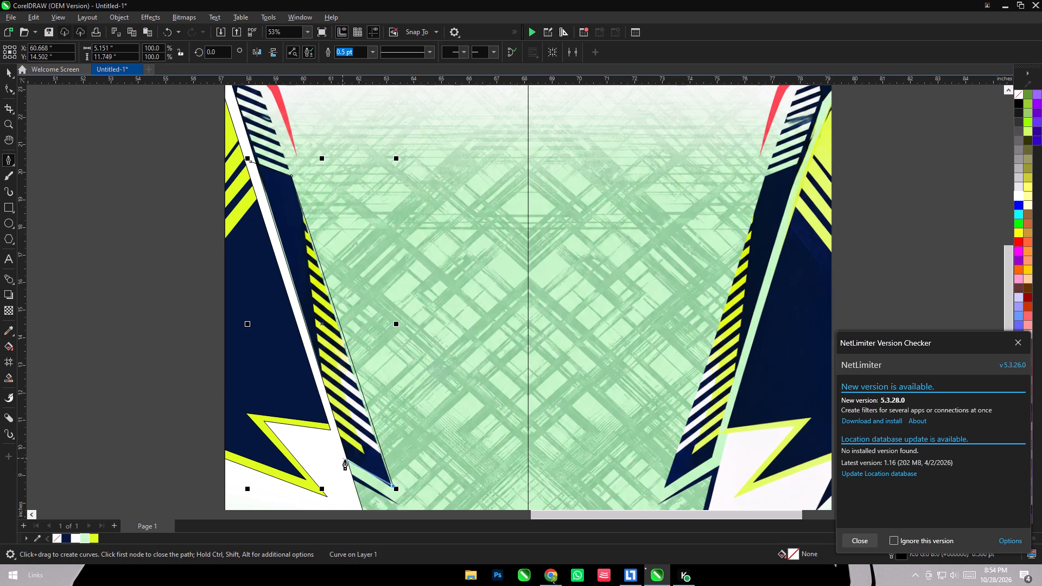
scroll(358, 354, down, 4)
scroll(392, 489, up, 9)
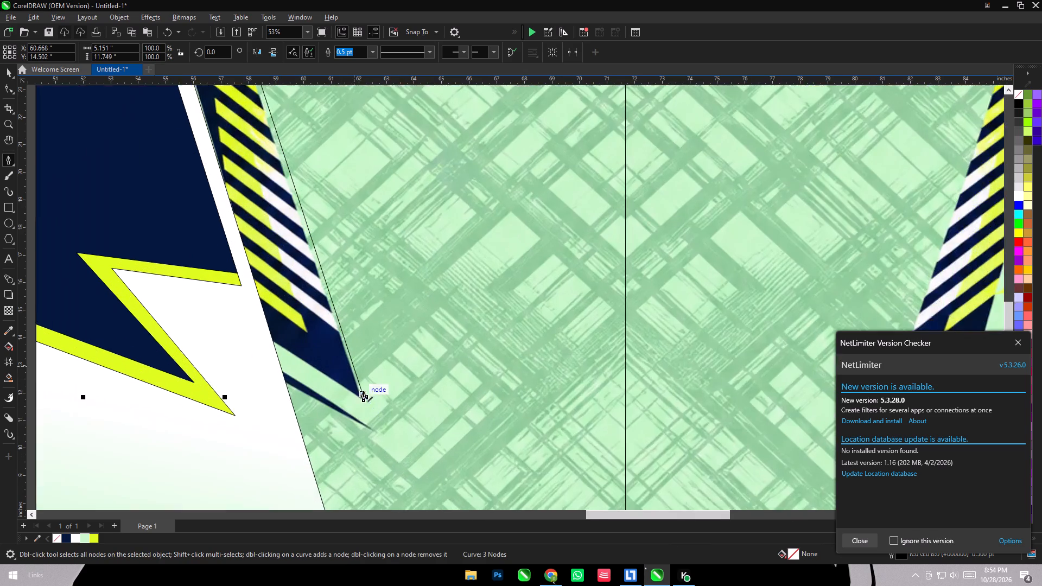
scroll(363, 391, up, 2)
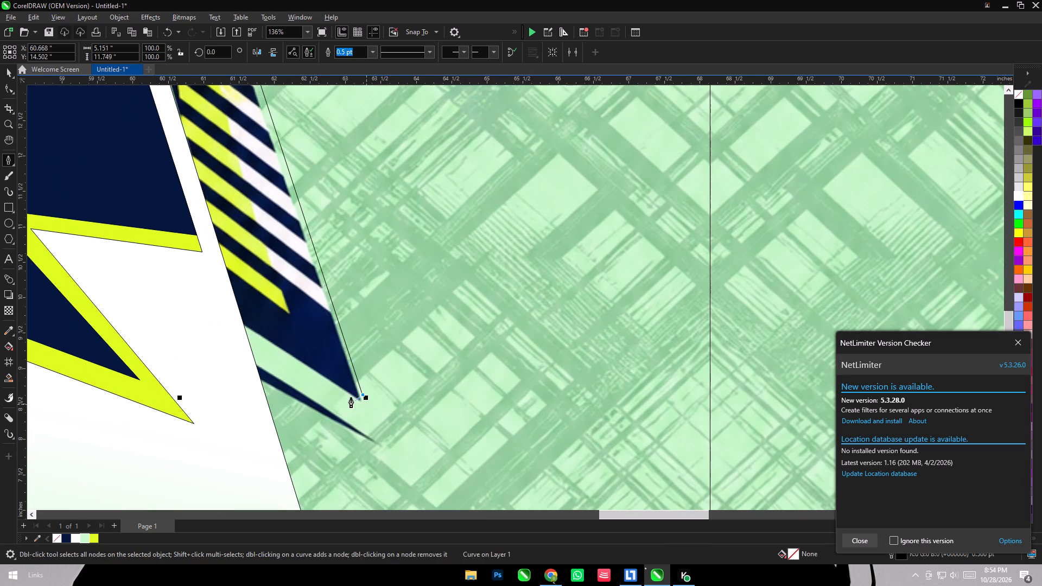
click(227, 308)
scroll(227, 308, down, 6)
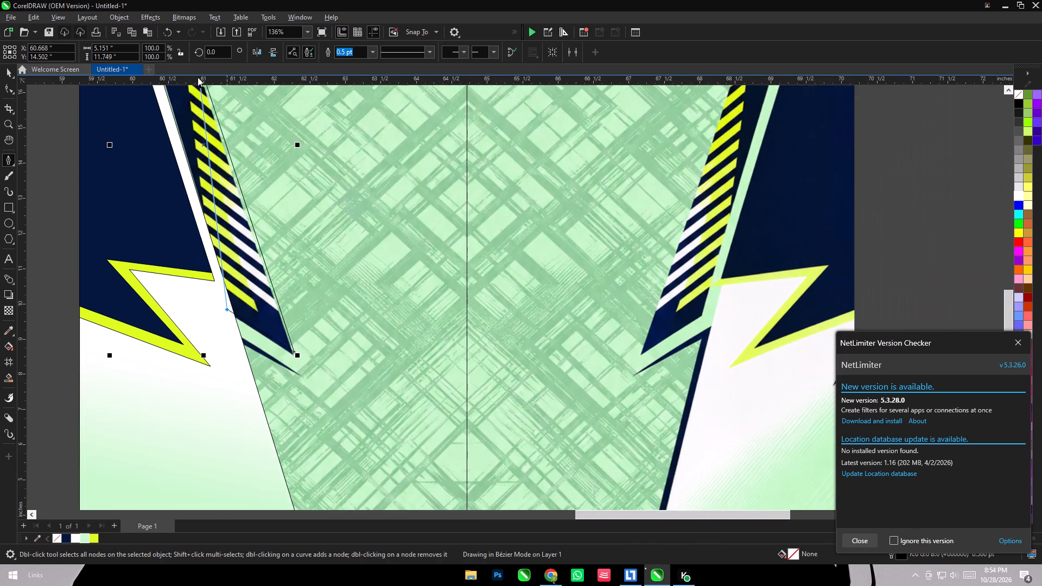
scroll(198, 195, down, 5)
scroll(183, 180, up, 6)
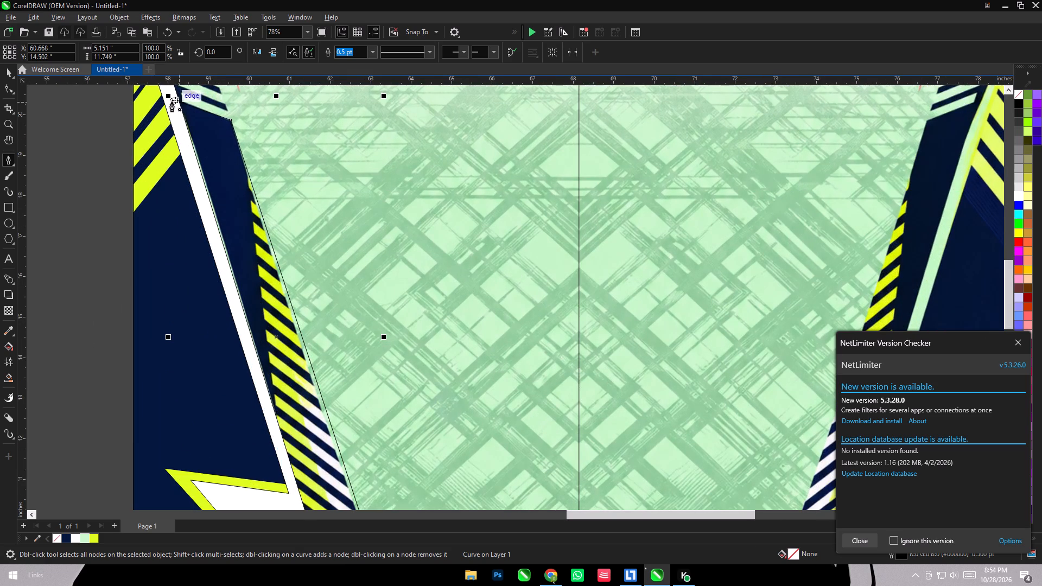
click(171, 101)
scroll(302, 262, down, 5)
scroll(291, 260, up, 4)
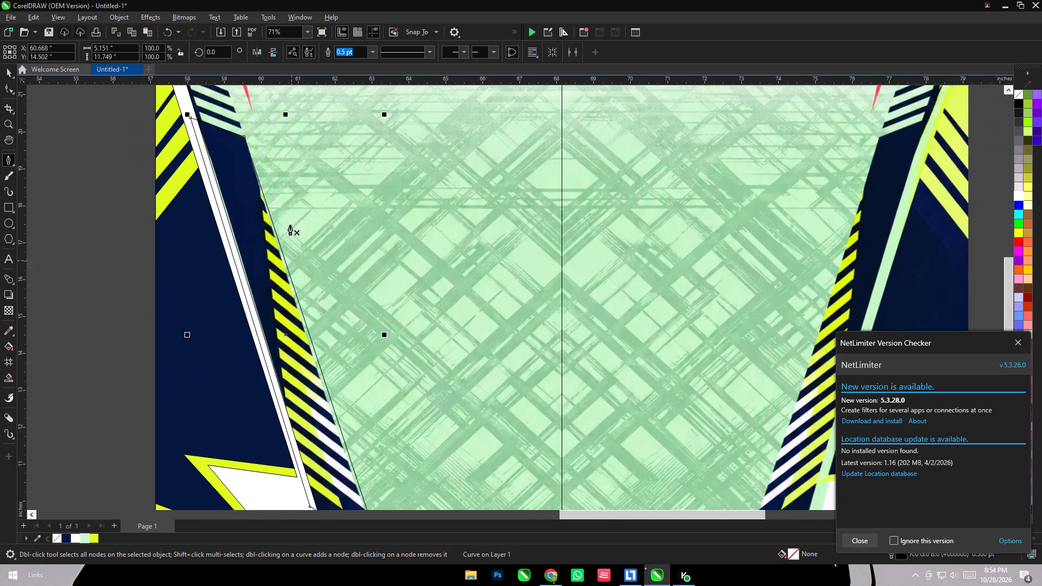
Draw a thin rectangle about 4.22 by 0.42 in on the empty area beside the shirt and halve its height to about 0.21 in.
scroll(283, 212, down, 3)
click(9, 209)
scroll(535, 321, down, 3)
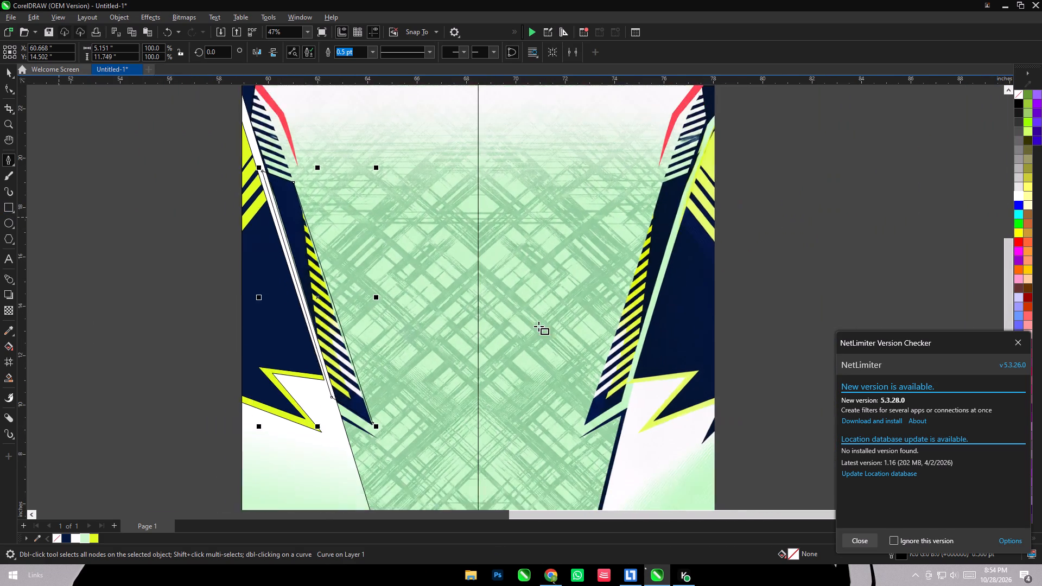
scroll(538, 326, down, 1)
scroll(280, 267, up, 3)
drag(218, 241, 305, 248)
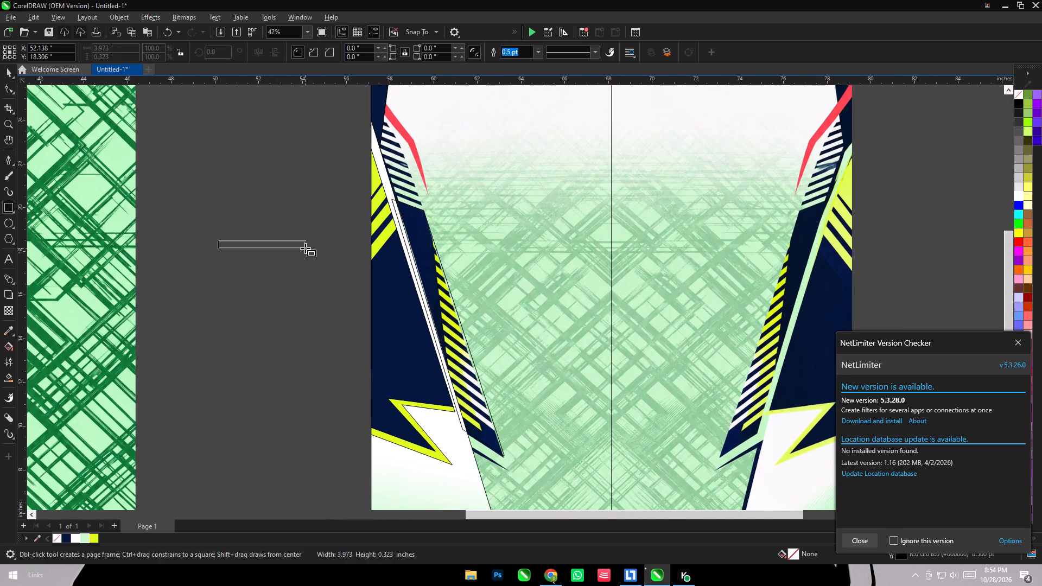
drag(305, 248, 310, 250)
click(8, 71)
scroll(338, 250, up, 5)
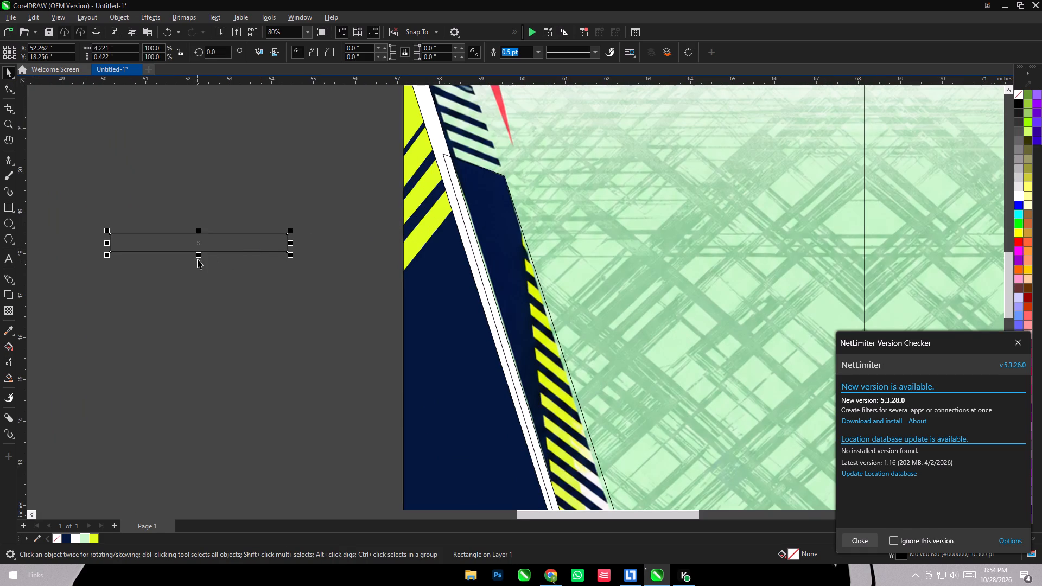
drag(196, 256, 200, 244)
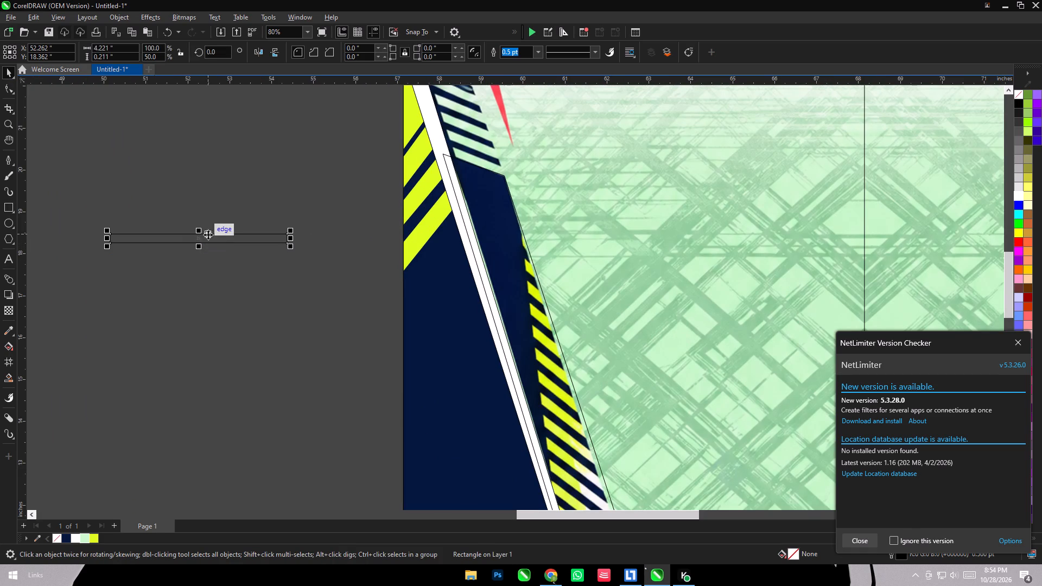
Make a mirrored copy of the thin rectangle directly below it and repeat the duplication into a touching stack about 8.4 in tall.
ctrl+alt+drag(199, 230, 199, 247)
ctrl+alt+right_click(199, 248)
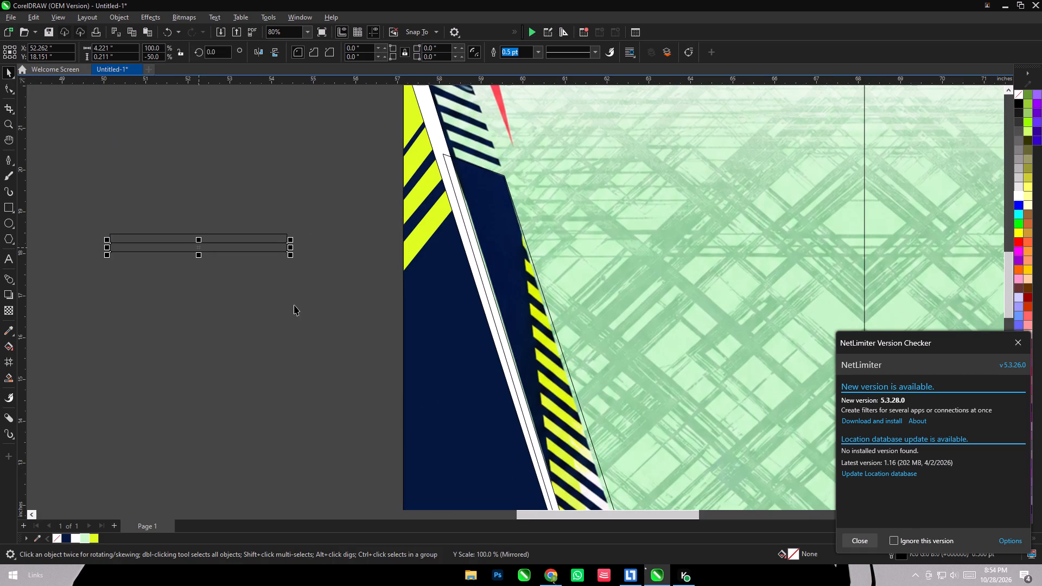
key(ctrl+r)
key(ctrl+r)
key(ctrl+r)
key(ctrl+r)
key(ctrl+r)
key(ctrl+r)
key(ctrl+r)
key(ctrl+r)
key(ctrl+r)
key(ctrl+r)
key(ctrl+r)
key(ctrl+r)
key(ctrl+r)
key(ctrl+r)
key(ctrl+r)
key(ctrl+r)
key(ctrl+r)
key(ctrl+r)
key(ctrl+r)
key(ctrl+r)
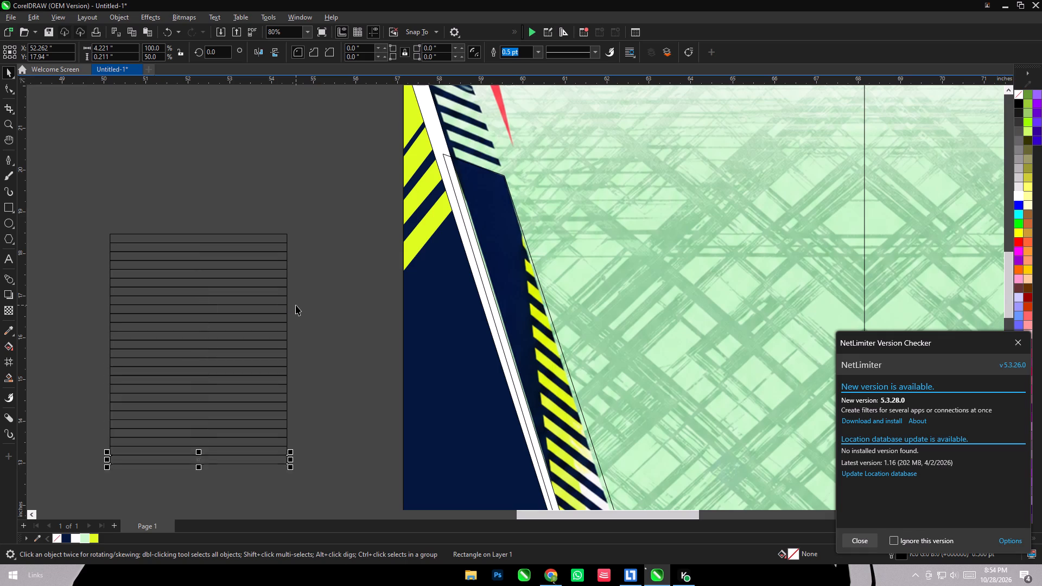
Delete the second and fourth rectangles from the top of the stack to open gaps between the strips.
click(318, 277)
click(276, 247)
key(Delete)
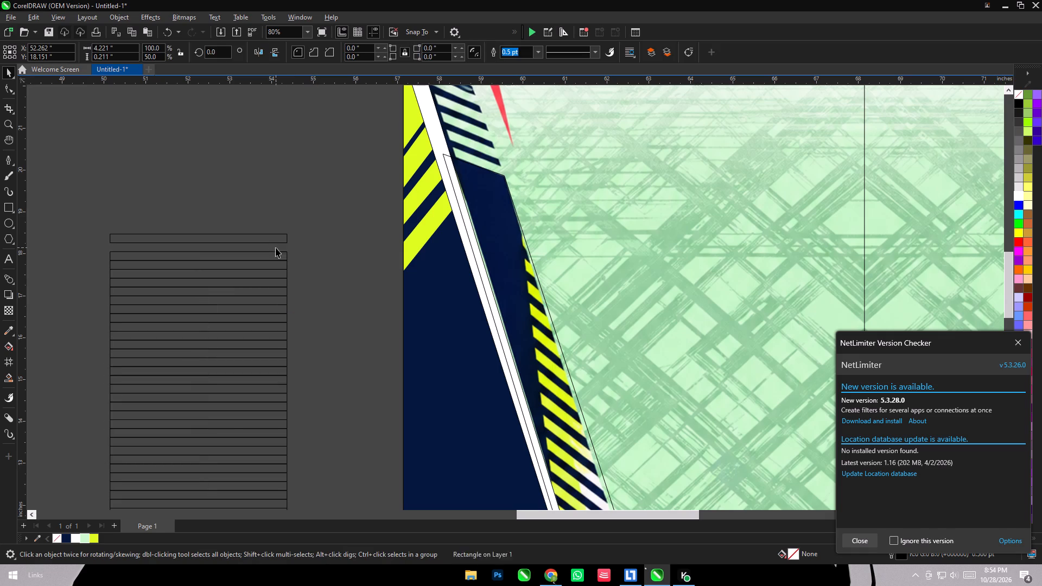
click(280, 267)
key(Delete)
Fill all the stacked rectangles with the yellow used in the zigzag.
scroll(295, 224, down, 5)
drag(310, 186, 167, 439)
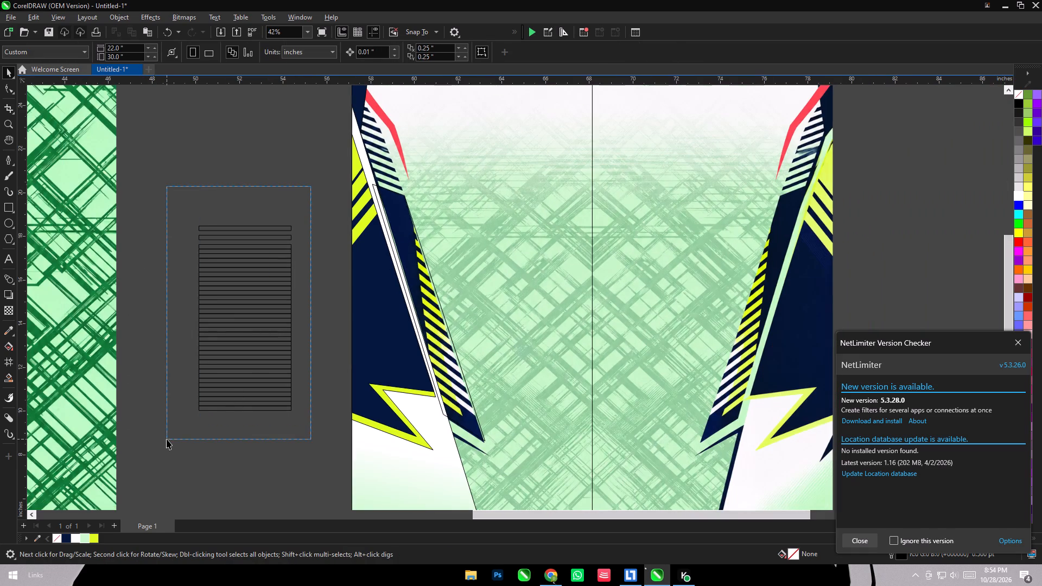
drag(167, 439, 166, 440)
click(93, 534)
drag(261, 463, 260, 457)
Delete every other yellow strip from the 6th to the 14th position of the original stack.
scroll(273, 267, up, 3)
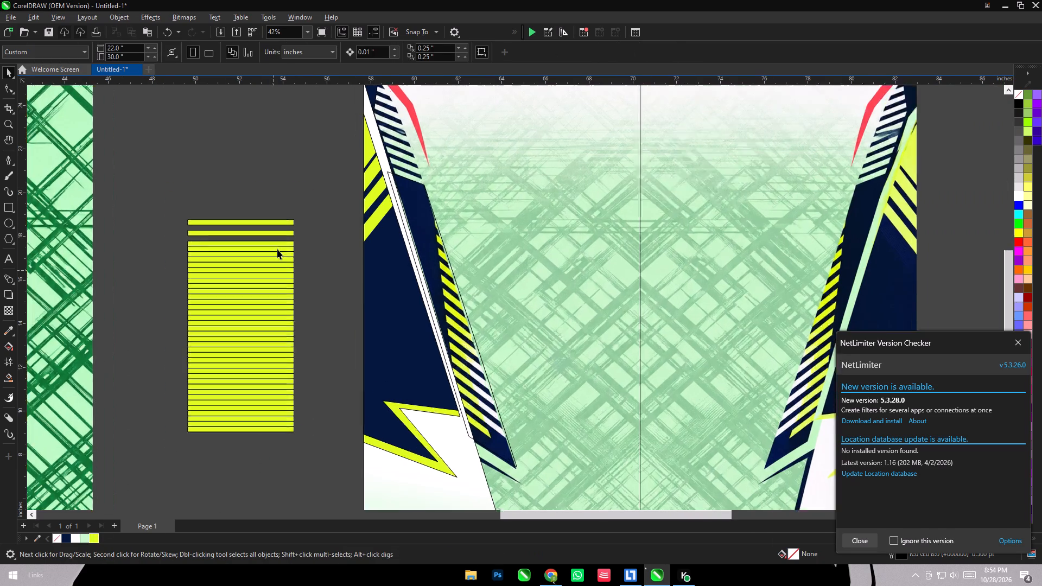
scroll(277, 249, up, 2)
click(295, 249)
key(Delete)
click(297, 270)
key(Delete)
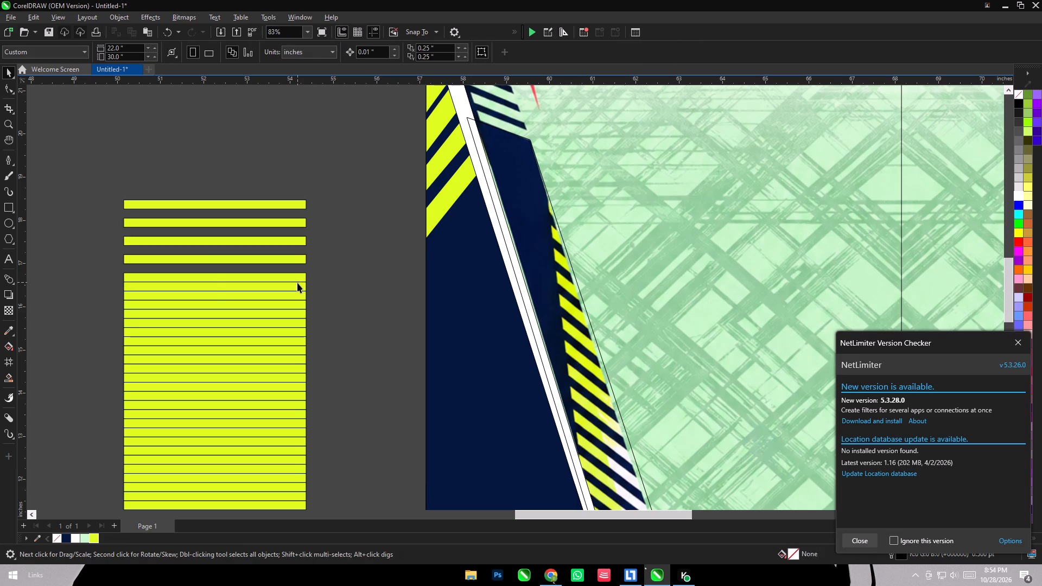
click(297, 283)
key(Delete)
key(Delete)
click(298, 303)
key(Delete)
click(297, 323)
key(Delete)
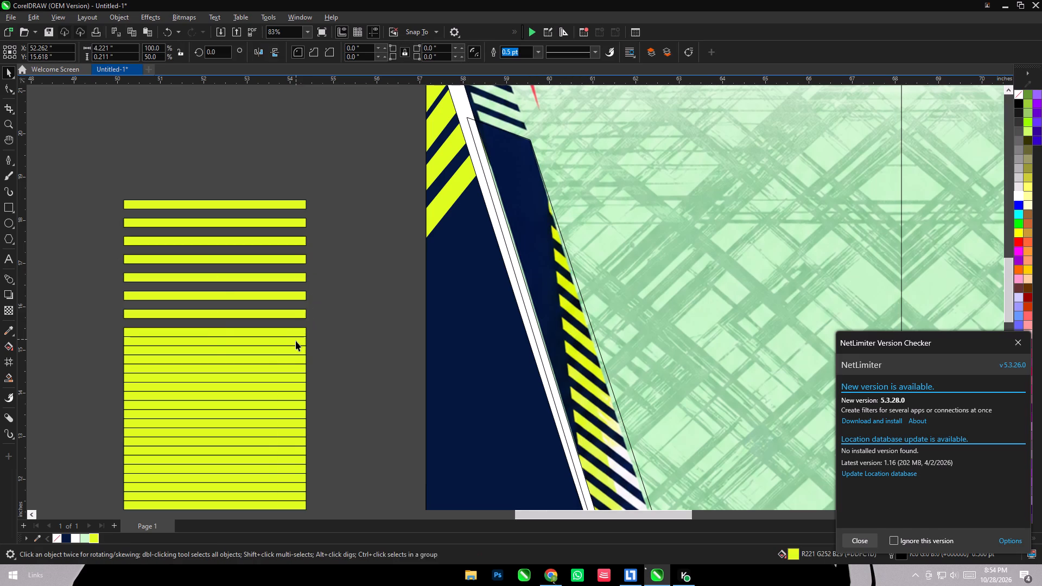
Delete every other yellow strip from the 16th to the 26th position of the original stack.
click(296, 341)
key(Delete)
click(299, 361)
key(Delete)
key(Delete)
click(299, 380)
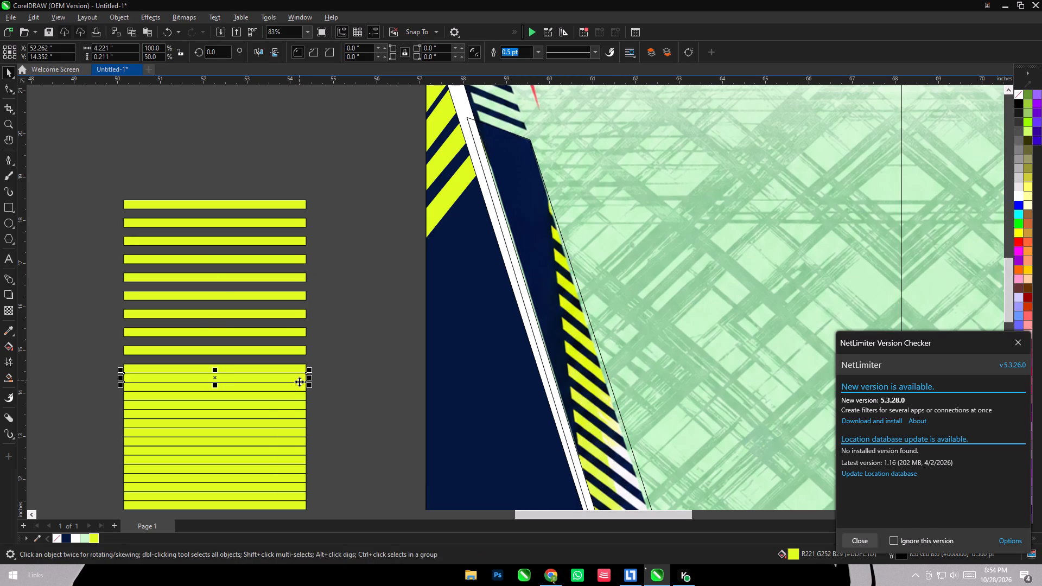
key(Delete)
click(301, 394)
key(Delete)
click(302, 414)
key(Delete)
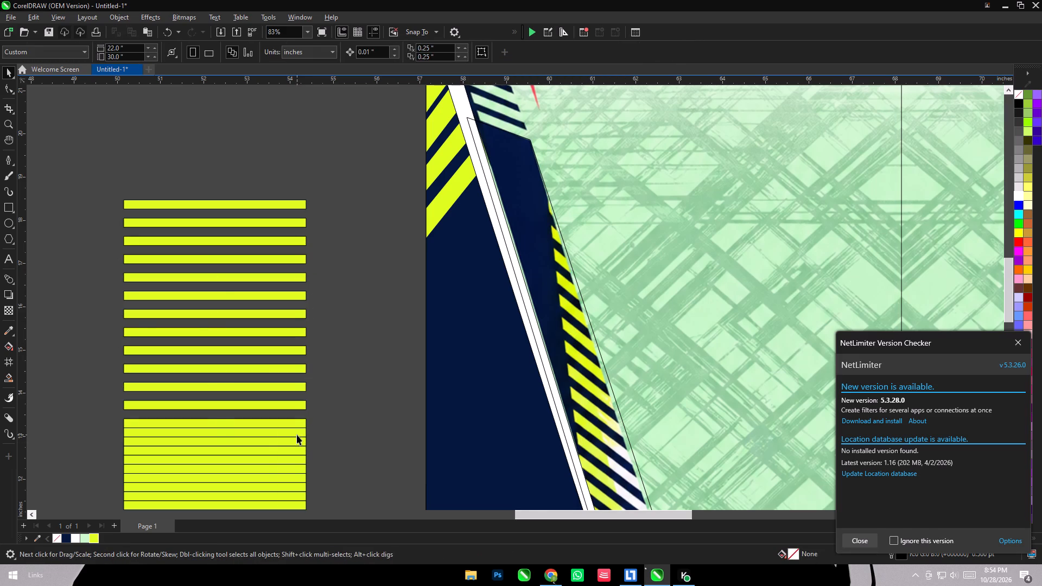
click(297, 435)
key(Delete)
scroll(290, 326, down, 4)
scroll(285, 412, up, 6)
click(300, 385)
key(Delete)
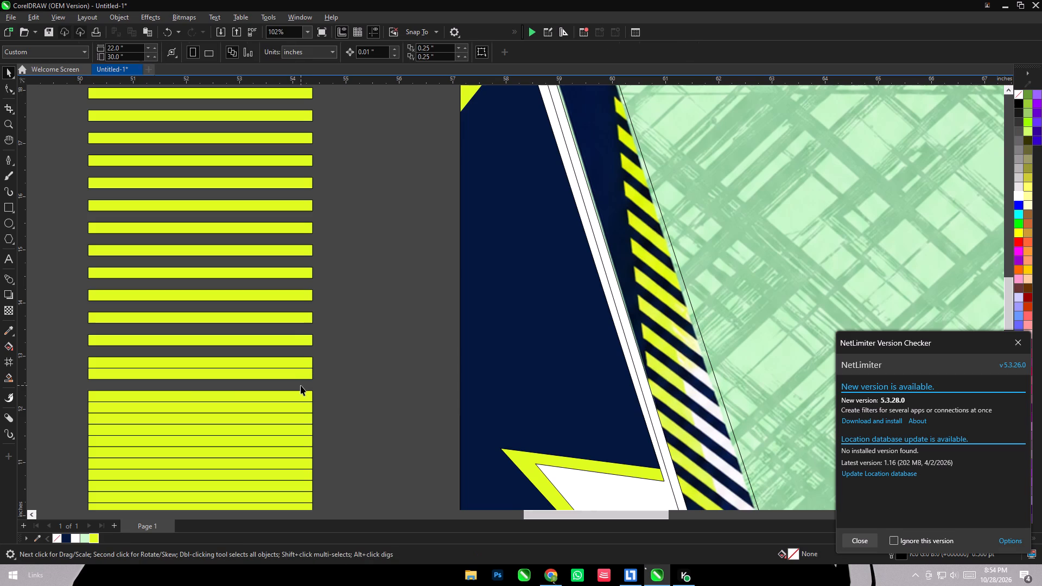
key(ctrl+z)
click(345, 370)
Delete every other yellow strip from the 28th position to the bottom of the stack, leaving evenly spaced bars.
click(312, 374)
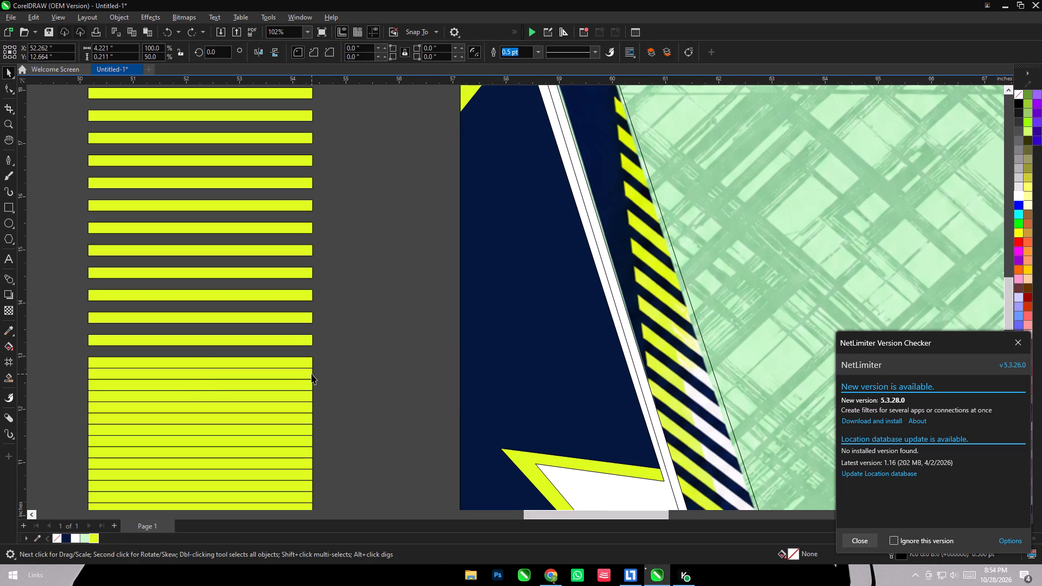
key(Delete)
click(311, 396)
key(Delete)
click(305, 416)
key(Delete)
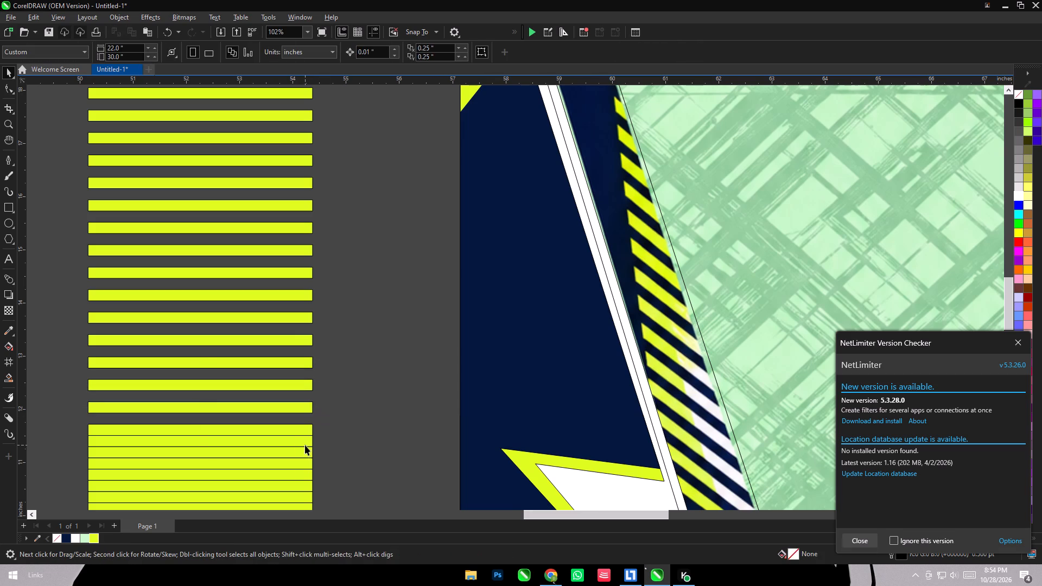
click(304, 445)
key(Delete)
click(305, 460)
key(Delete)
scroll(295, 331, down, 3)
scroll(292, 442, up, 6)
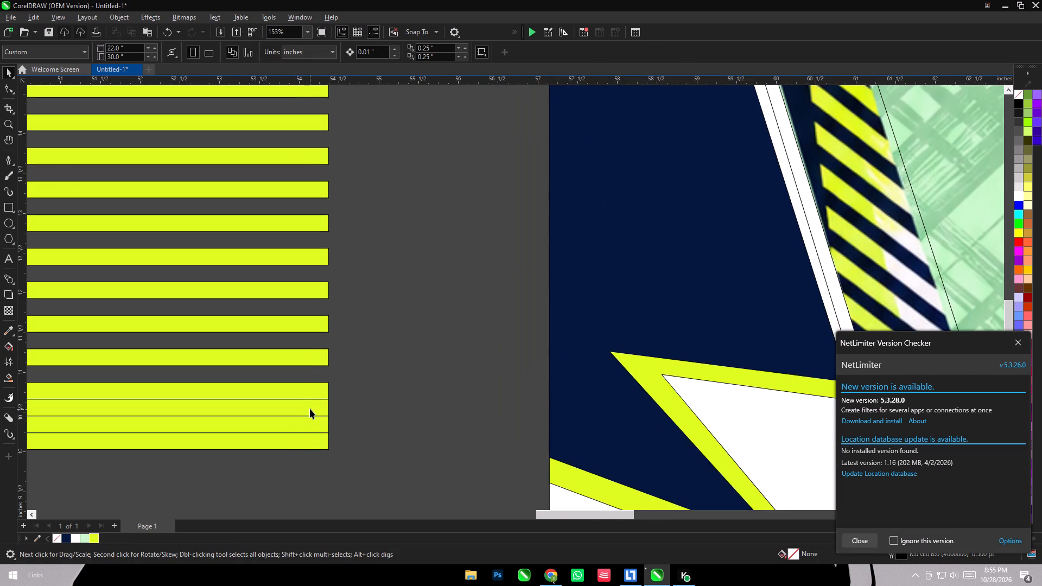
click(313, 407)
key(Delete)
click(311, 447)
key(Delete)
scroll(310, 443, down, 9)
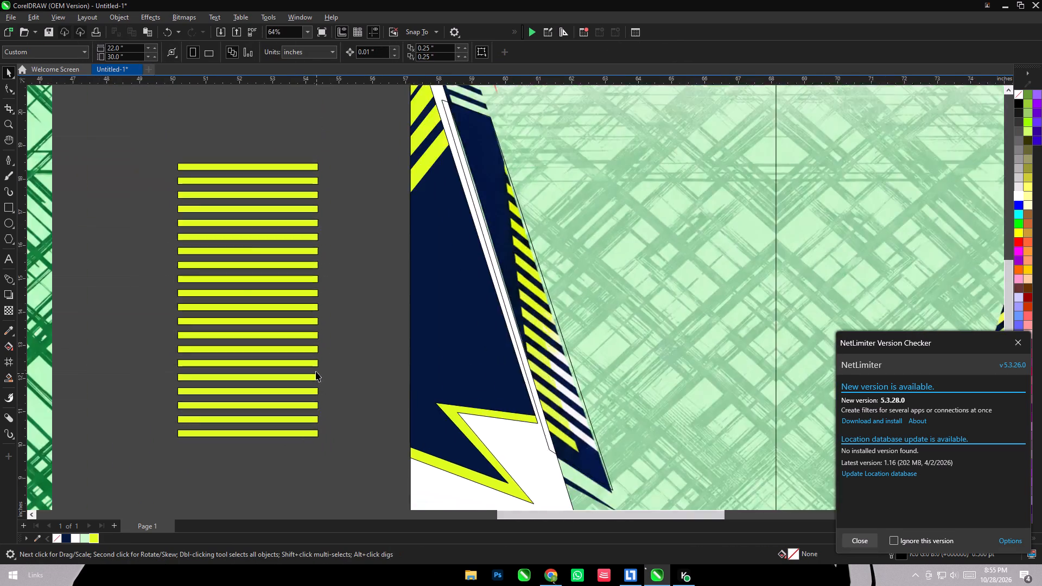
Remove the outlines from all the yellow bars in the stack.
scroll(316, 371, down, 3)
drag(336, 241, 232, 447)
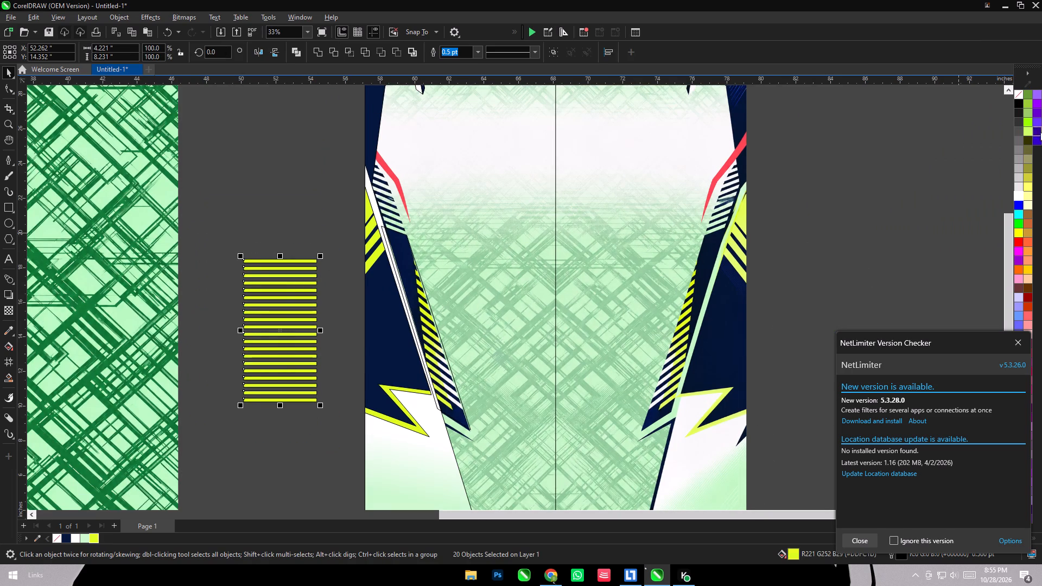
right_click(1020, 93)
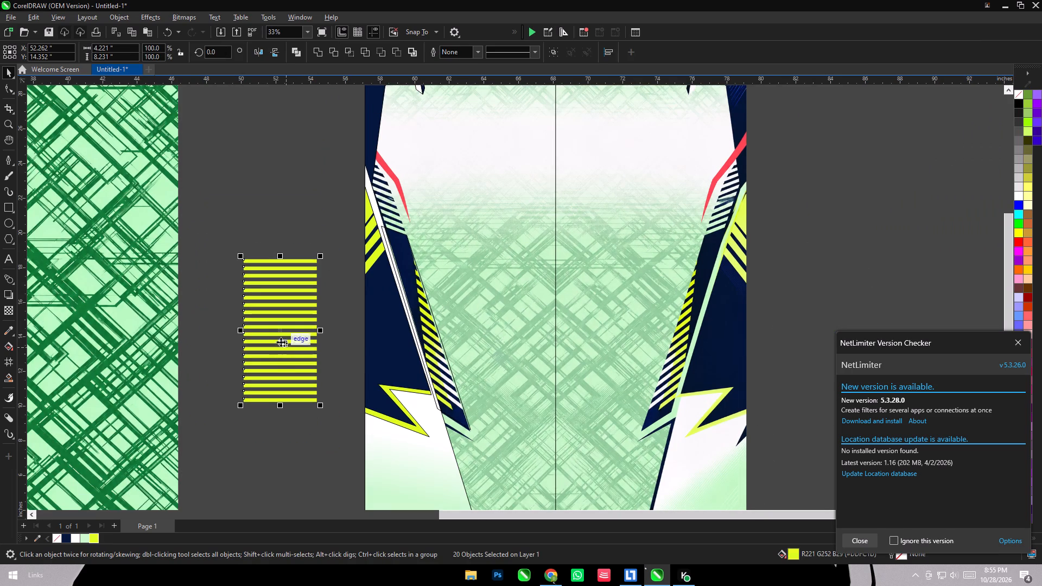
Skew the yellow bars vertically so they slope down to the right, about 9.9 in tall overall, and group them.
click(269, 339)
drag(238, 331, 235, 310)
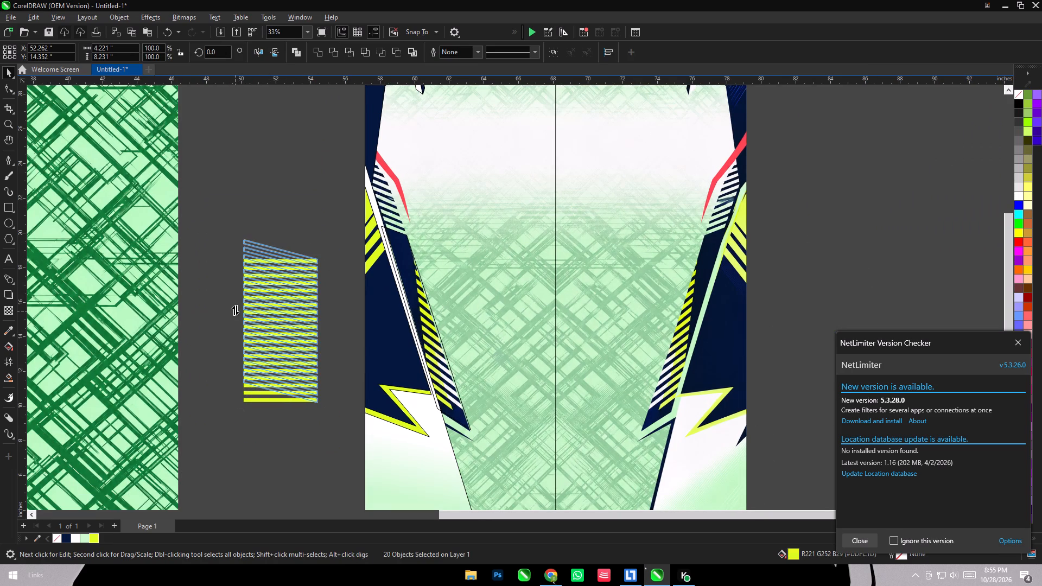
drag(235, 310, 233, 300)
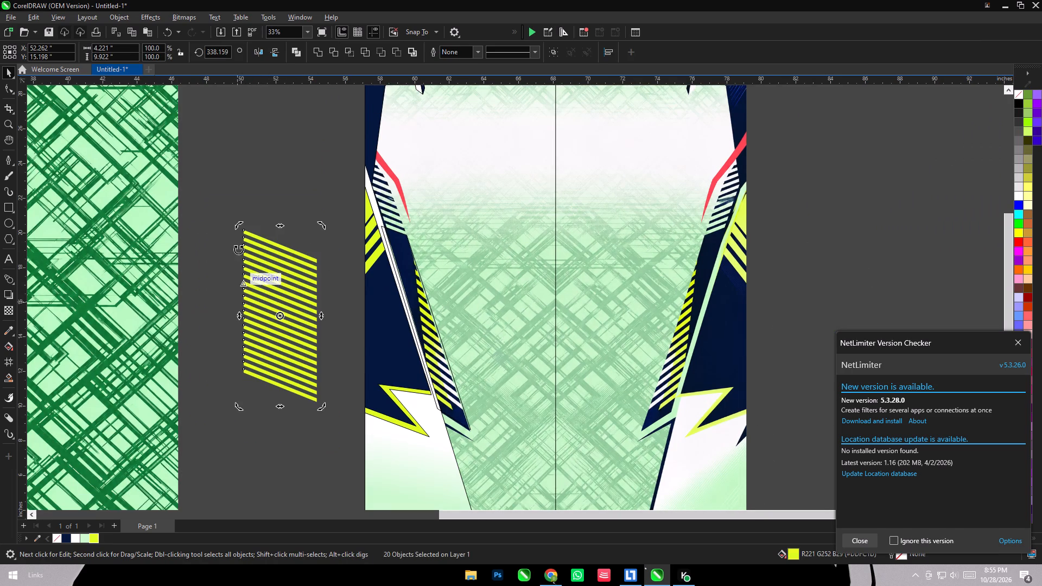
drag(224, 189, 338, 419)
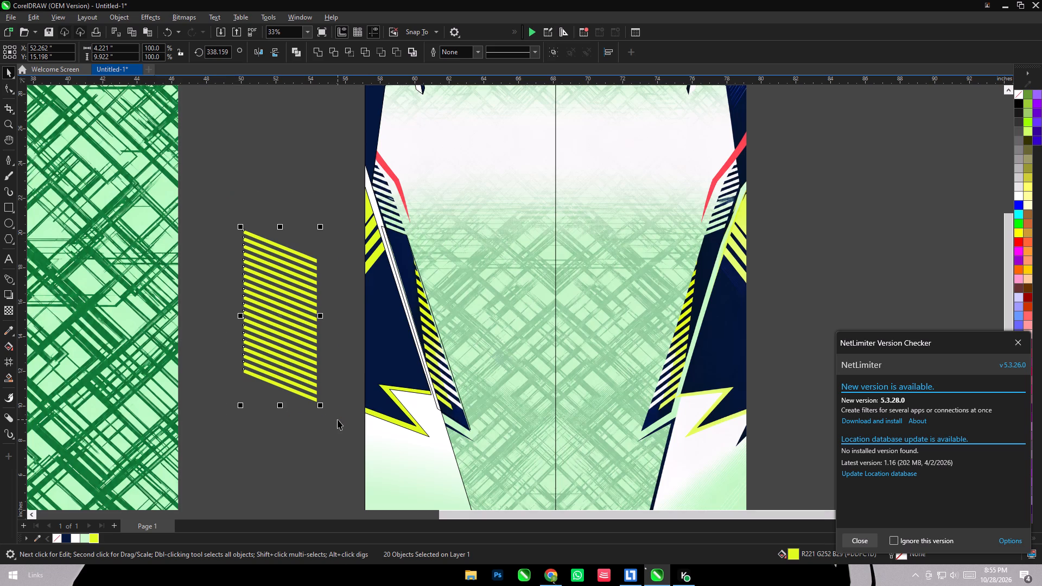
key(ctrl+g)
Move the slanted bar group over the design's left striped band and PowerClip it inside the traced band outline.
drag(284, 314, 448, 329)
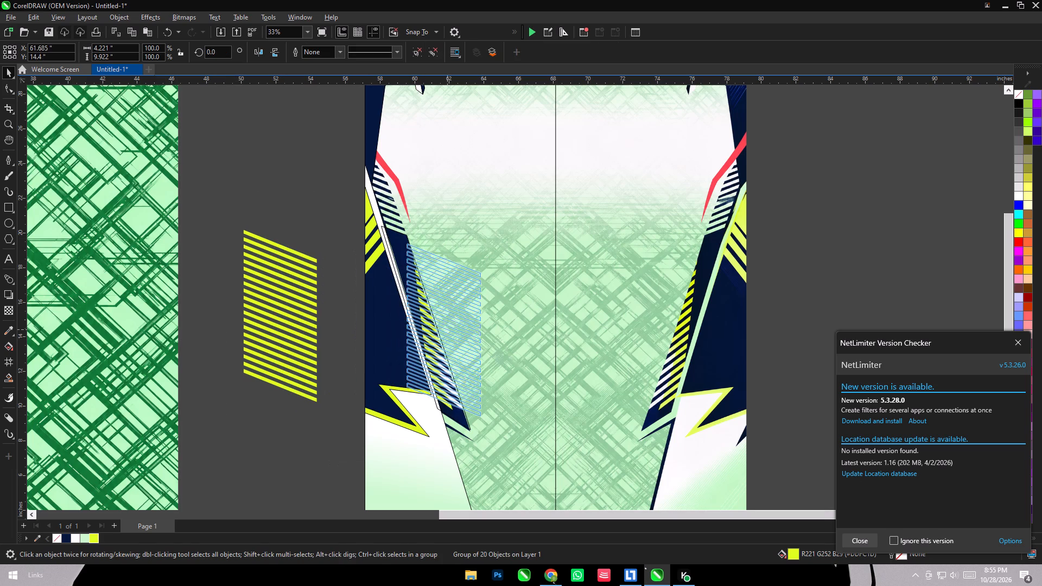
drag(448, 329, 456, 341)
right_click(456, 341)
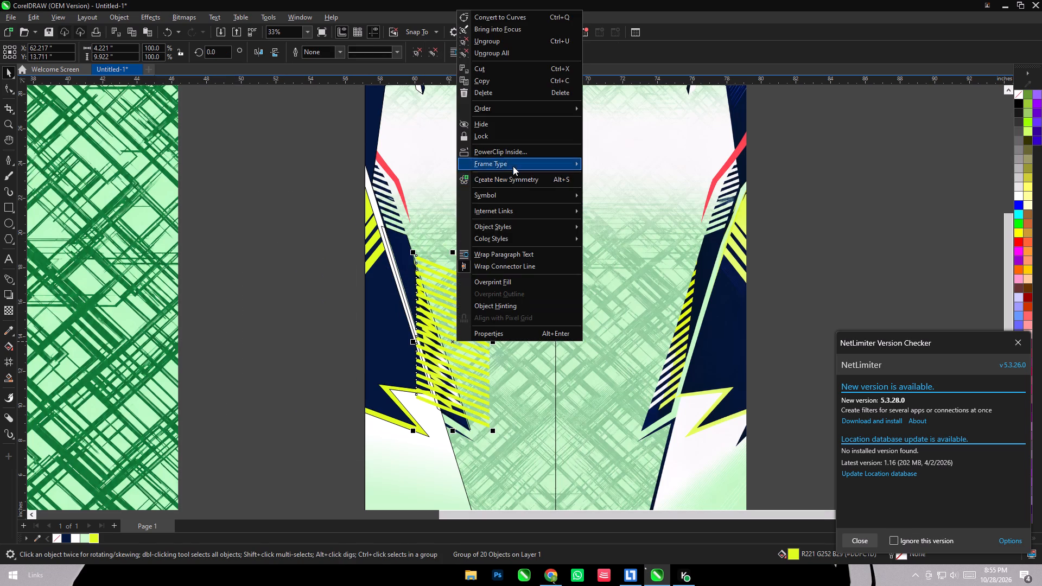
click(519, 150)
click(406, 272)
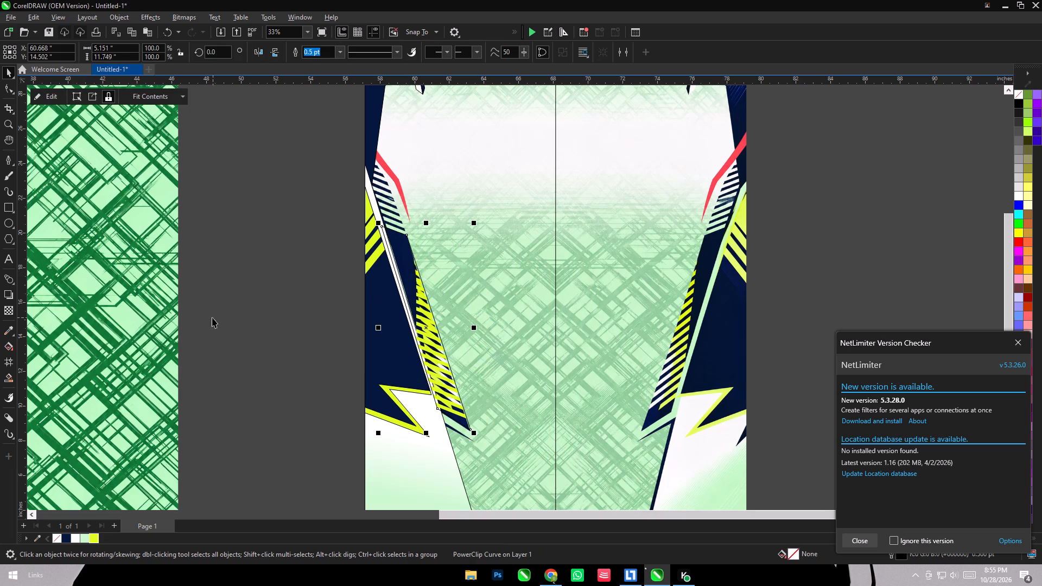
click(176, 313)
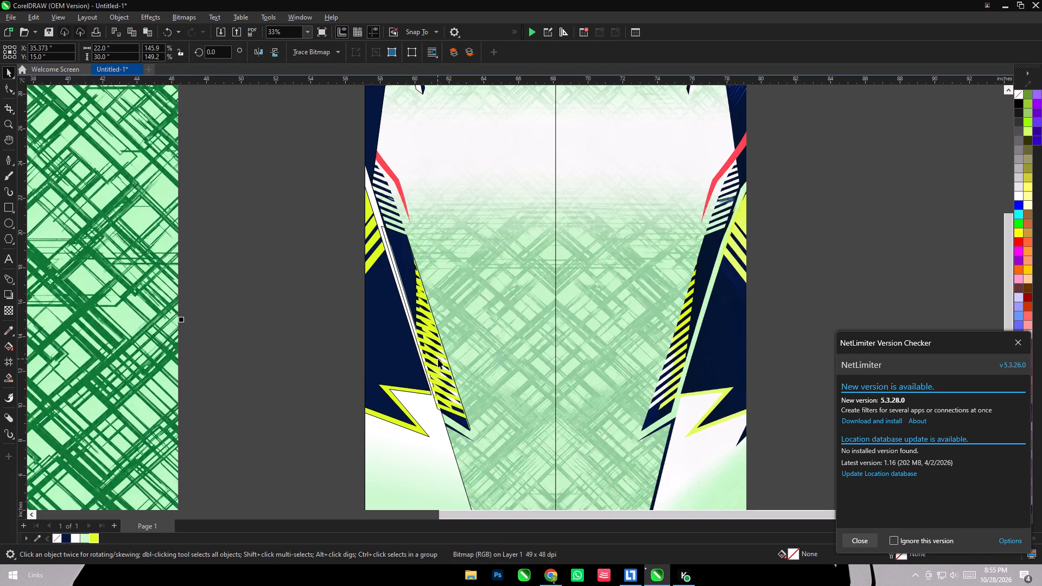
Draw a triangle about 4.35 by 8.19 in over the stripes' lower right with the Pen tool, filled white without outline.
click(438, 359)
click(9, 161)
scroll(484, 393, up, 1)
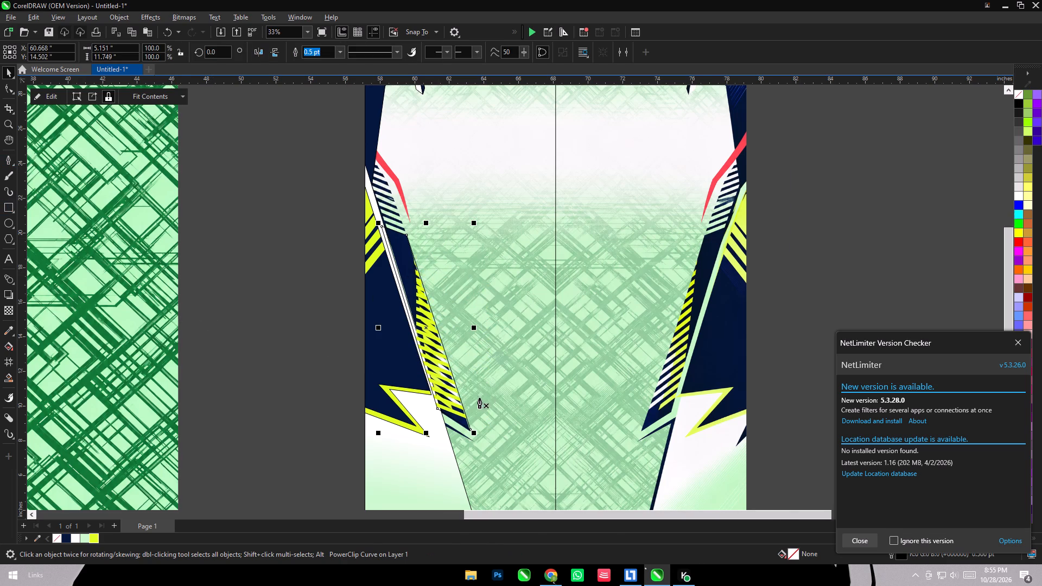
scroll(479, 398, up, 3)
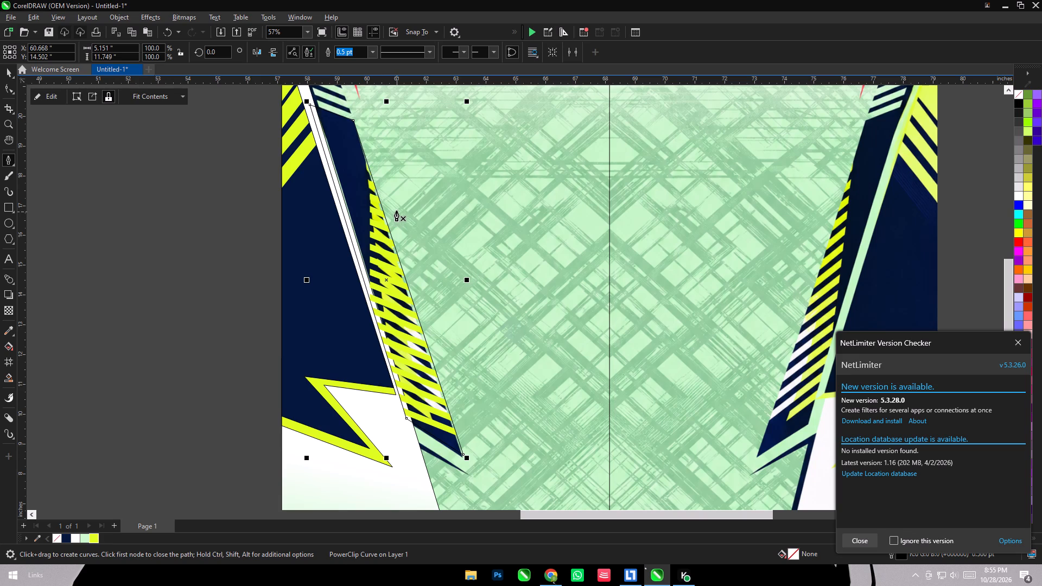
click(395, 208)
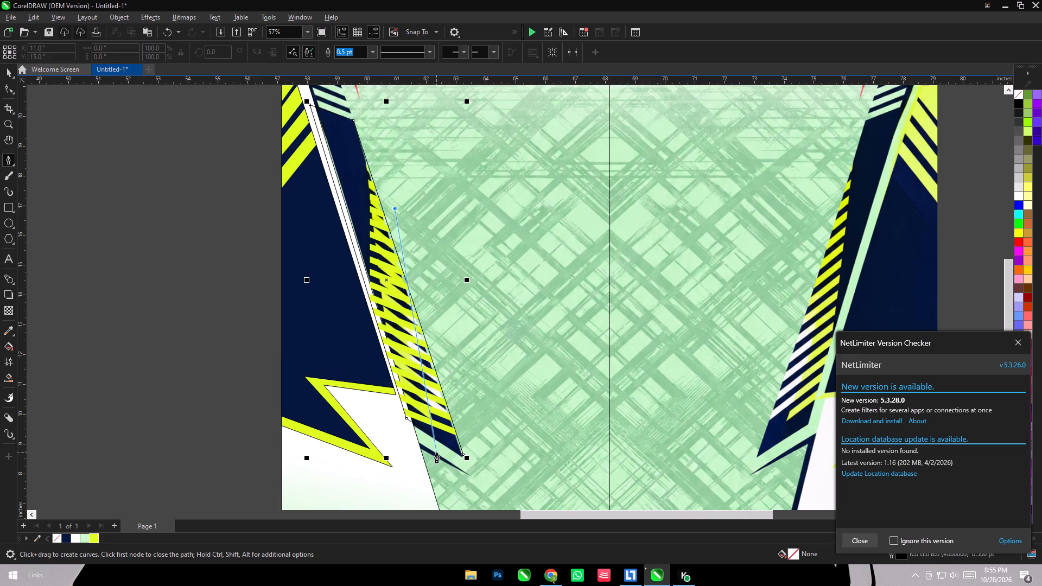
click(436, 453)
click(524, 405)
click(398, 205)
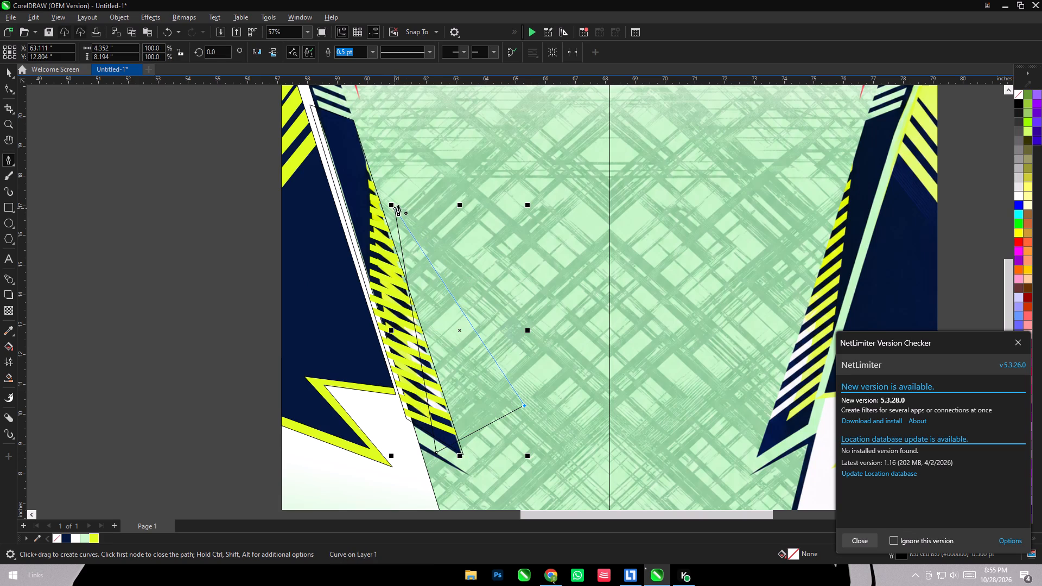
click(1020, 192)
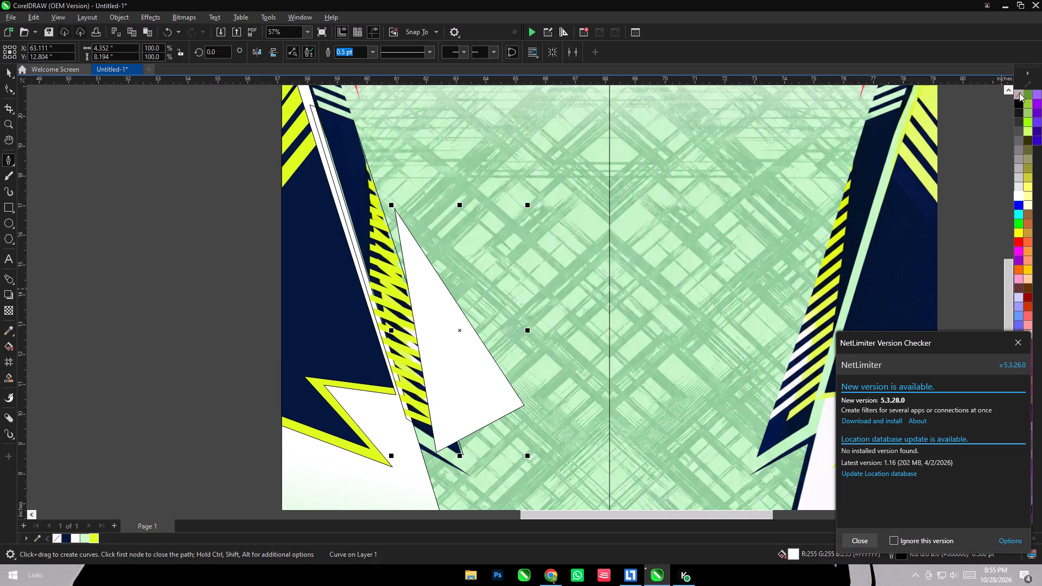
right_click(1019, 93)
click(11, 68)
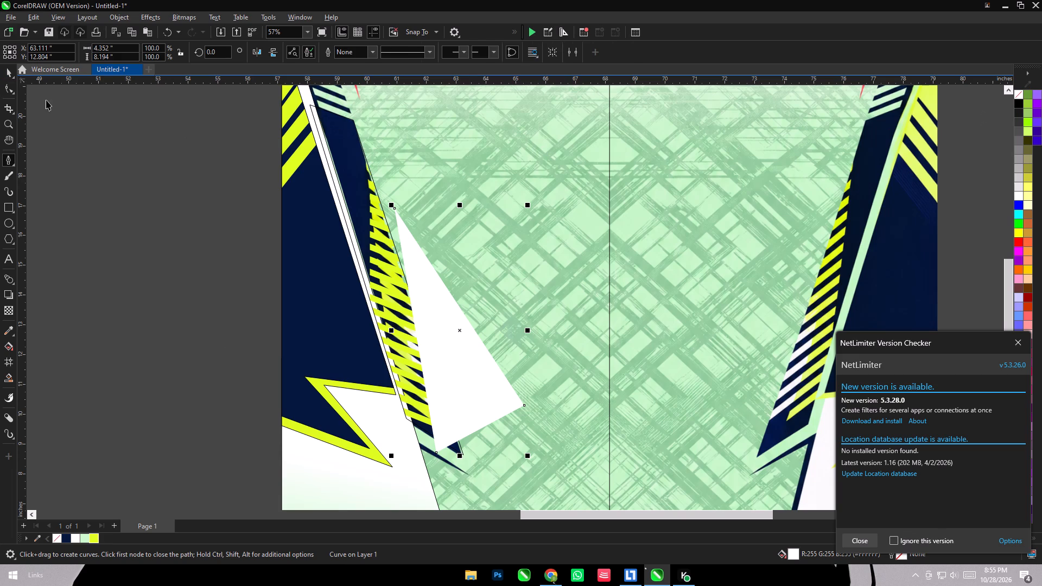
PowerClip the white triangle inside the left striped band's outline.
right_click(458, 377)
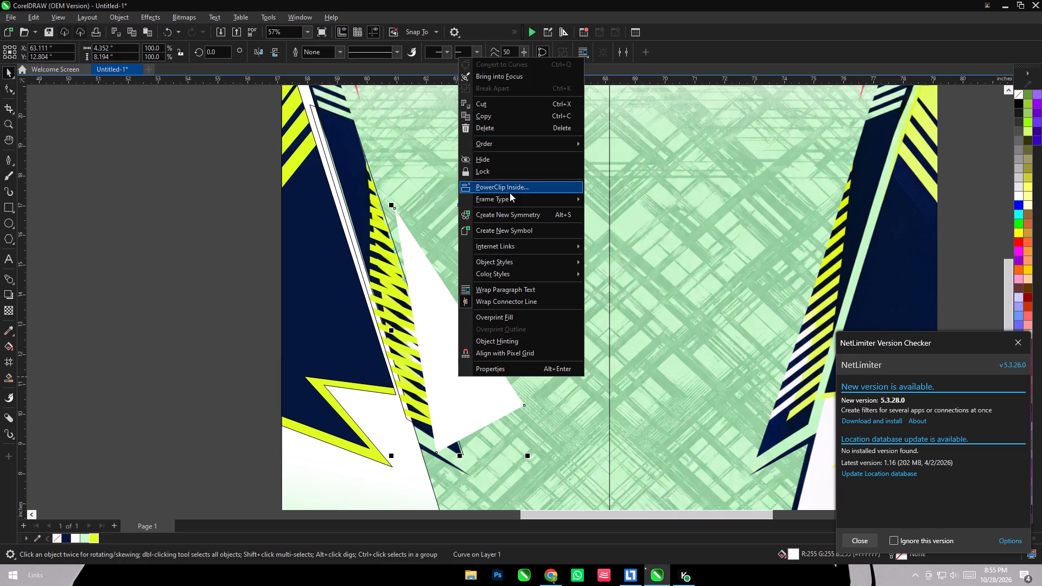
click(511, 190)
click(366, 183)
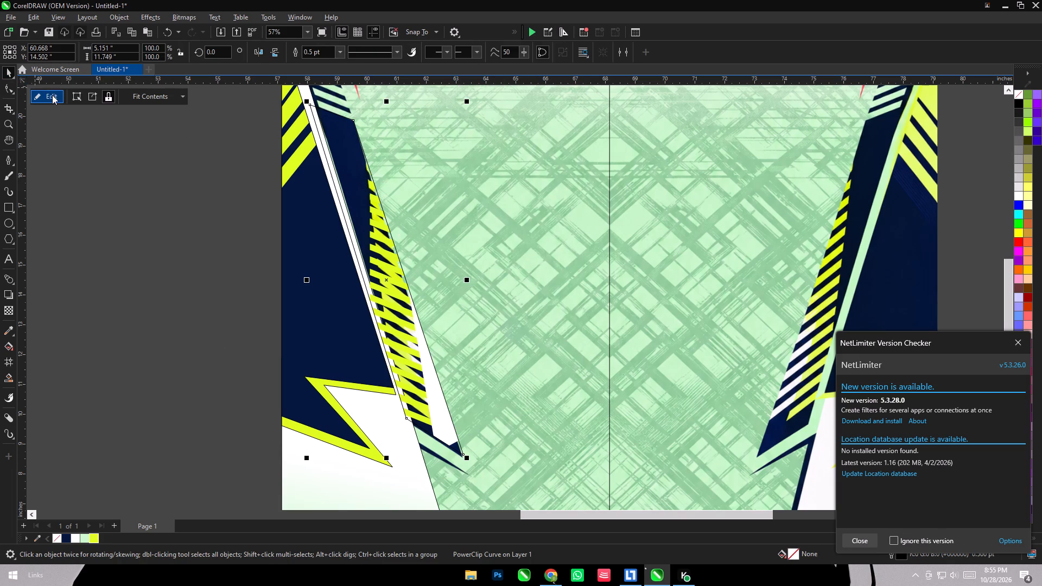
Edit the band's PowerClip contents and clip the white triangle inside the yellow bar group, then finish editing.
click(52, 95)
scroll(475, 352, up, 3)
click(475, 352)
right_click(475, 352)
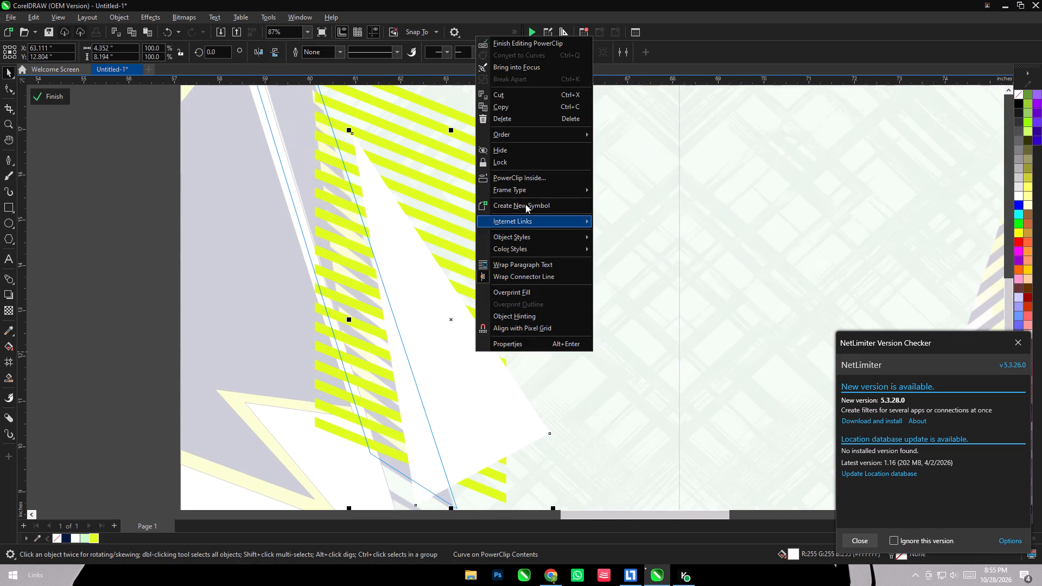
click(531, 175)
click(485, 229)
click(557, 316)
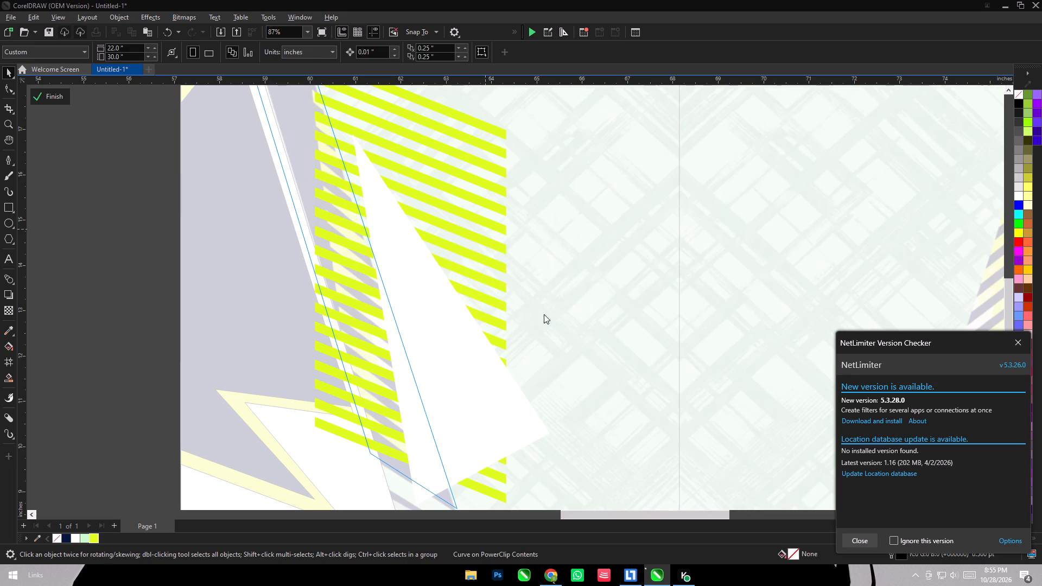
click(465, 355)
right_click(465, 355)
click(522, 182)
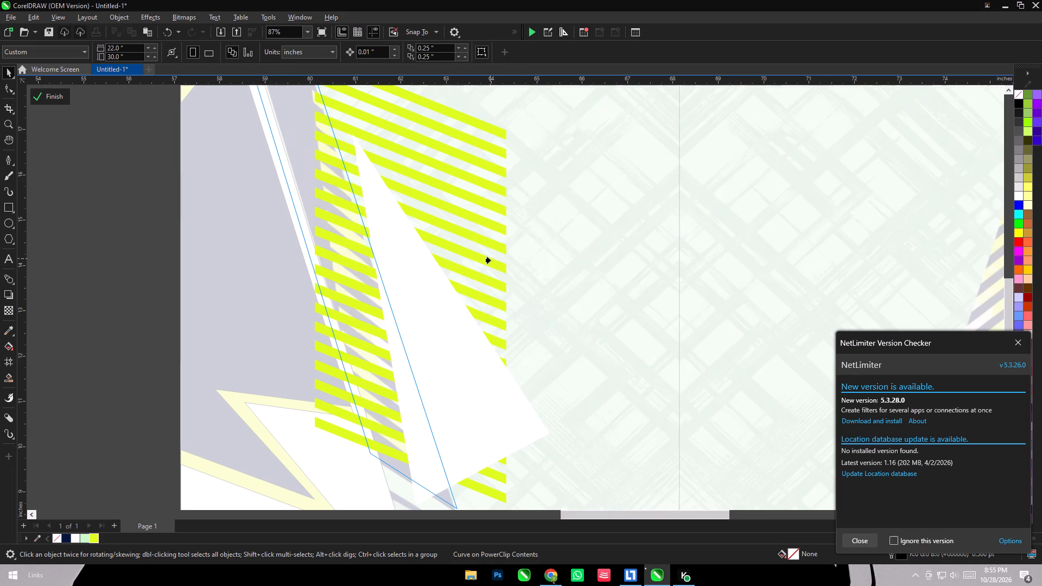
click(490, 260)
click(49, 118)
click(50, 100)
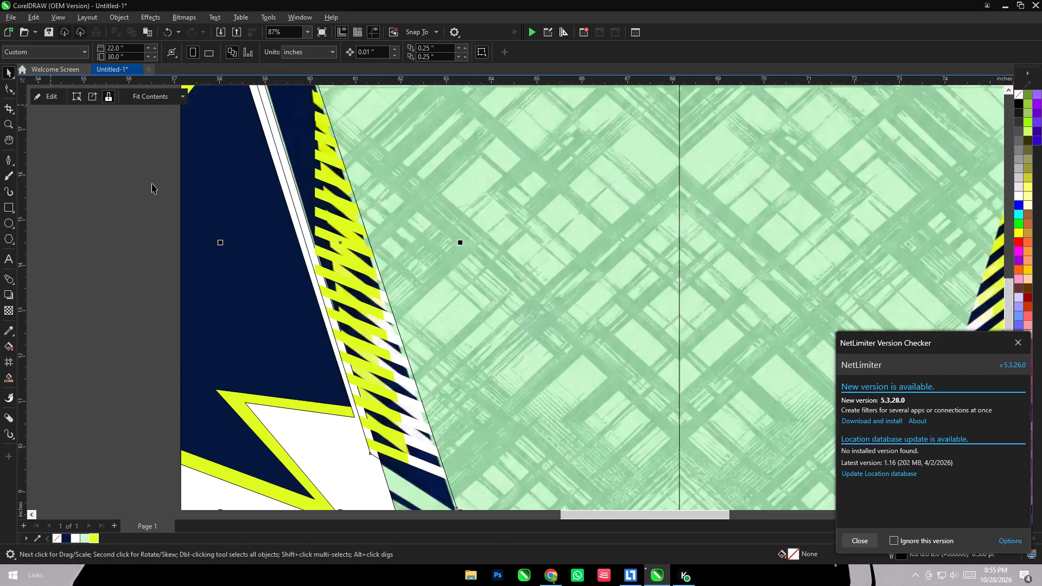
Fill the left striped band with the design's navy.
scroll(272, 222, down, 8)
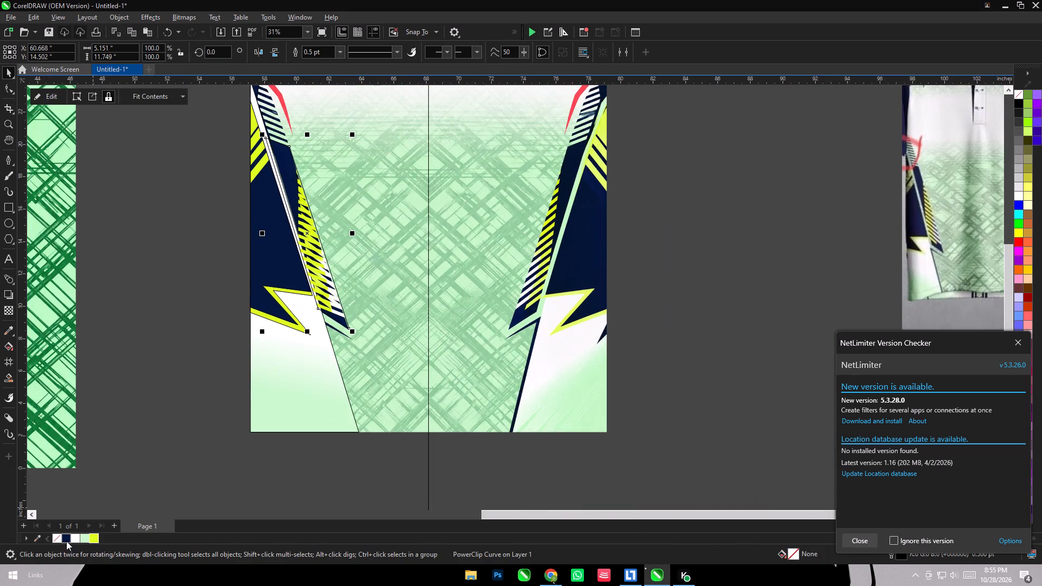
click(65, 539)
click(87, 405)
Send the navy striped band back three levels in the stacking order, behind the white diagonal strip.
scroll(305, 322, up, 4)
scroll(328, 363, down, 3)
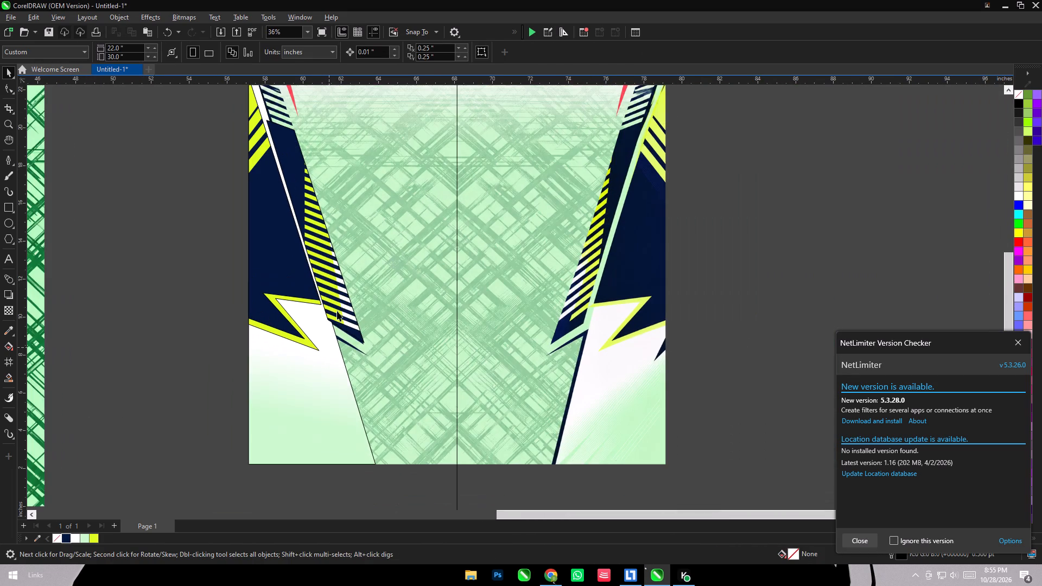
click(339, 304)
key(ctrl+Page_Down)
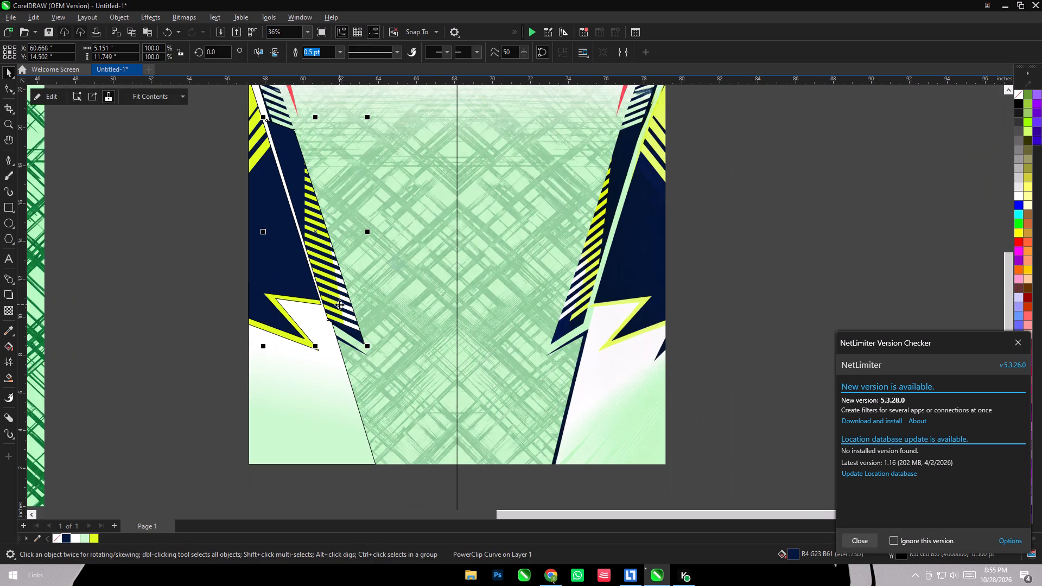
key(ctrl+Page_Down)
key(ctrl+Page_Down)
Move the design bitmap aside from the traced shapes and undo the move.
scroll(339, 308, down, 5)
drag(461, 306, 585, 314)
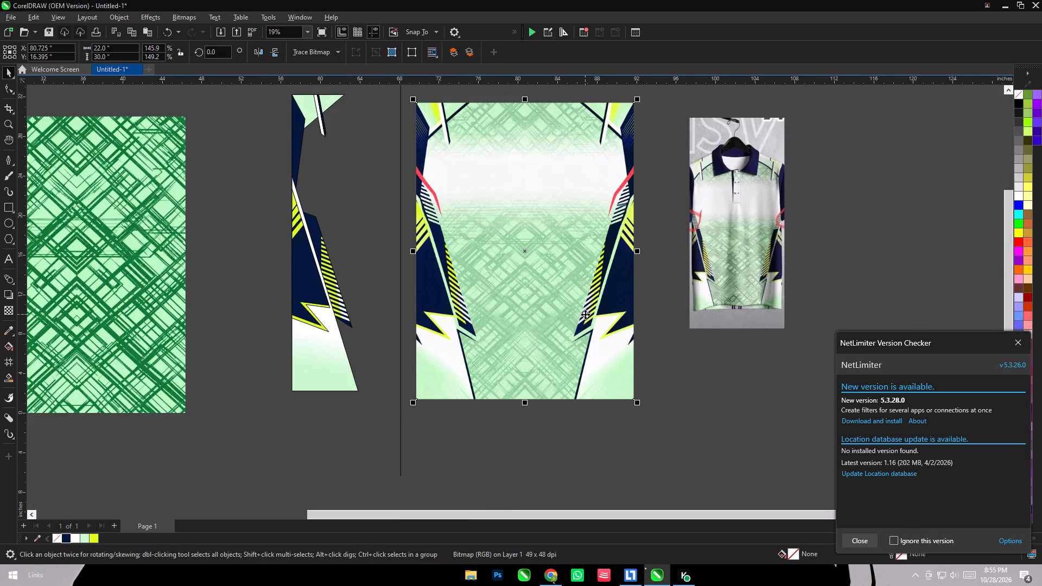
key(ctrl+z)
Remove the outlines from all the traced shapes on the design's left side.
drag(213, 452, 365, 113)
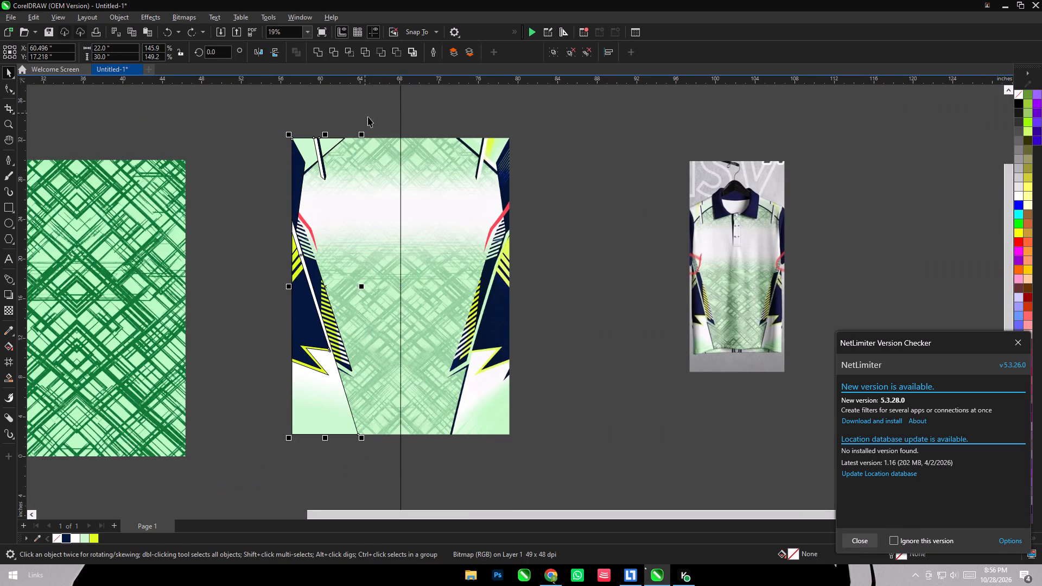
right_click(1015, 94)
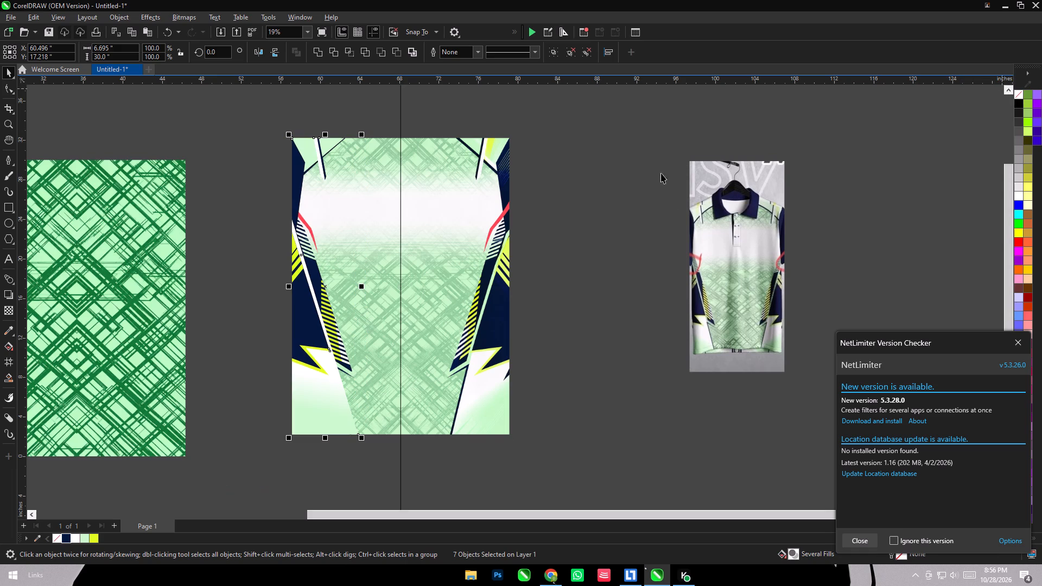
click(597, 158)
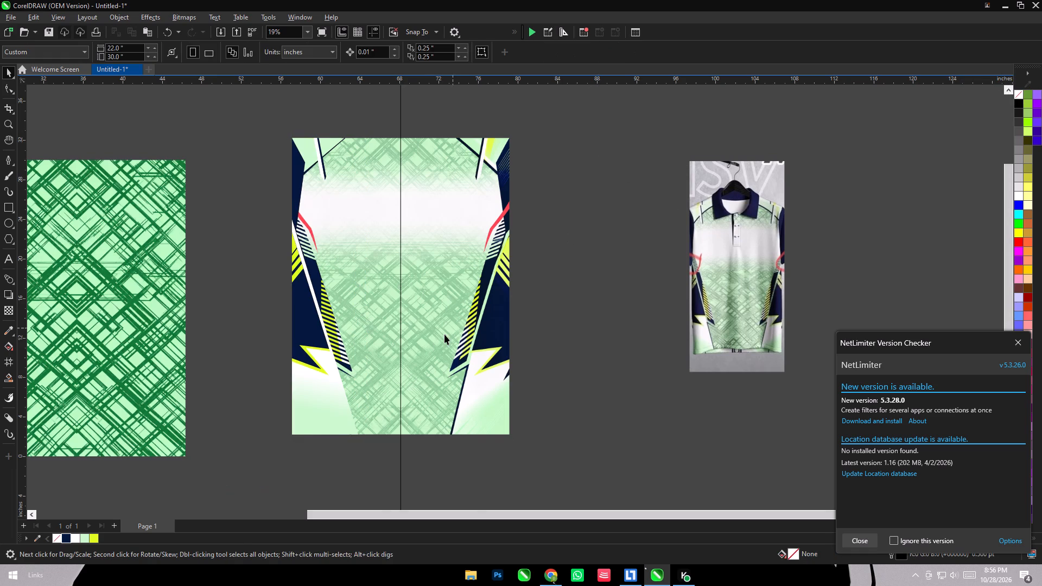
Trace the navy spike and thin diagonal strip on the design's lower right side, about 2.4 by 7.2 in, and fill it navy.
scroll(395, 424, up, 4)
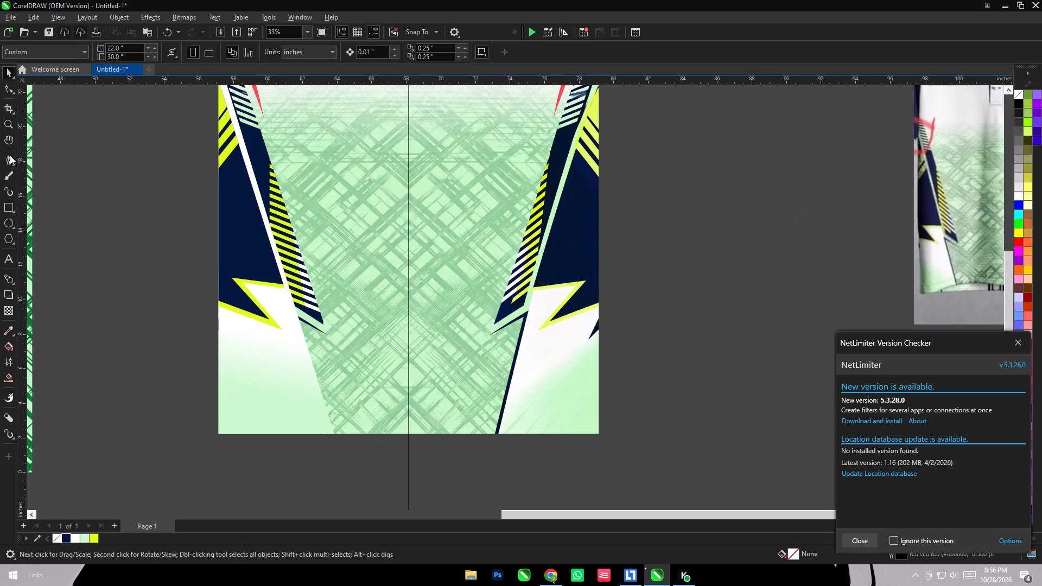
click(7, 159)
scroll(487, 346, up, 7)
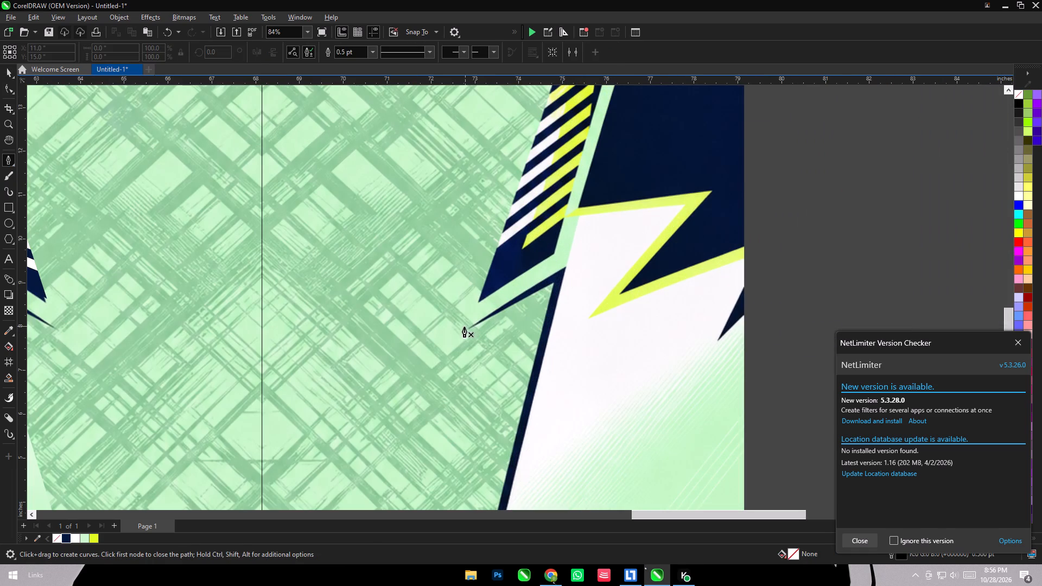
click(464, 327)
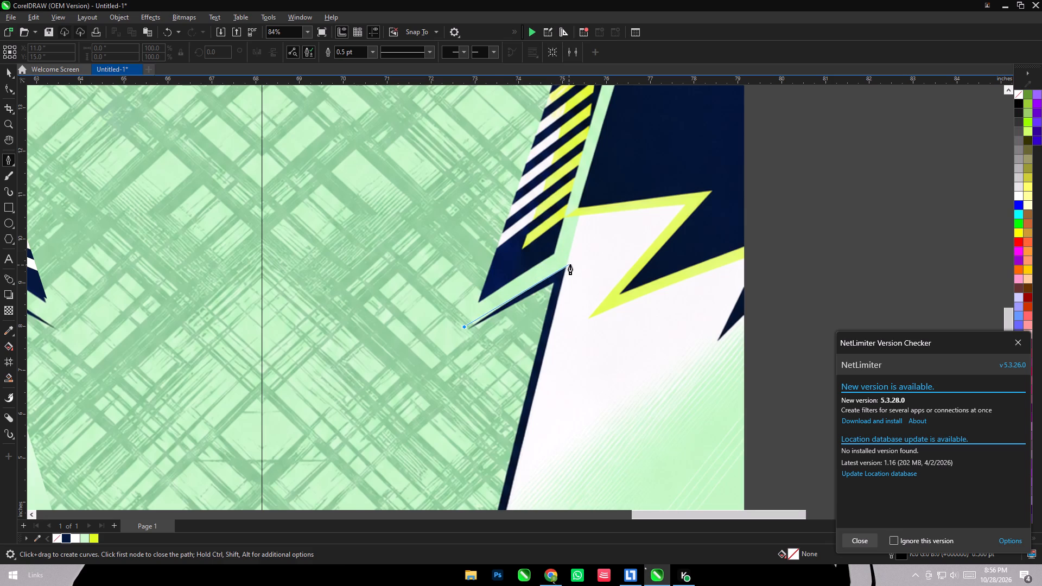
click(570, 264)
scroll(568, 272, down, 3)
scroll(506, 497, up, 3)
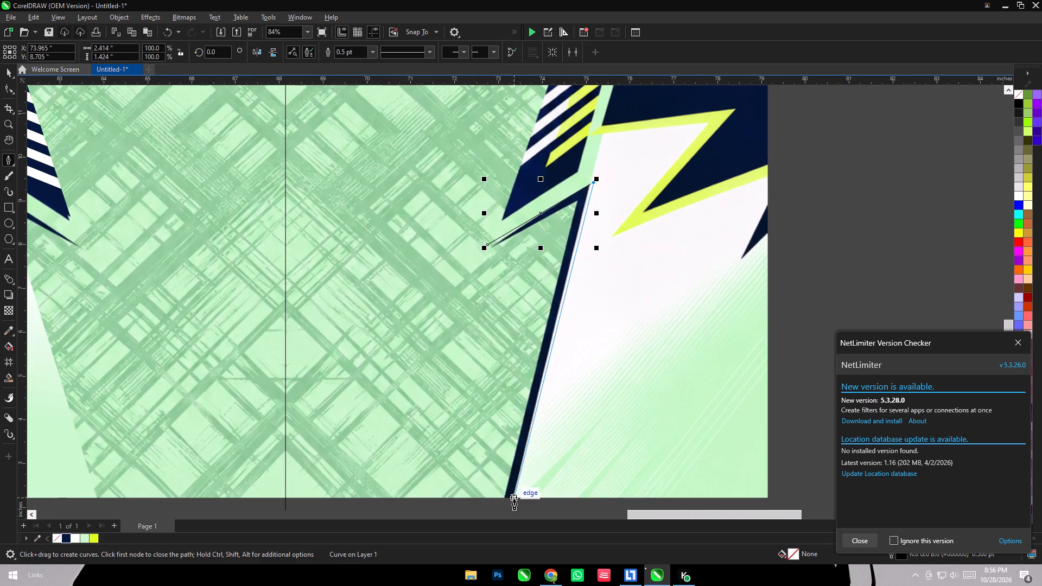
click(514, 499)
click(501, 495)
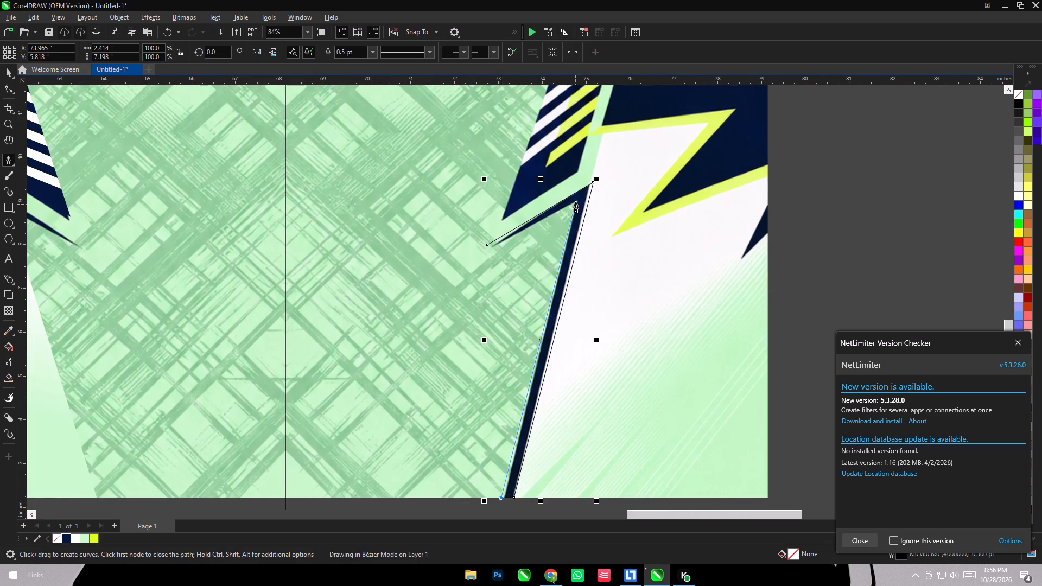
click(575, 202)
click(488, 245)
scroll(625, 171, down, 5)
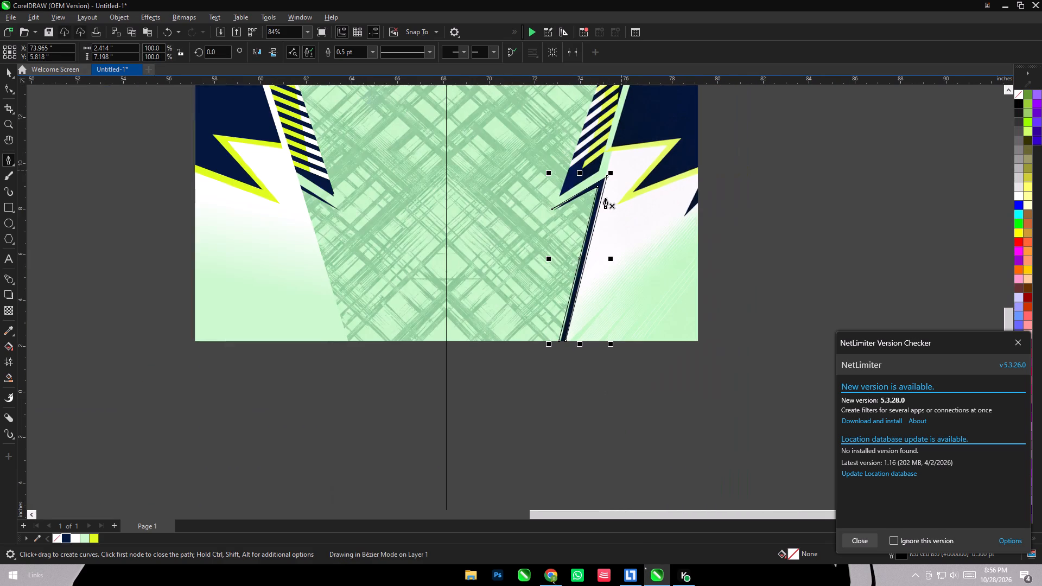
click(71, 538)
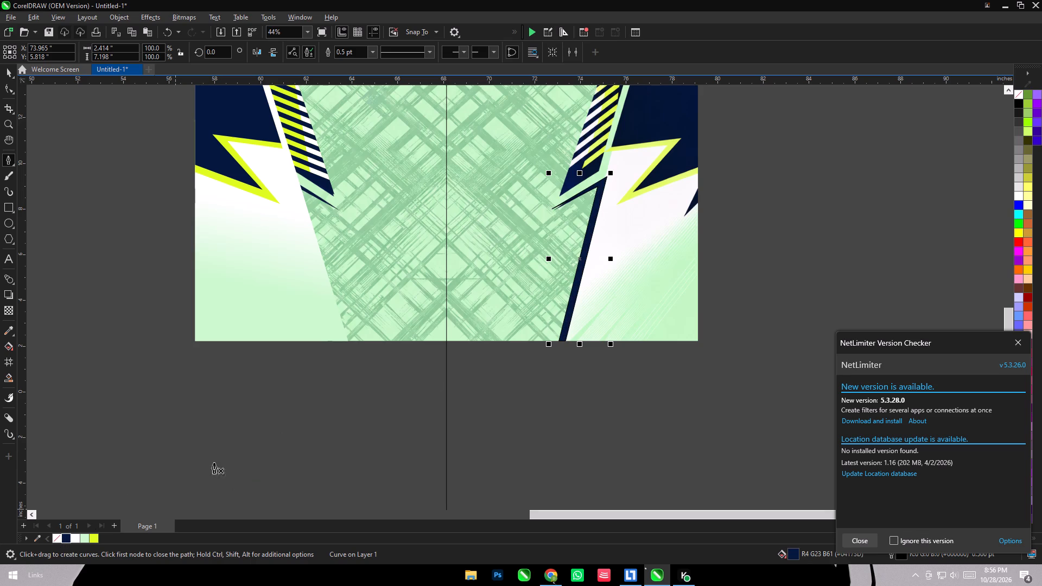
Mirror the navy spike strip horizontally, place it on the design's lower left side and scale it to about 2.28 by 6.81 in.
click(4, 69)
click(264, 54)
drag(571, 230, 321, 234)
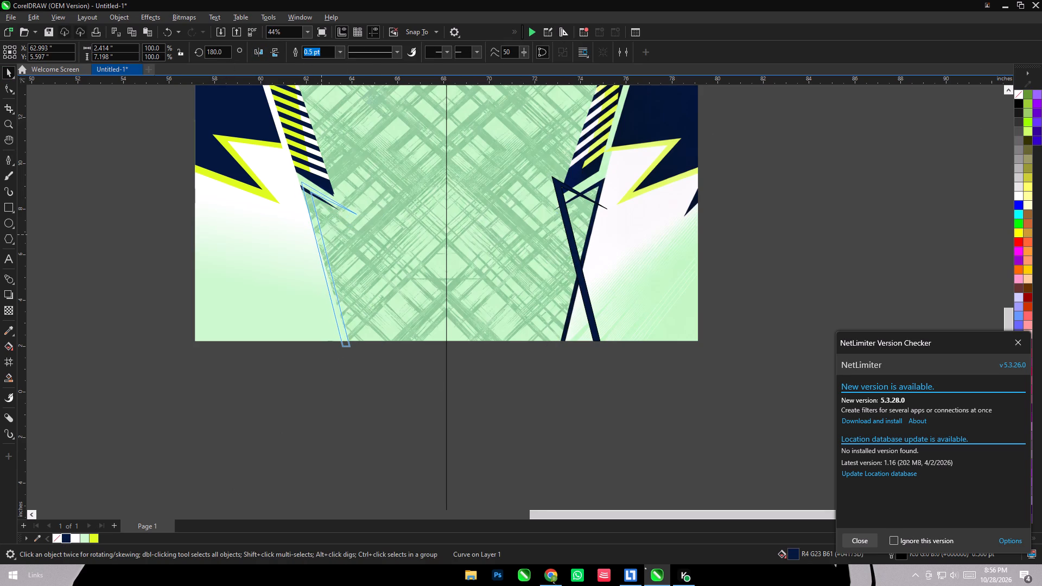
drag(321, 234, 316, 234)
scroll(349, 349, up, 6)
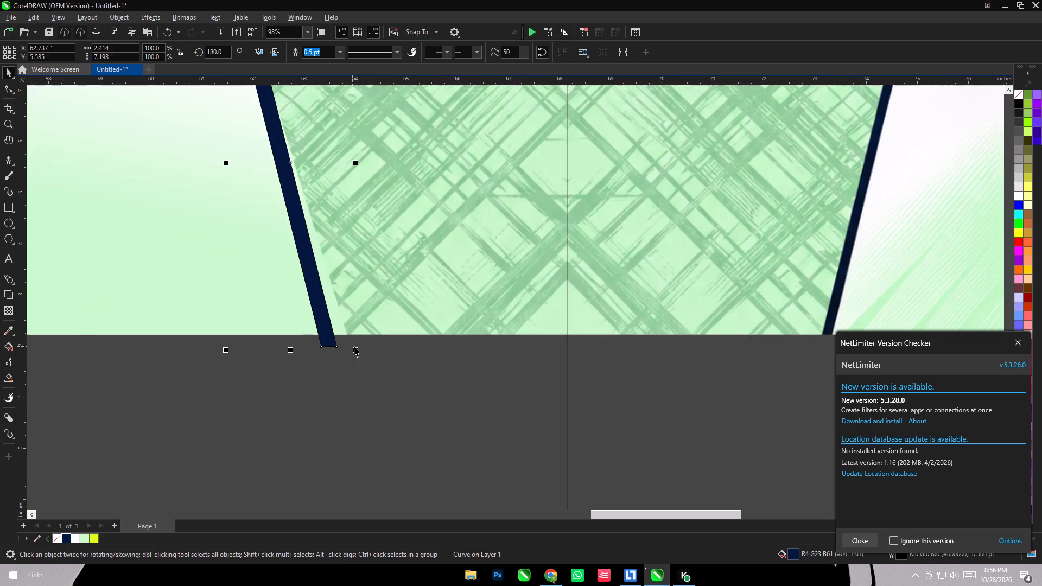
scroll(359, 346, down, 5)
click(303, 186)
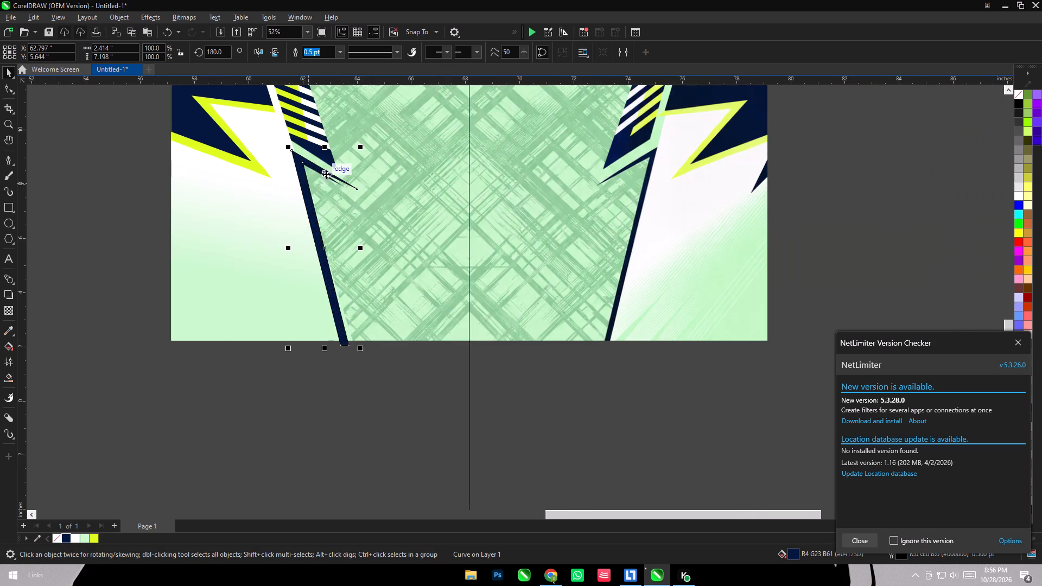
scroll(327, 174, up, 3)
drag(374, 137, 365, 138)
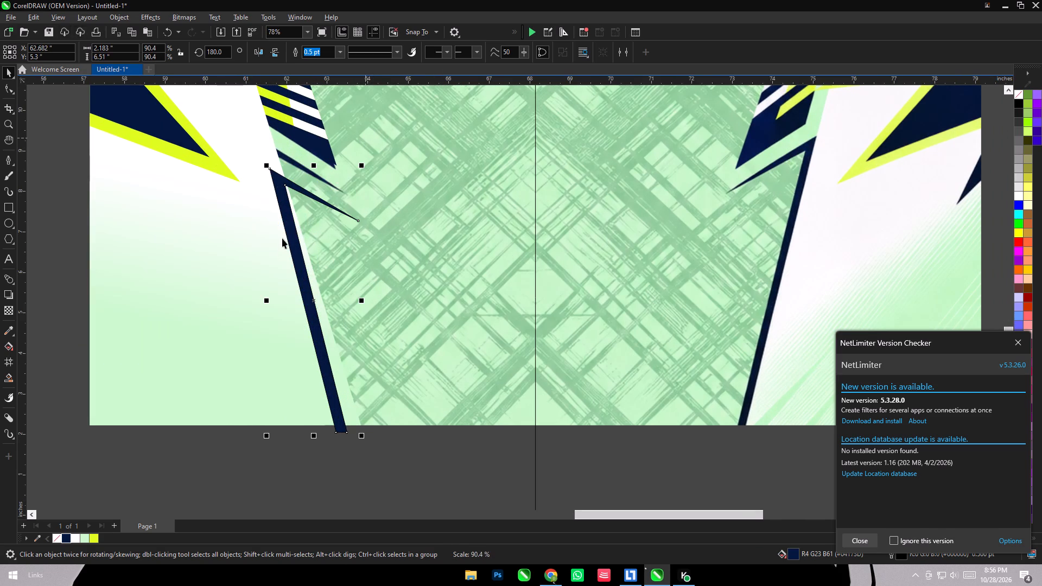
drag(292, 225, 295, 206)
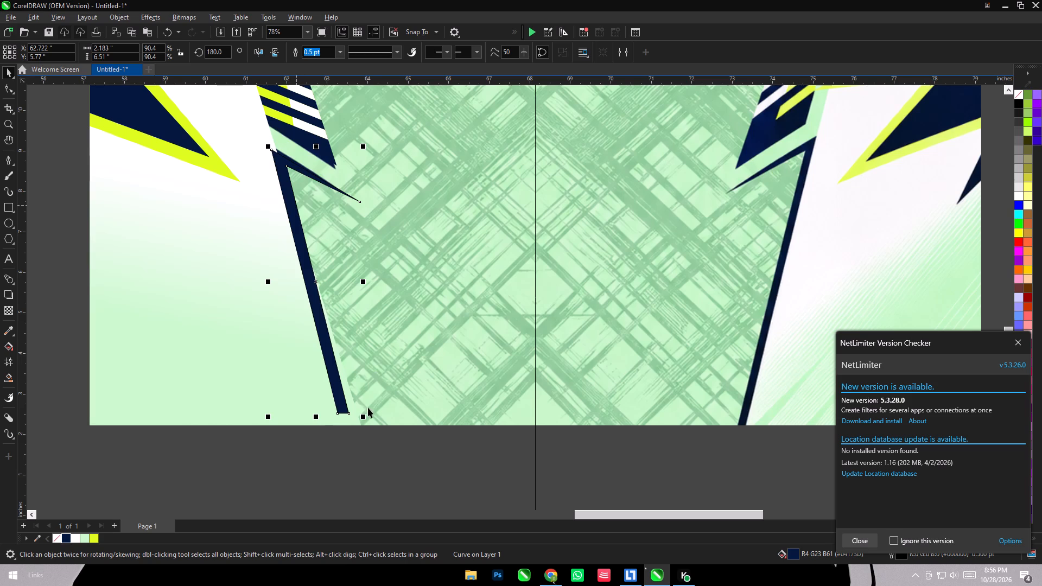
drag(364, 417, 369, 429)
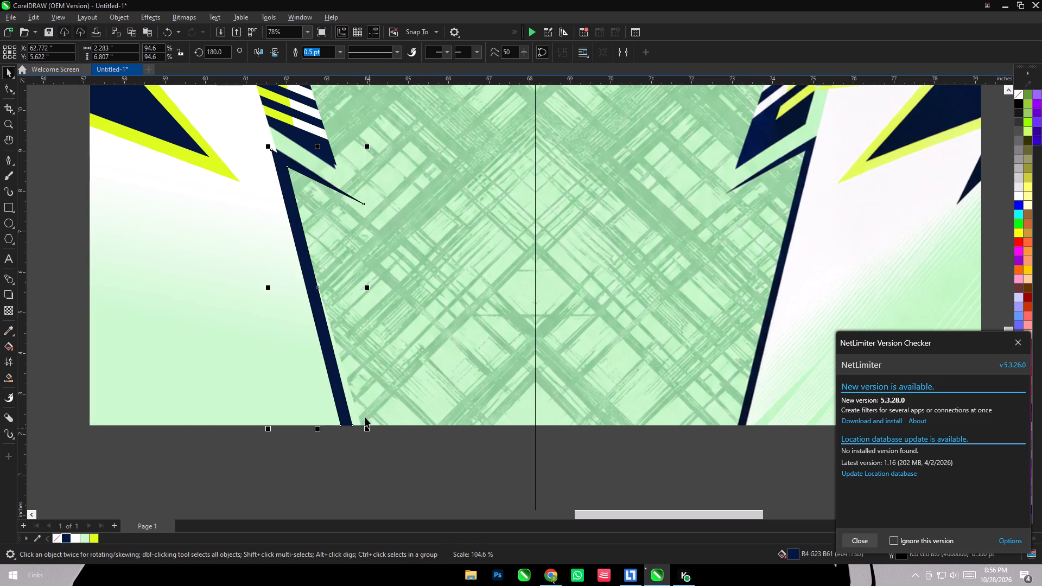
Reshape the bottom end of the left navy strip, shifting its two lower nodes along the design's bottom edge to fit the bitmap.
click(11, 95)
scroll(393, 437, up, 5)
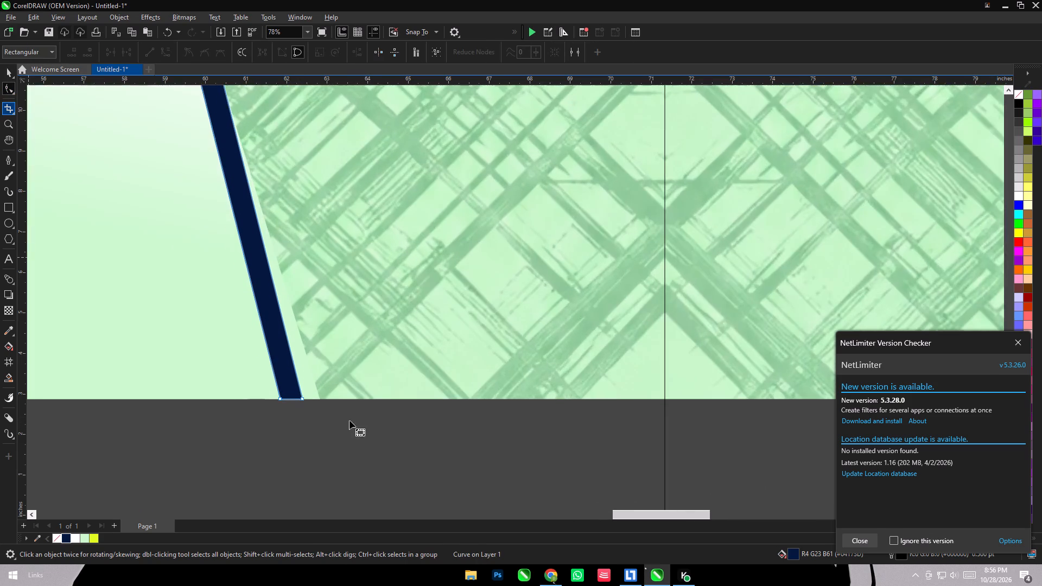
scroll(350, 421, up, 2)
drag(296, 397, 318, 398)
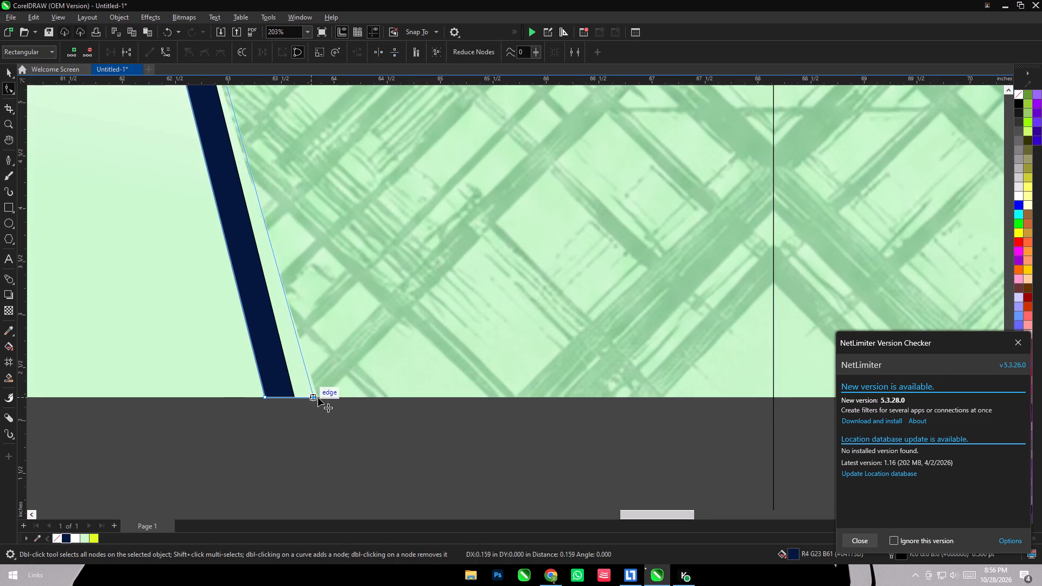
drag(318, 398, 319, 398)
drag(264, 397, 283, 399)
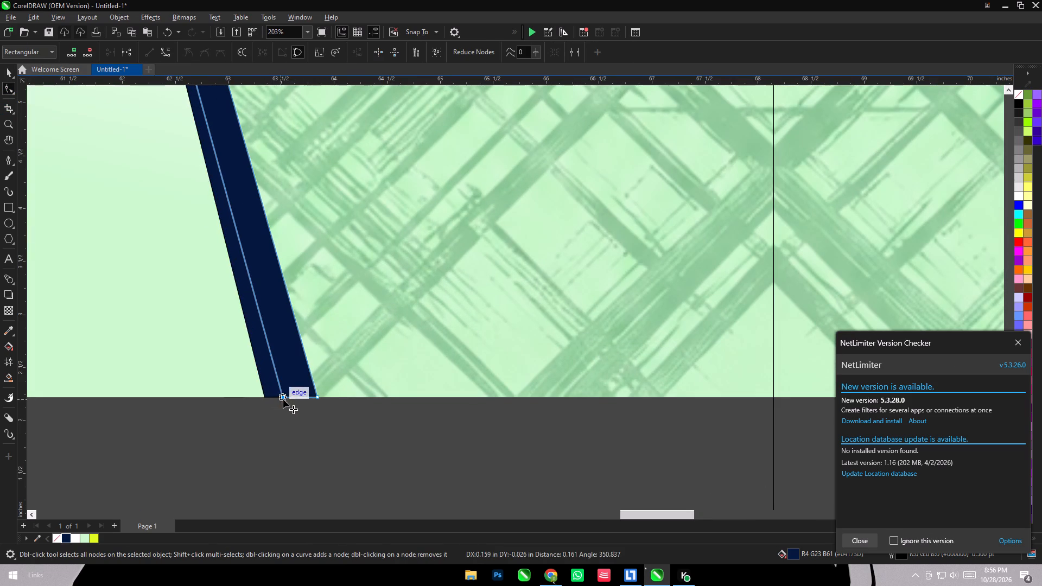
drag(283, 399, 287, 396)
scroll(296, 370, down, 8)
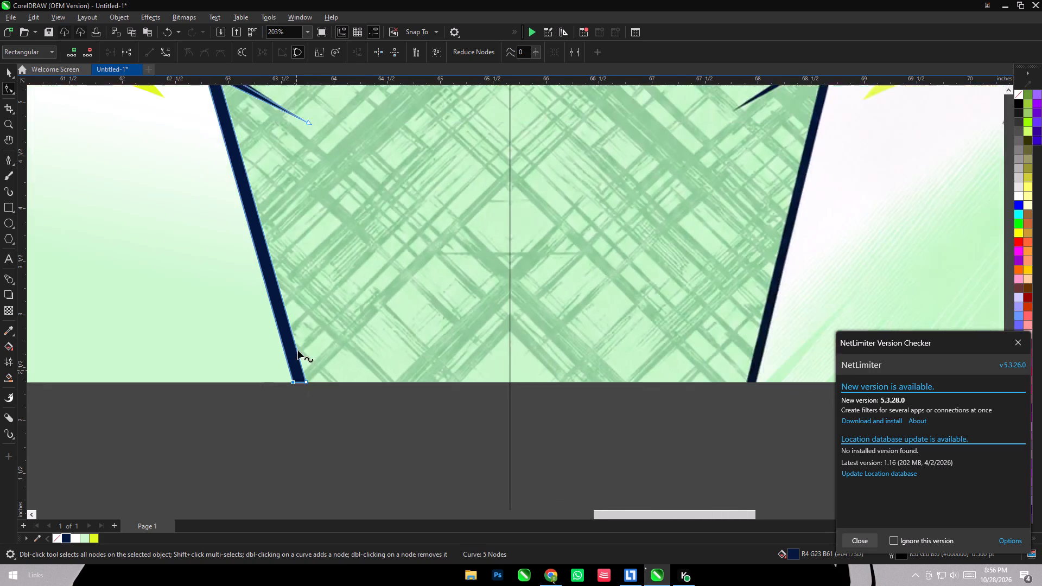
scroll(298, 351, down, 3)
scroll(298, 363, up, 10)
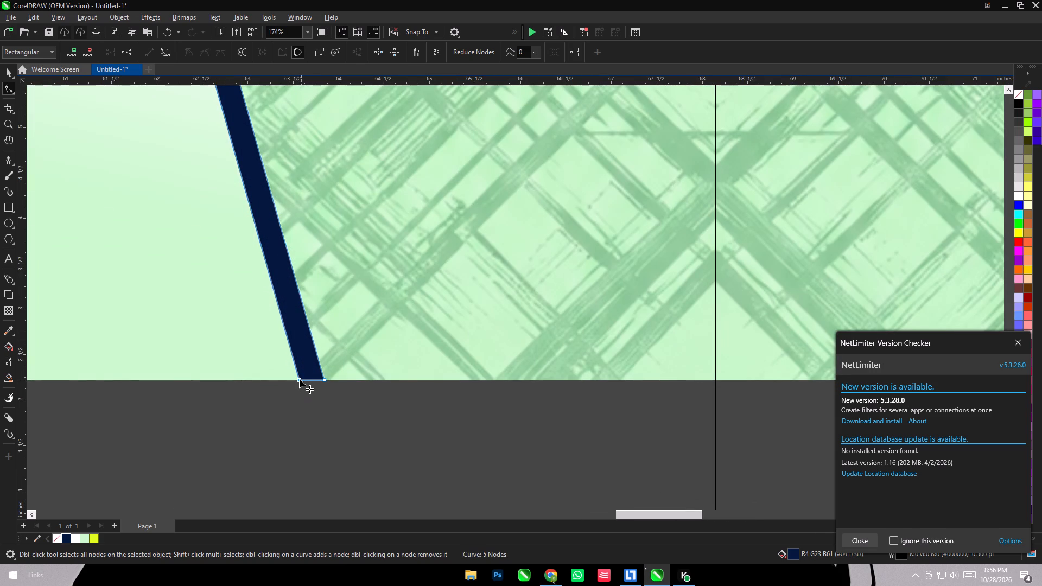
drag(300, 379, 305, 378)
scroll(301, 378, down, 9)
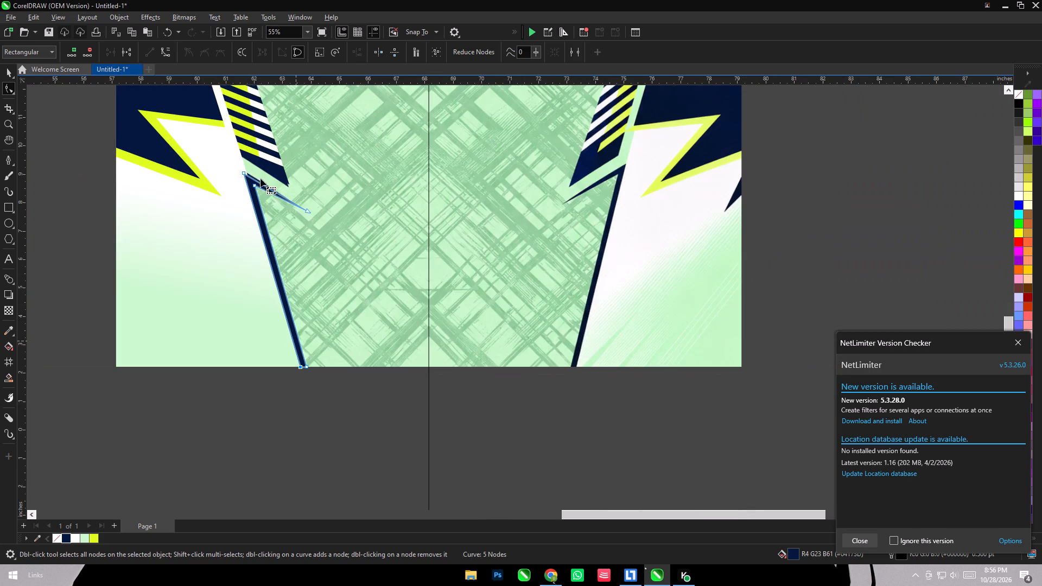
Adjust the top corner node of the left navy strip to meet the tip of the bitmap's spike.
scroll(261, 182, up, 12)
drag(204, 153, 204, 150)
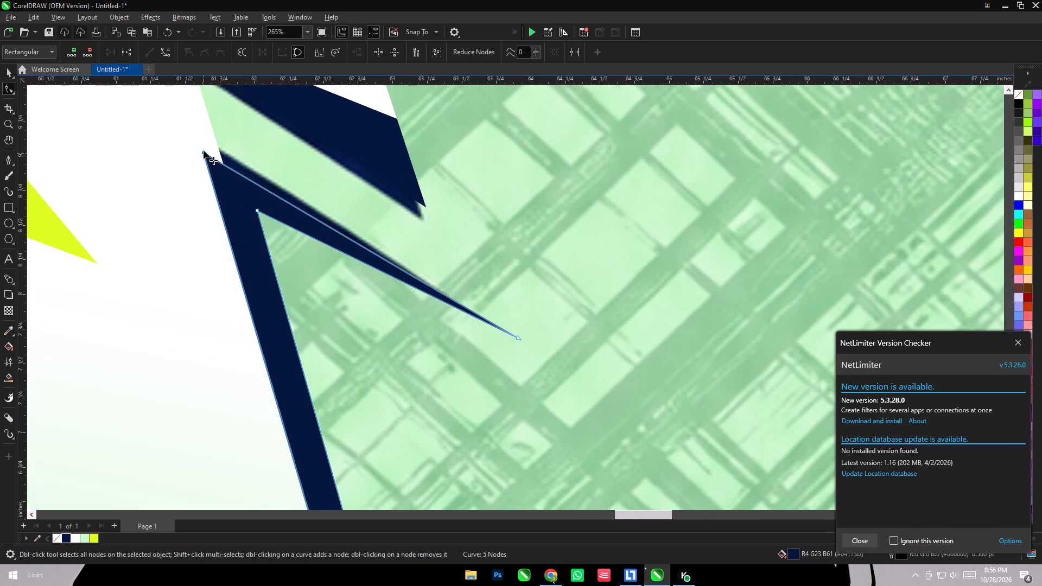
drag(204, 150, 206, 142)
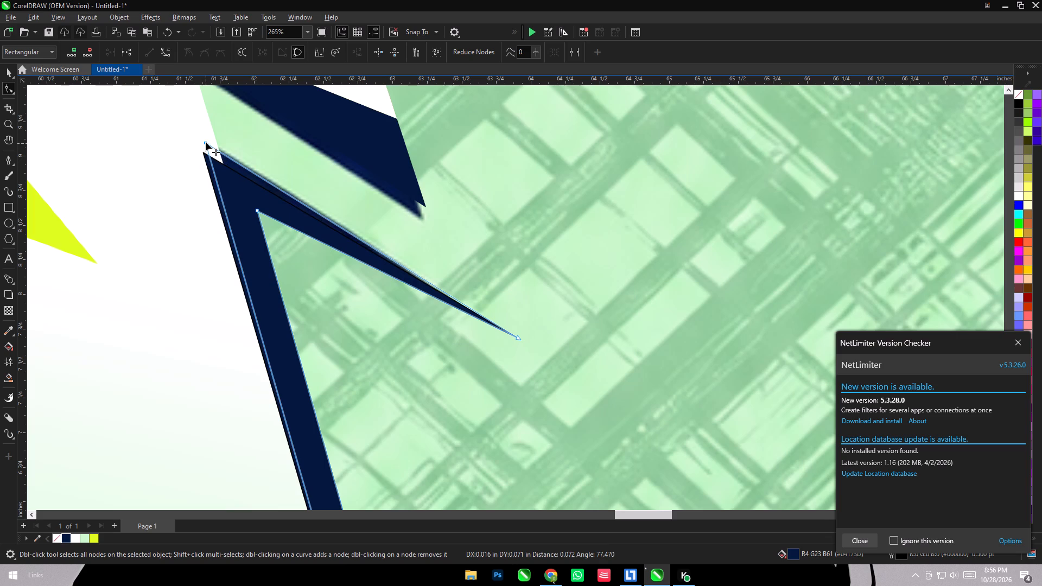
drag(206, 142, 207, 140)
scroll(207, 156, down, 11)
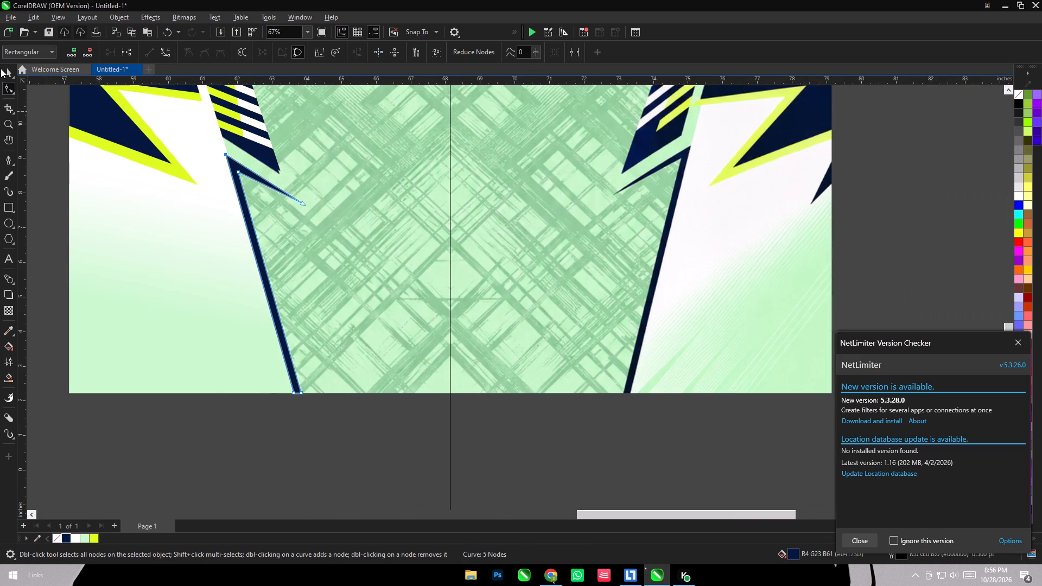
Select all the traced shapes on the design's left side and remove their outlines.
click(3, 69)
scroll(274, 346, down, 11)
drag(221, 421, 263, 359)
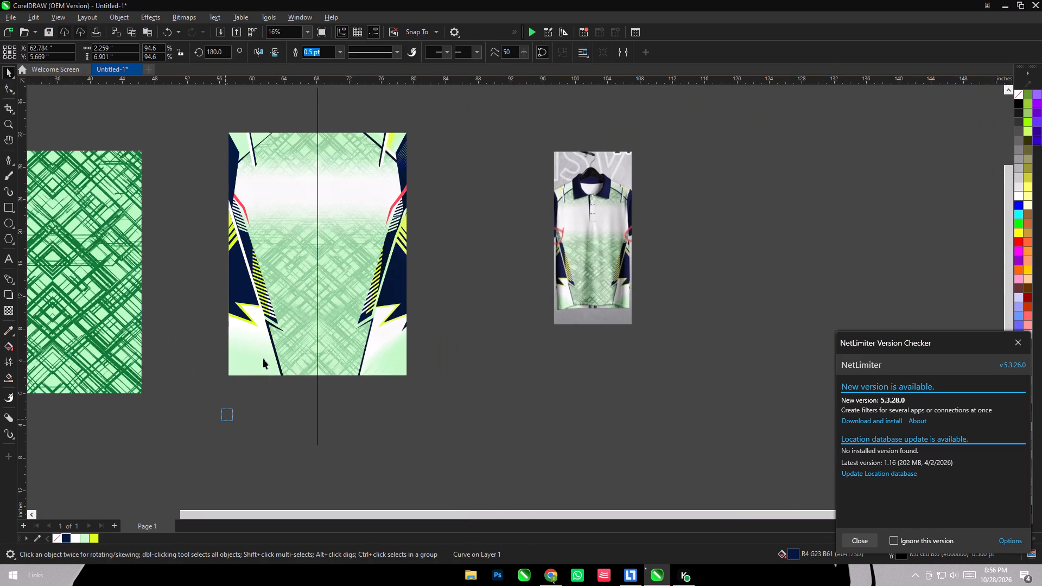
drag(263, 359, 298, 114)
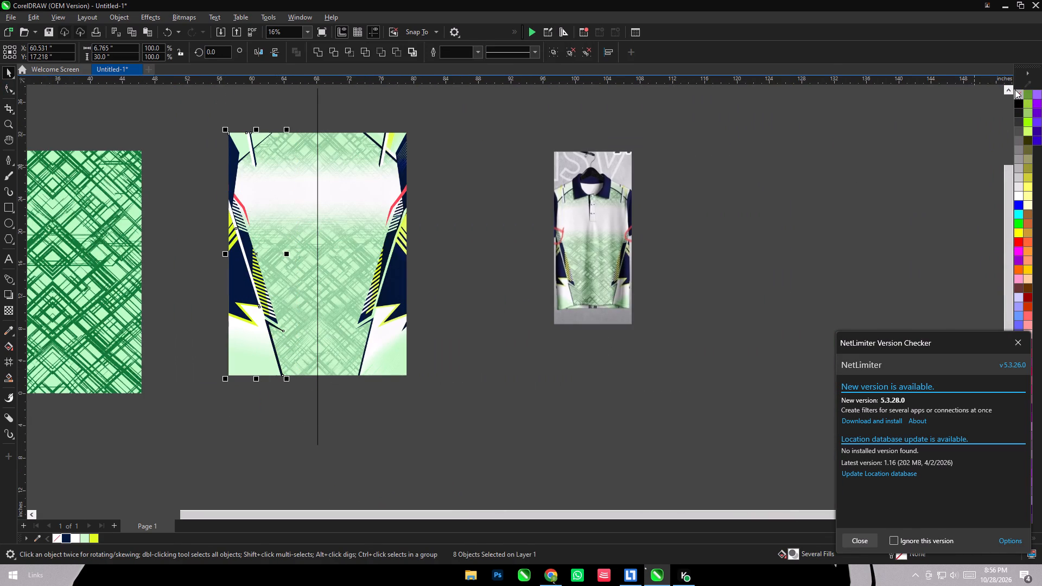
right_click(1015, 90)
click(592, 283)
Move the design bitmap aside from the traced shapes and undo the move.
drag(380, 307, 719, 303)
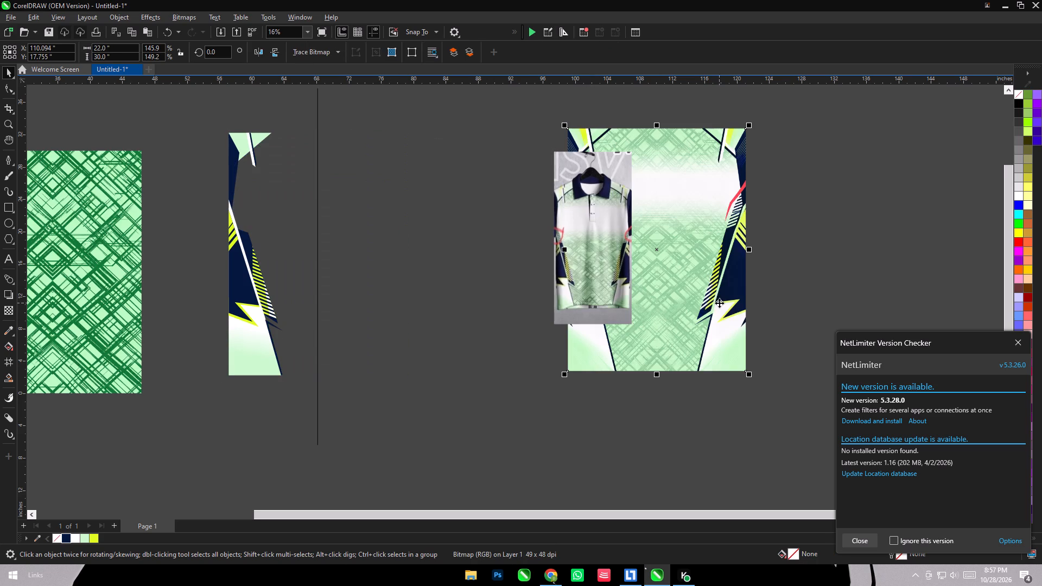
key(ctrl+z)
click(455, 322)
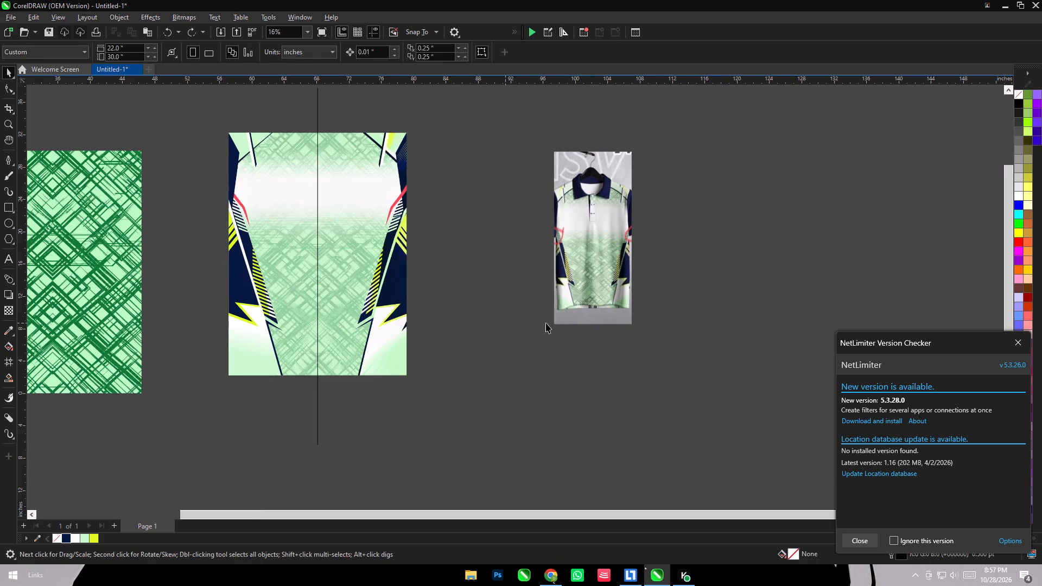
Move the polo shirt reference photo farther away from the design to free space beside it.
drag(560, 285, 749, 289)
Set up a PowerTRACE Clipart outline trace of the dark green crosshatch bitmap with Group by color, Specify background color and detail 86.
scroll(632, 234, down, 3)
click(200, 262)
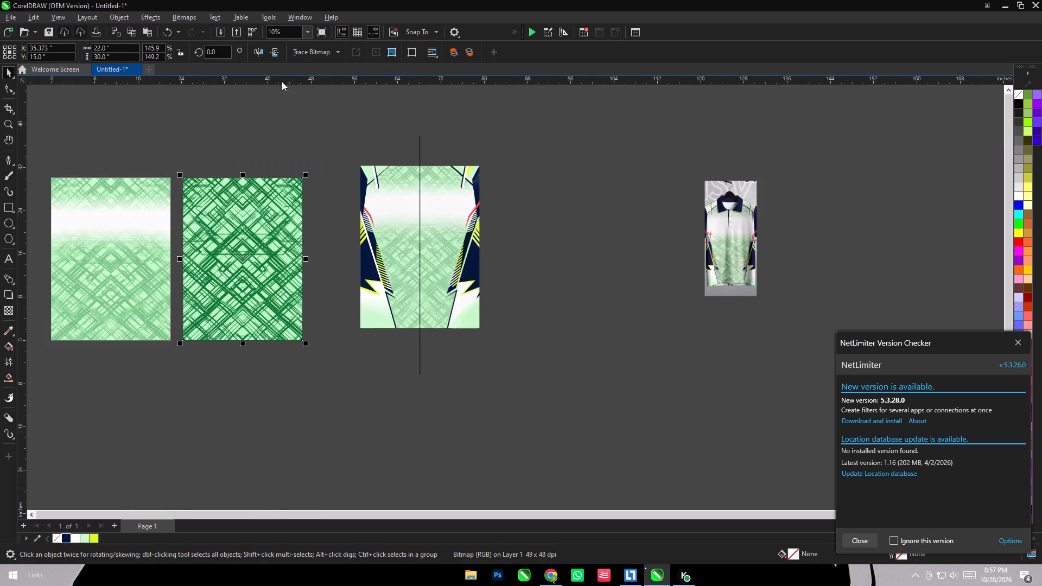
click(339, 53)
click(341, 87)
click(395, 130)
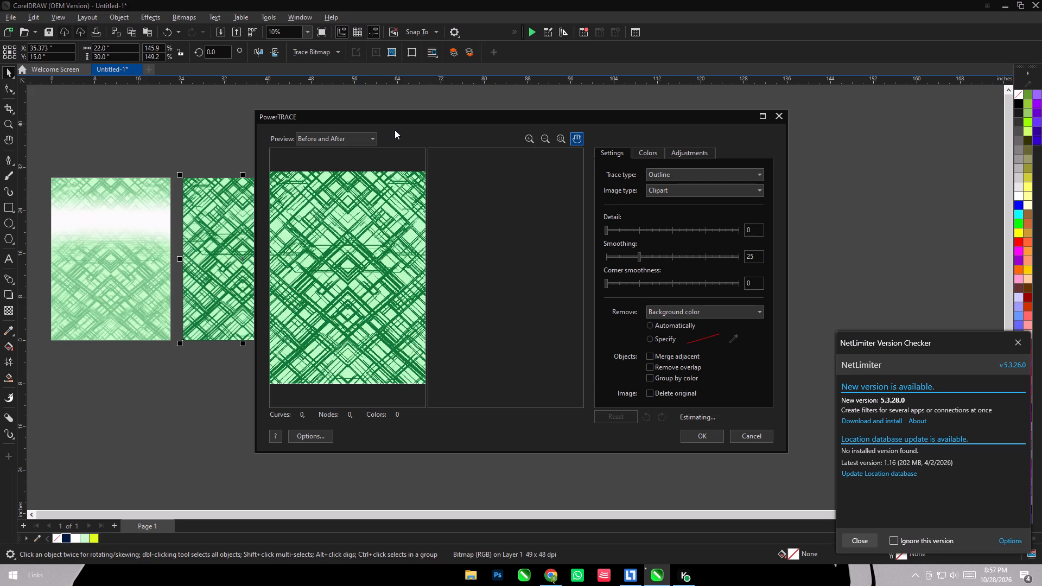
click(1014, 335)
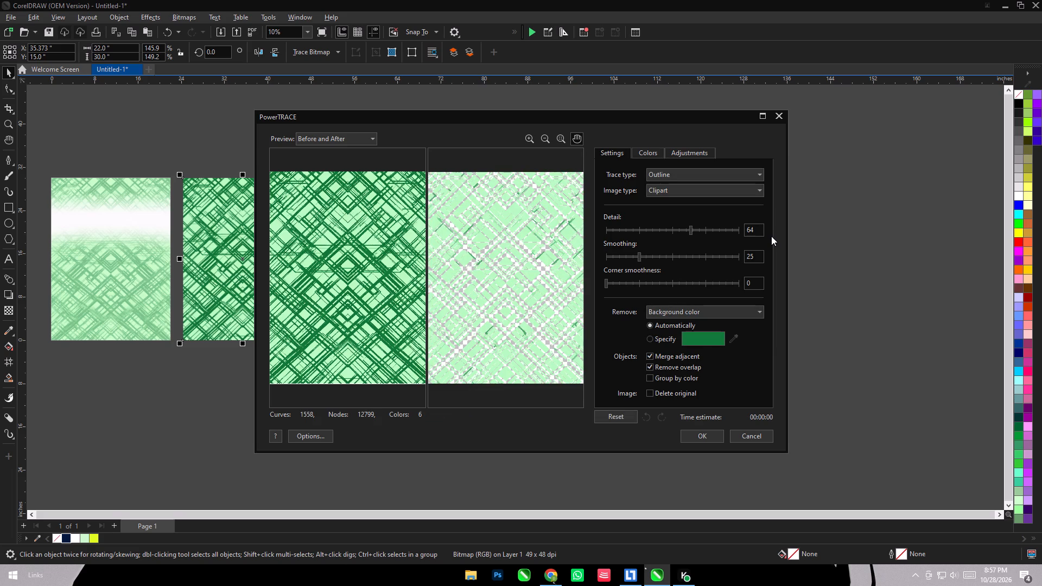
click(668, 378)
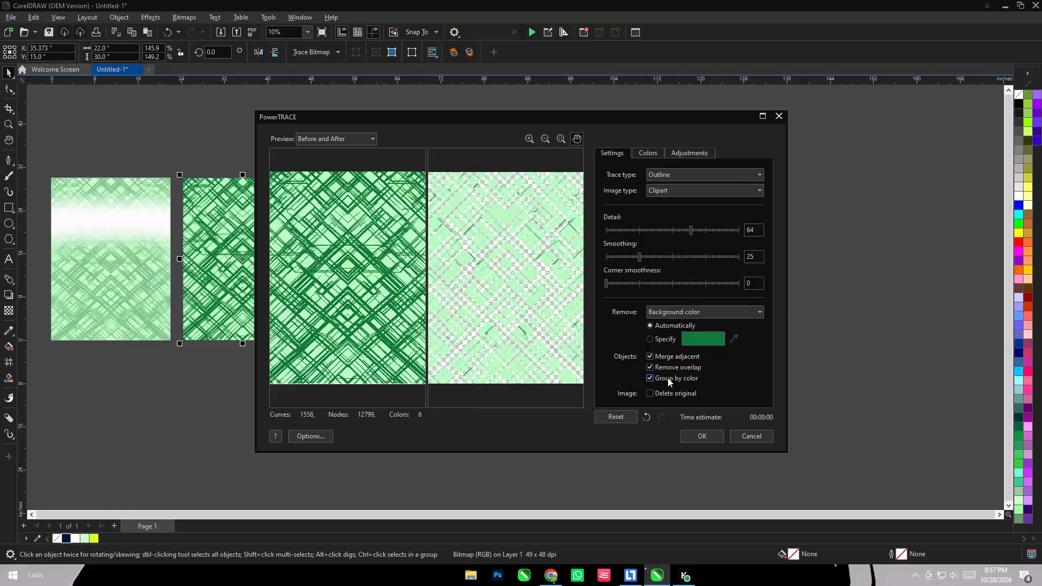
click(656, 337)
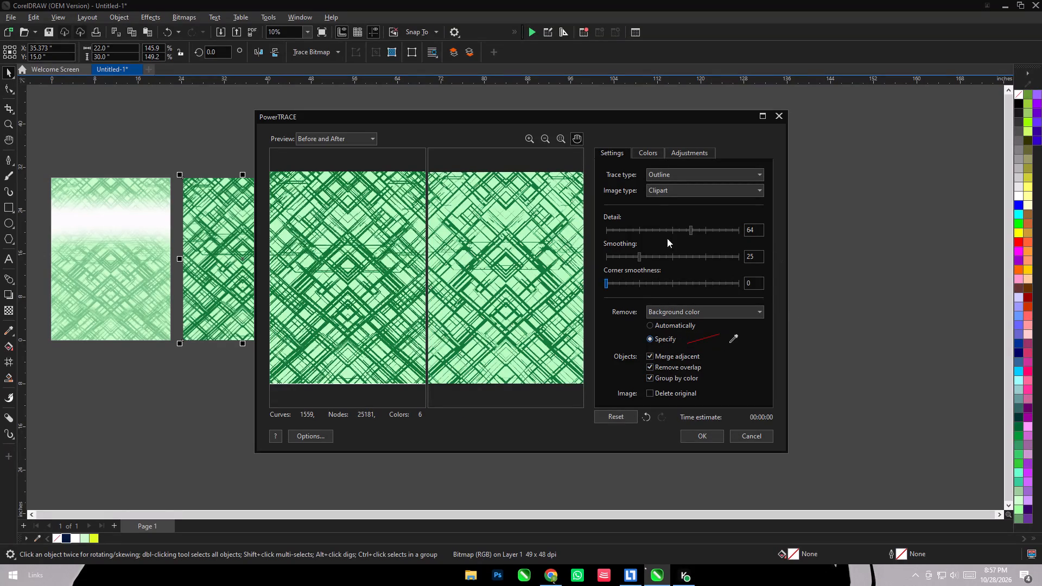
click(720, 228)
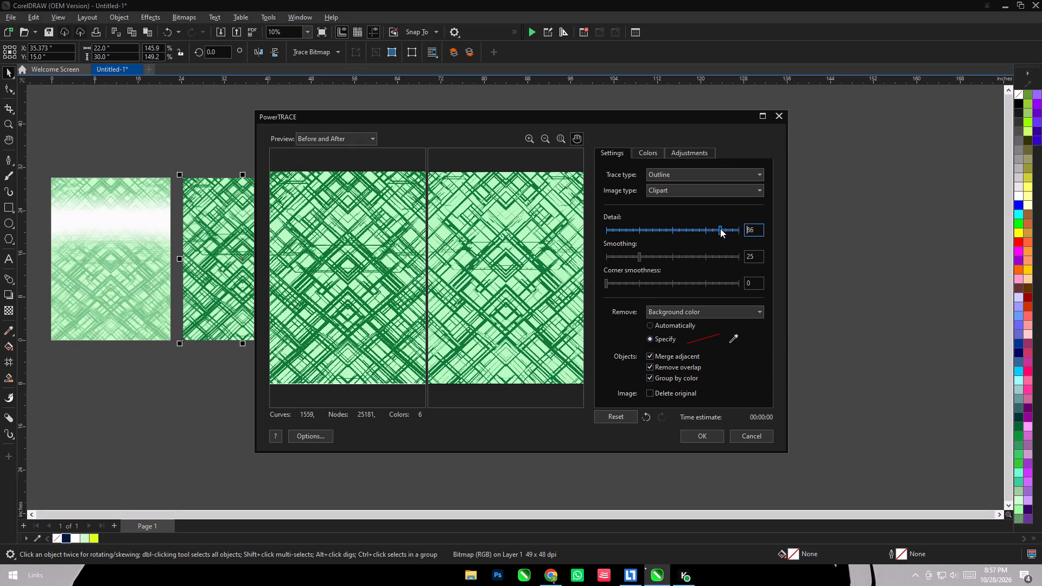
Reduce the pattern trace to 2 colors and apply it.
click(654, 155)
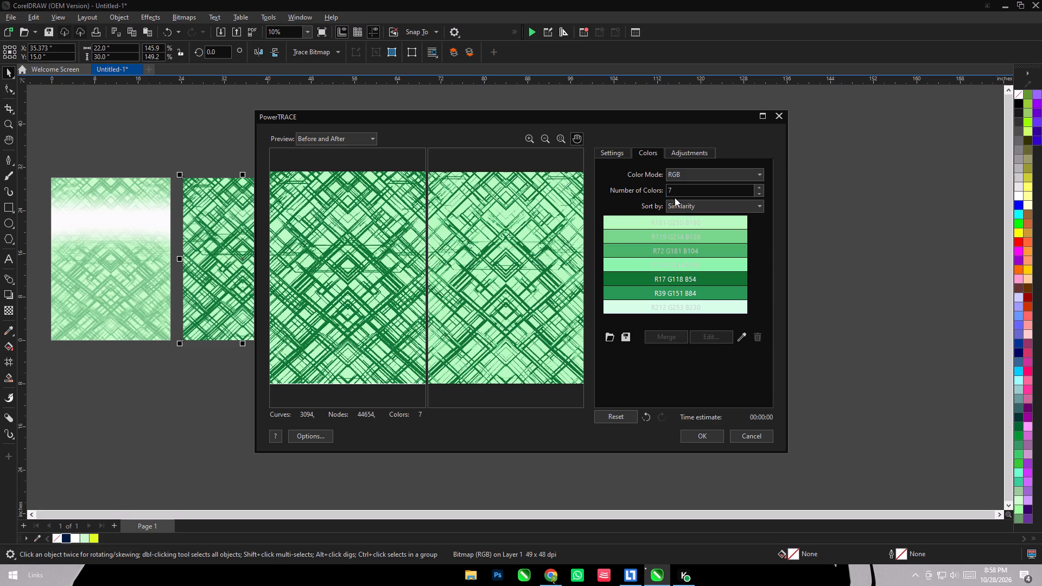
drag(680, 193, 651, 192)
key(2)
key(Return)
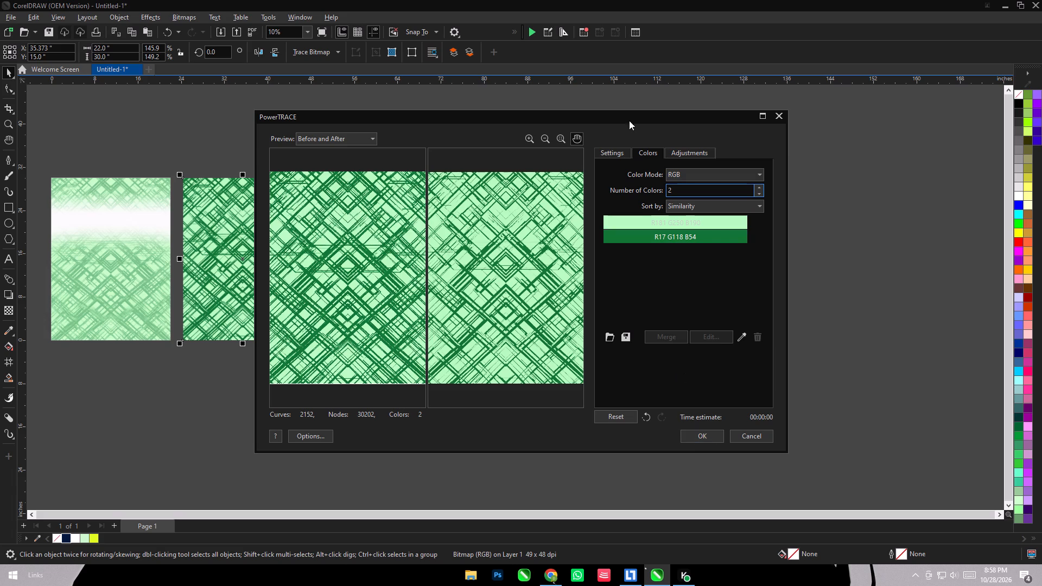
click(614, 154)
click(708, 434)
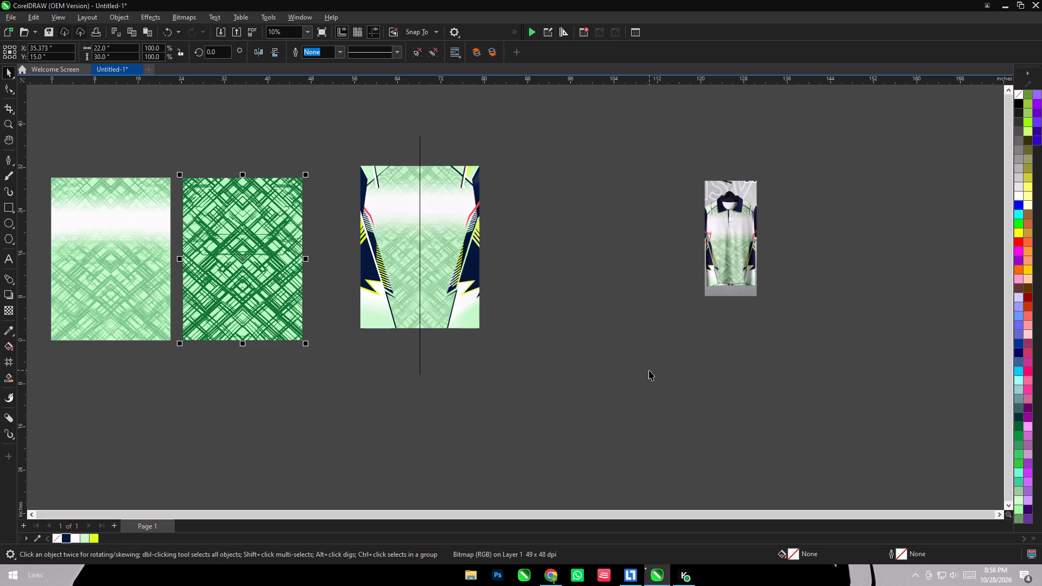
Move the traced crosshatch pattern into the space between the T-shirt design and the polo photo, and ungroup it.
drag(294, 266, 589, 270)
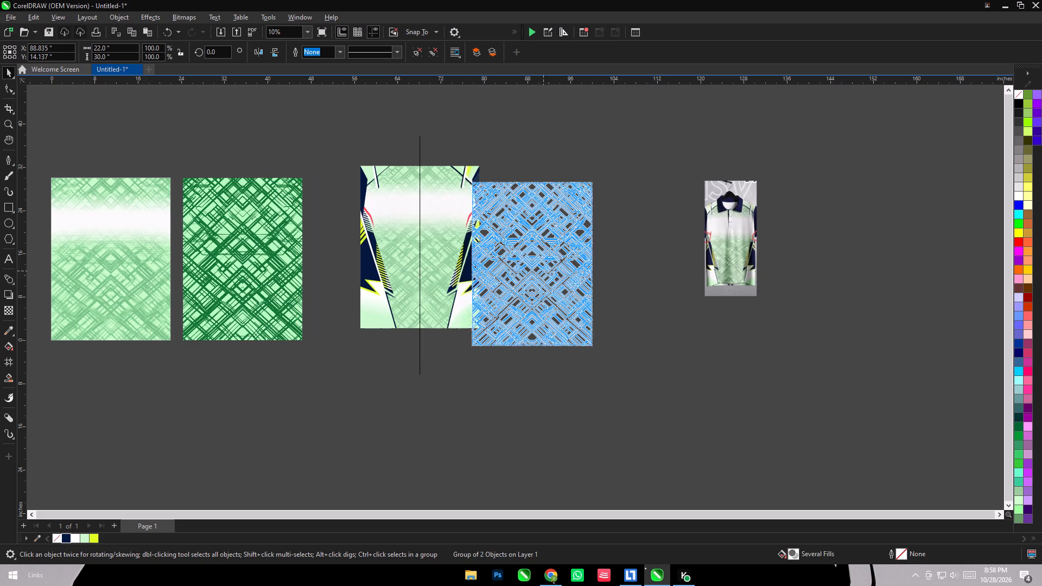
drag(589, 270, 607, 267)
key(ctrl+u)
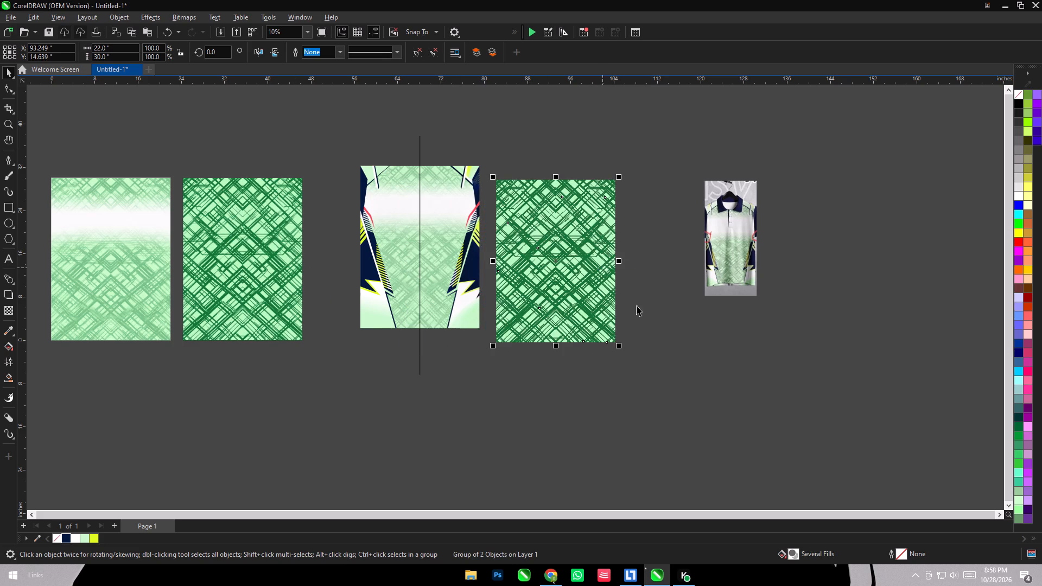
Delete the light green background from the traced pattern, keeping only the dark green lines.
click(666, 307)
scroll(595, 240, up, 9)
click(555, 223)
key(Delete)
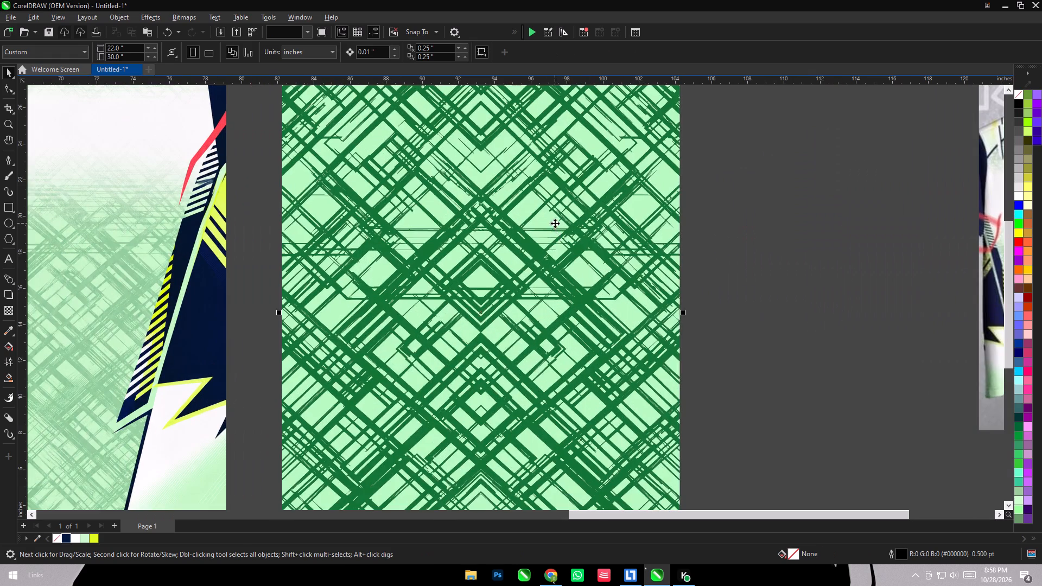
Sample the muted green of the crosshatch lines in the T-shirt design into the document palette.
scroll(630, 213, down, 6)
scroll(367, 277, up, 11)
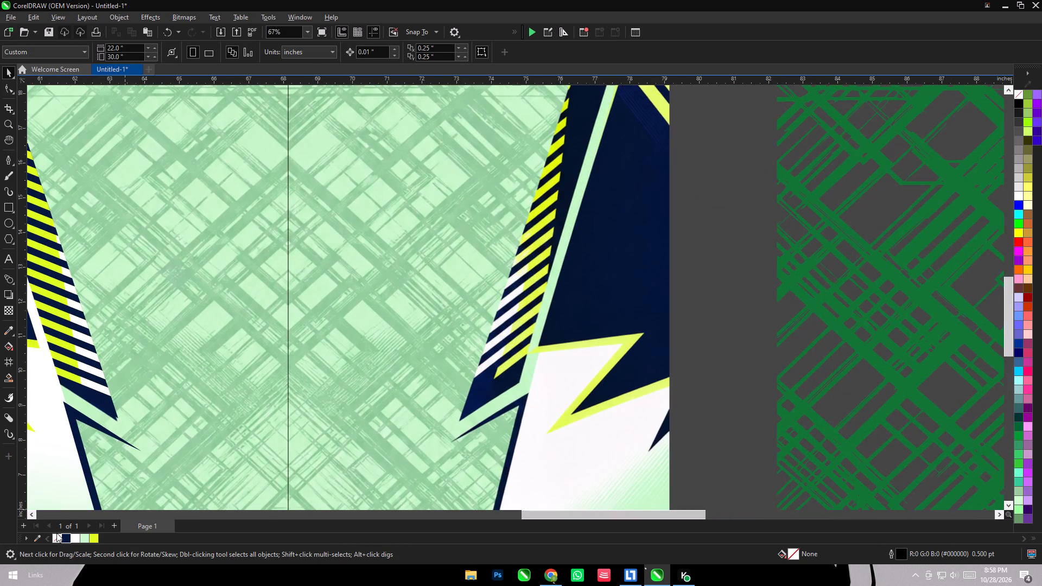
click(33, 538)
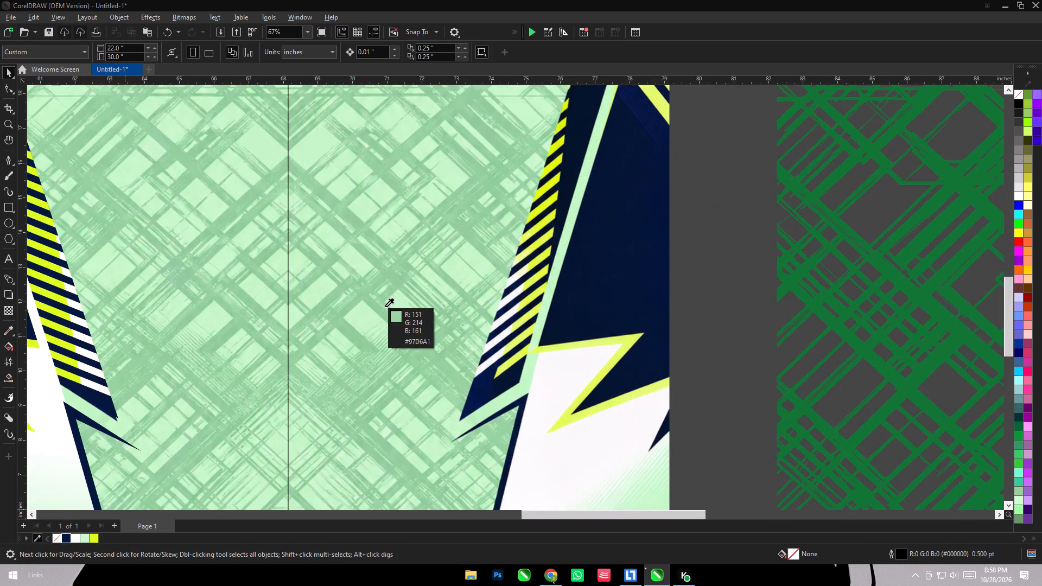
click(380, 315)
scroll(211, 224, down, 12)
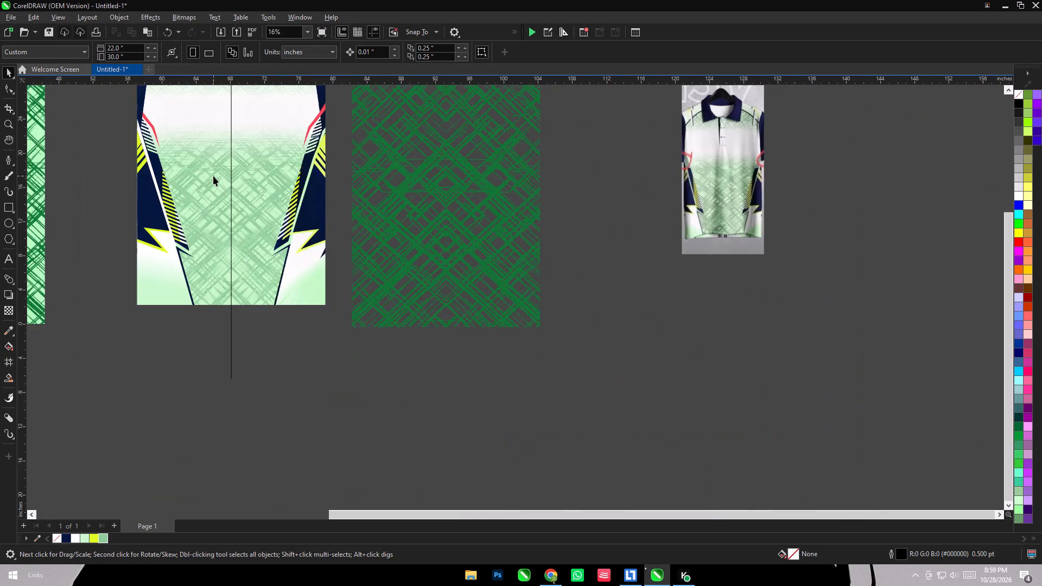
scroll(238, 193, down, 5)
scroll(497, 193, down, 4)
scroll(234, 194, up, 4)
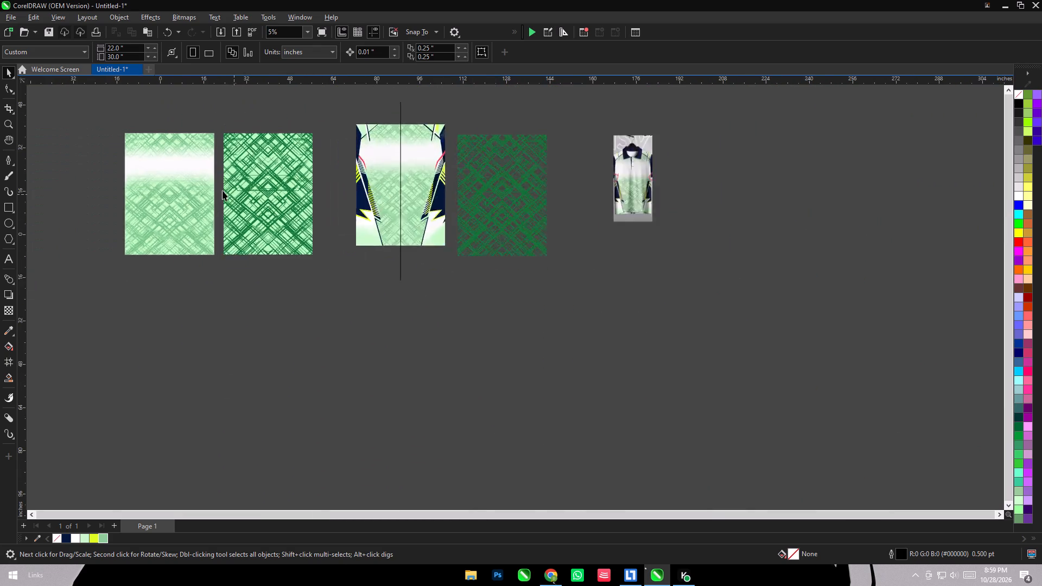
Create a page-sized 22 × 30 inch rectangle and place it directly below the faded crosshatch image.
scroll(223, 190, up, 2)
double_click(9, 203)
scroll(421, 232, down, 5)
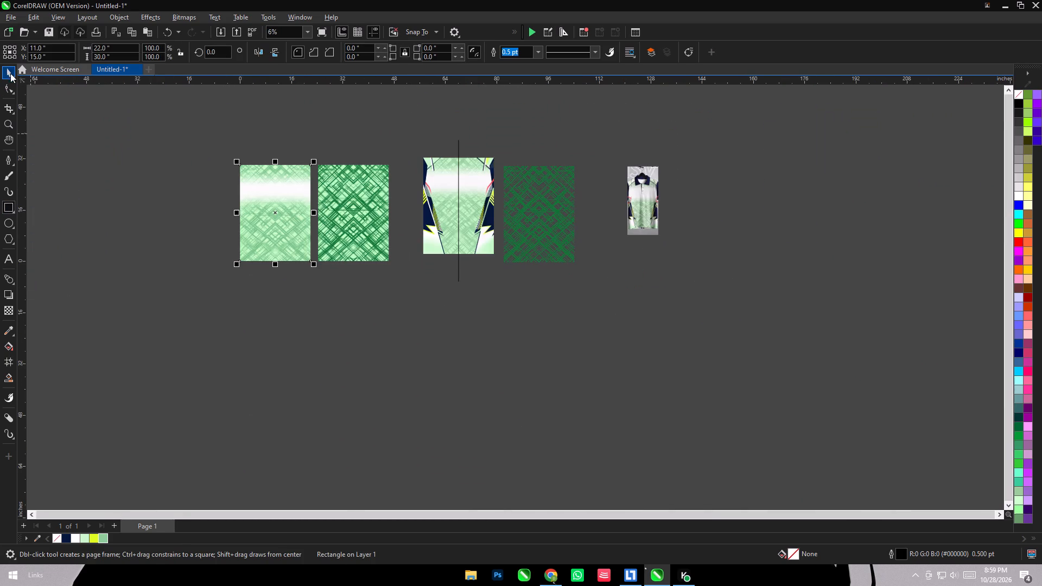
click(10, 72)
scroll(289, 220, up, 3)
drag(268, 208, 270, 345)
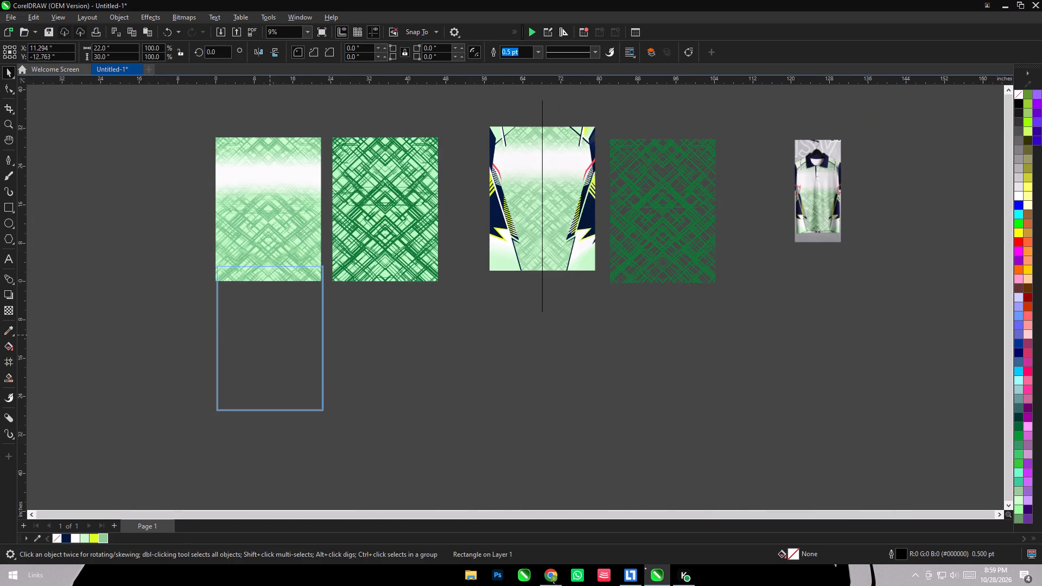
drag(270, 345, 268, 364)
click(410, 397)
Recolor the traced crosshatch lines with the sampled muted green (#8BCC96).
click(688, 272)
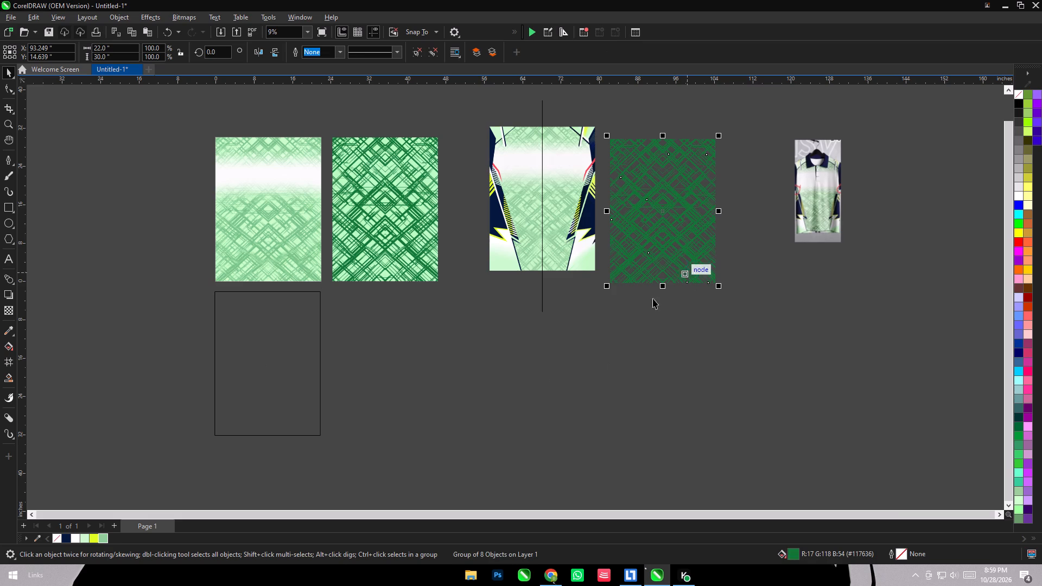
click(103, 536)
PowerClip the muted green crosshatch lines inside the empty 22 × 30 inch rectangle.
right_click(662, 236)
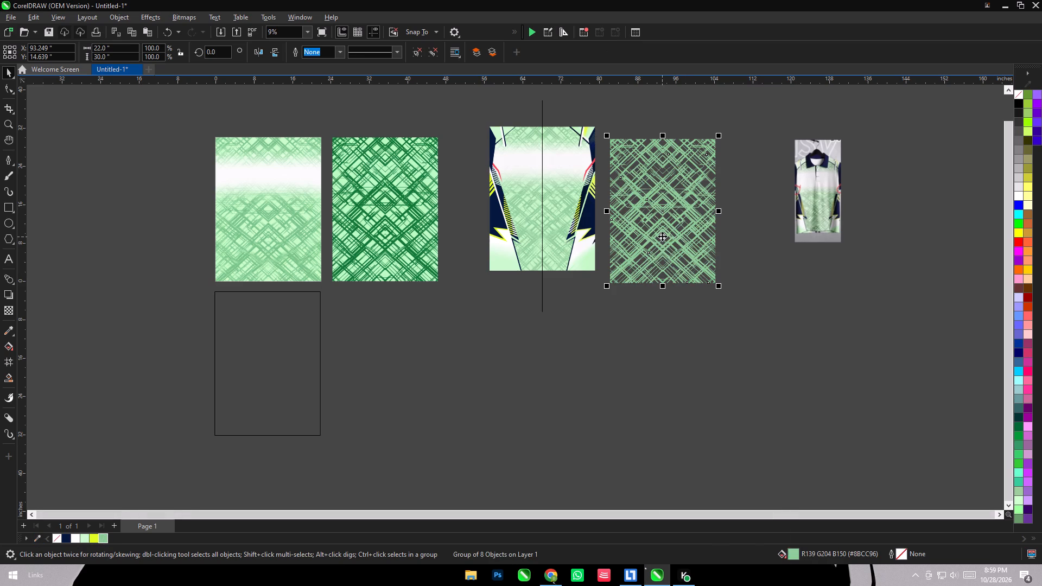
click(720, 371)
click(253, 379)
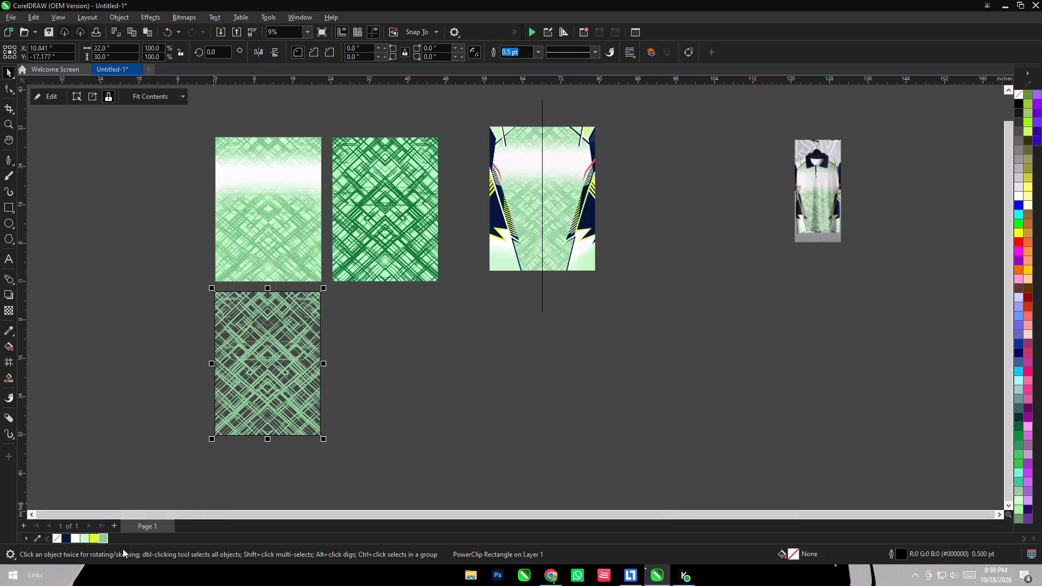
Fill the PowerClip rectangle behind the crosshatch lines with the light green from the document palette.
click(82, 536)
click(389, 462)
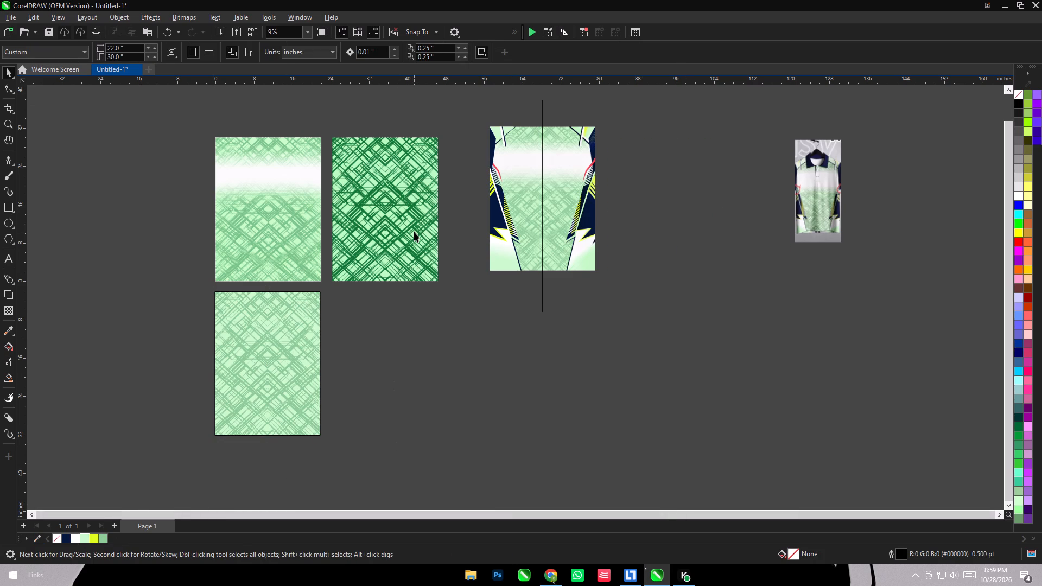
Draw a rectangle about 21.8 × 5.1 inches over the white band of the faded crosshatch image.
scroll(235, 163, up, 5)
scroll(67, 201, up, 2)
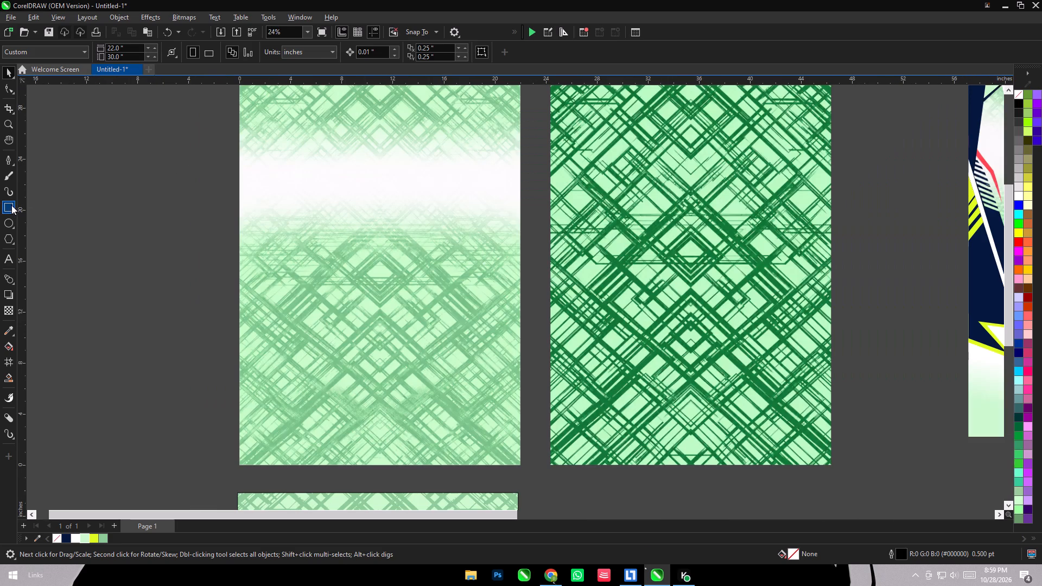
click(11, 205)
scroll(315, 196, up, 2)
drag(220, 141, 471, 224)
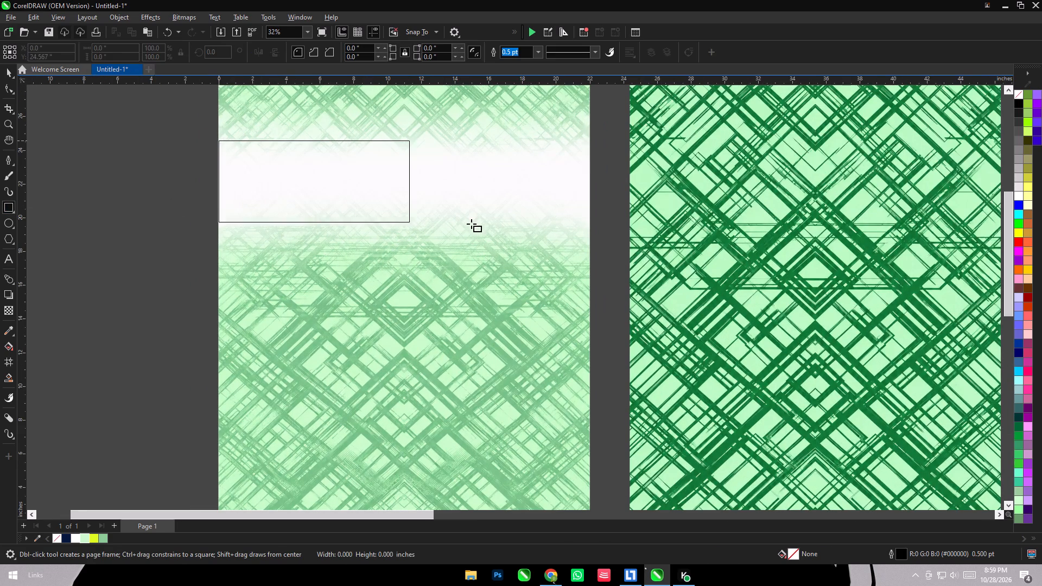
drag(471, 224, 587, 227)
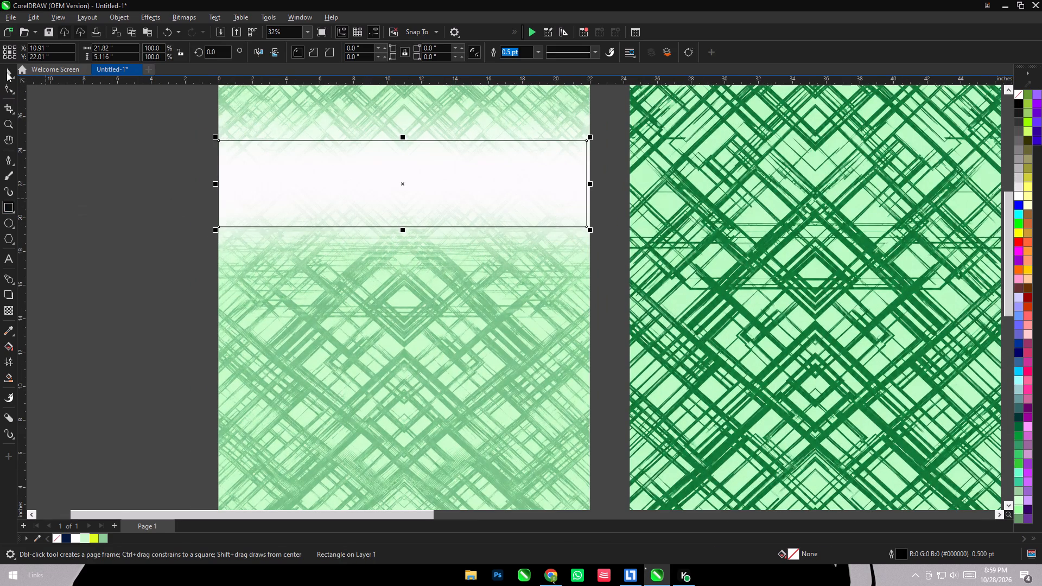
Set the band rectangle's height to 5/2 inches and nudge it up to the middle of the white area.
click(7, 72)
drag(117, 49, 83, 48)
drag(123, 58, 89, 57)
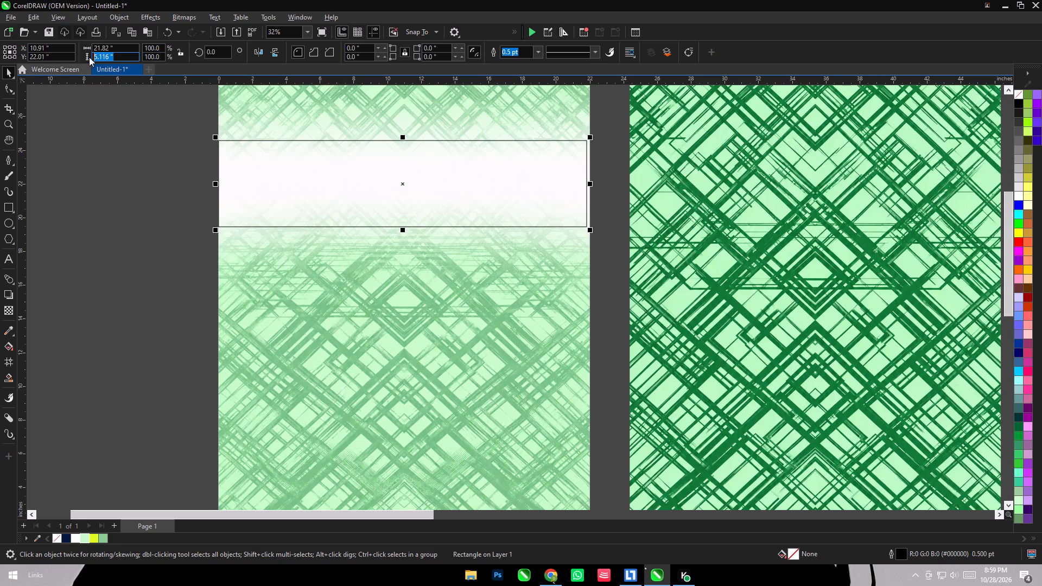
text(5/2)
key(Return)
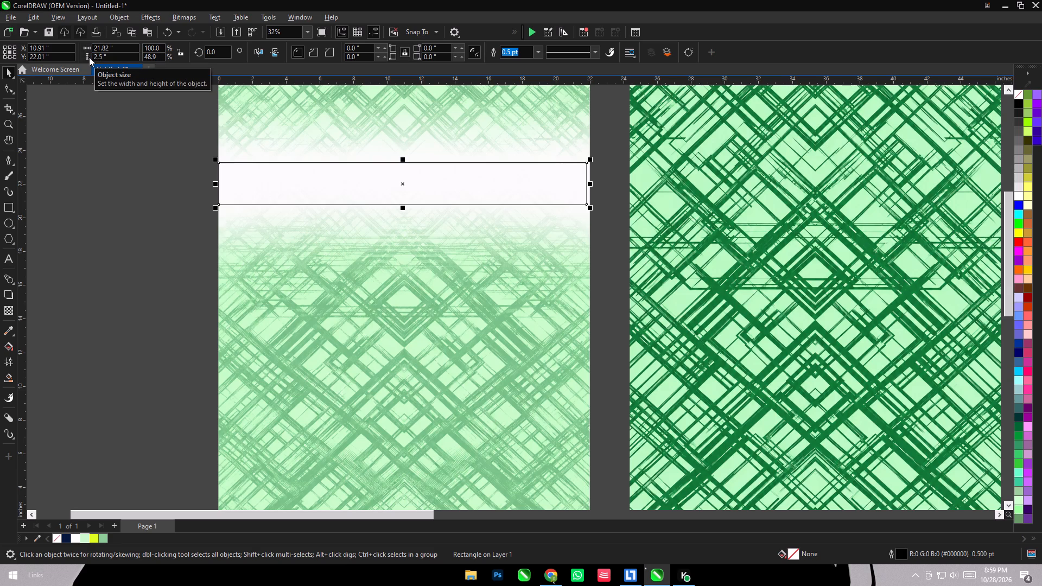
drag(414, 187, 413, 184)
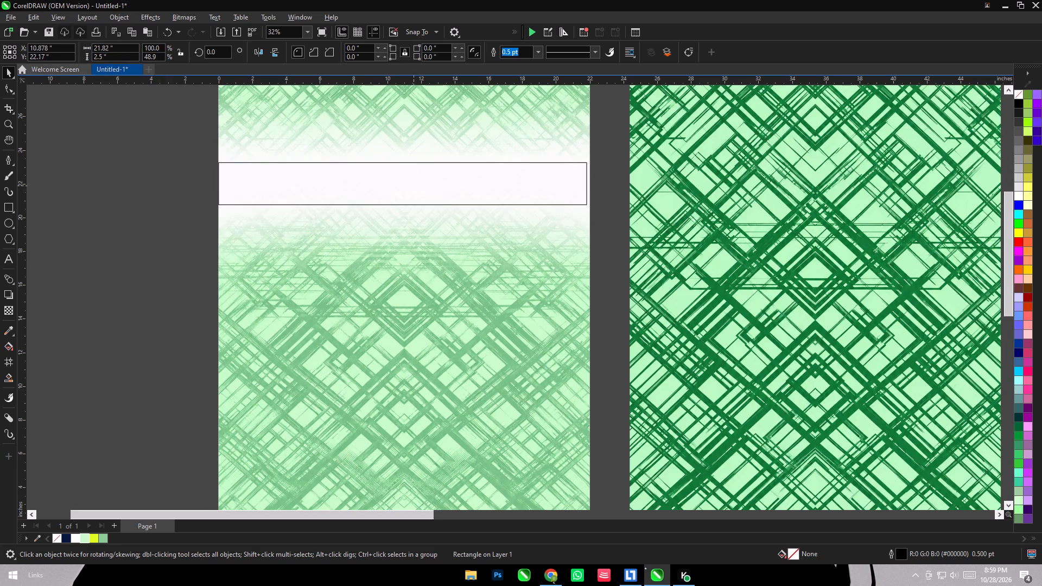
drag(413, 184, 414, 181)
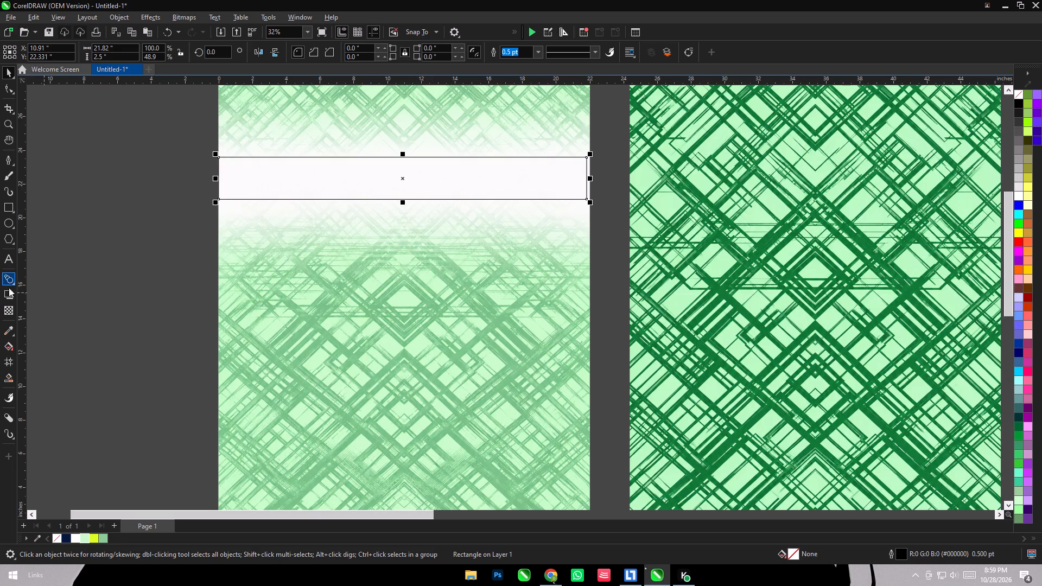
Fill the band rectangle with white and remove its outline.
click(1019, 197)
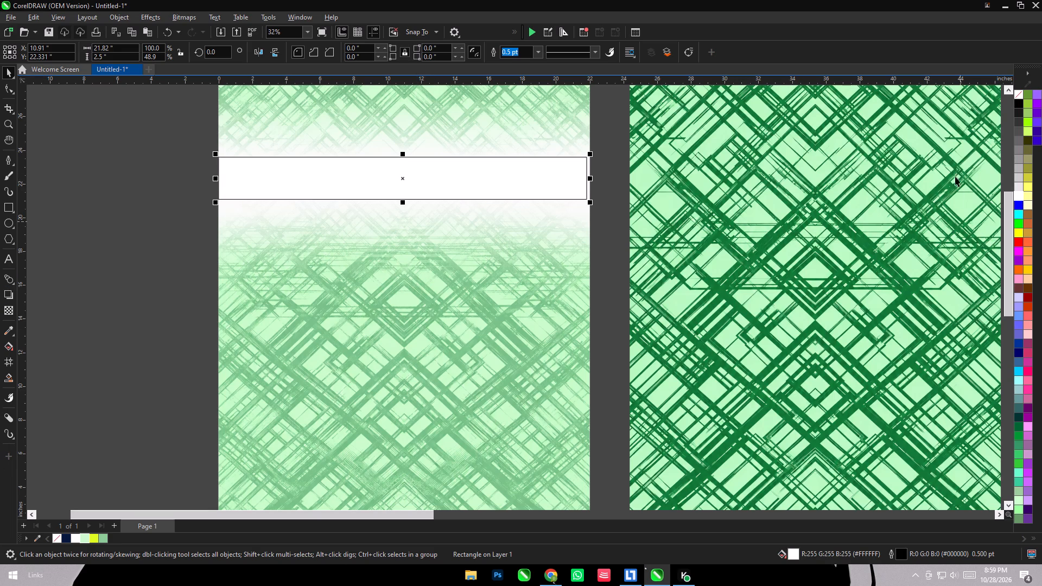
right_click(1021, 93)
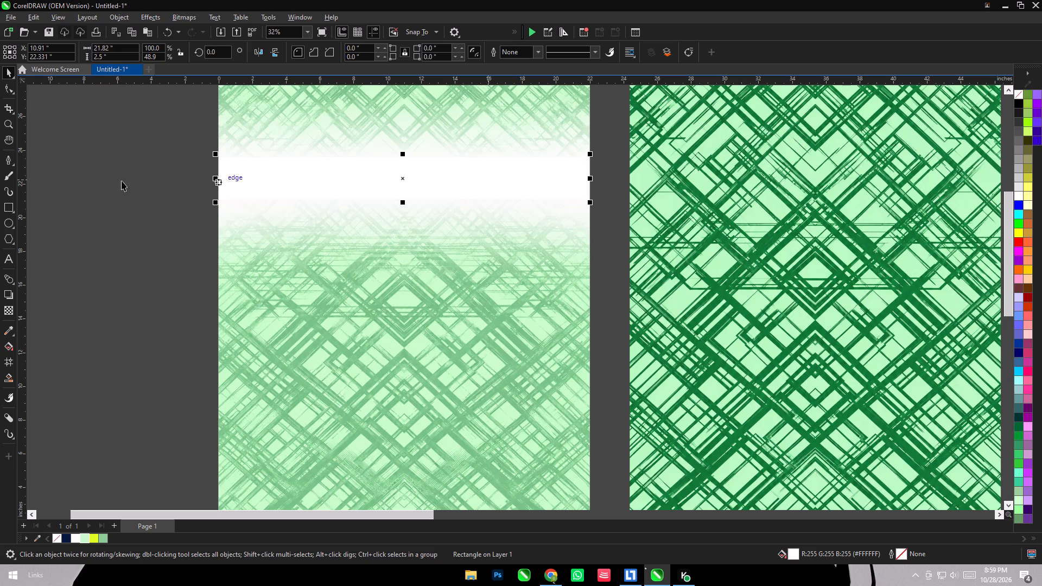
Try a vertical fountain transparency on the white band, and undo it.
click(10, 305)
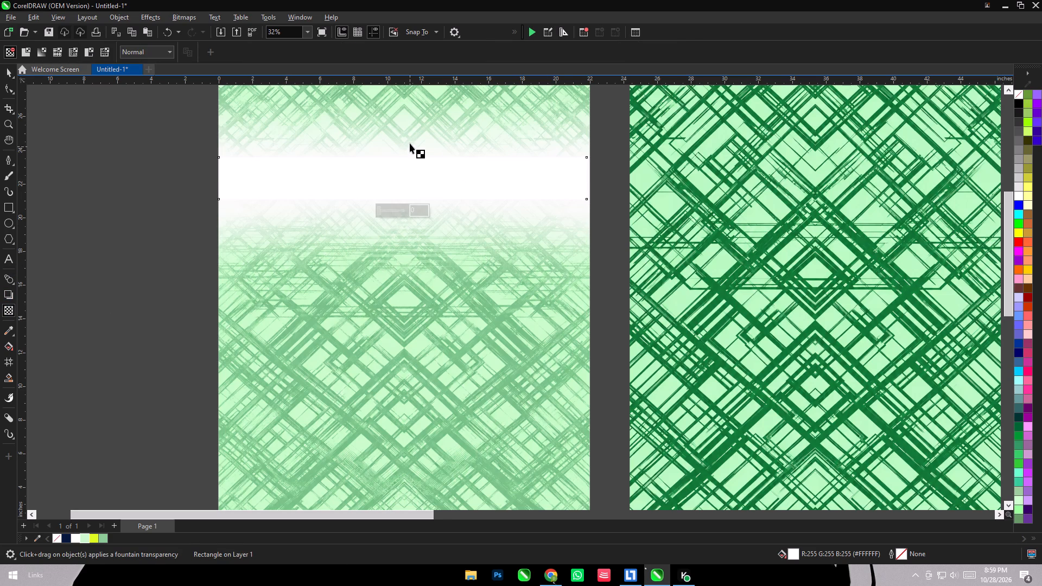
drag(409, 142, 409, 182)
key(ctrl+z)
Move the white band onto the upper part of the recreated crosshatch panel and center it horizontally on the panel.
scroll(413, 184, down, 5)
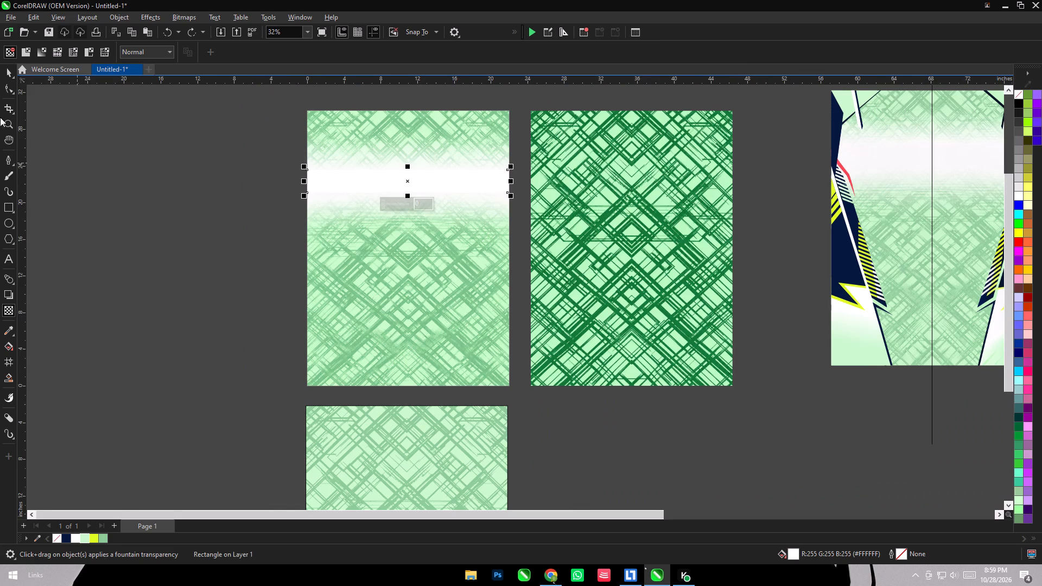
click(12, 75)
scroll(380, 149, down, 4)
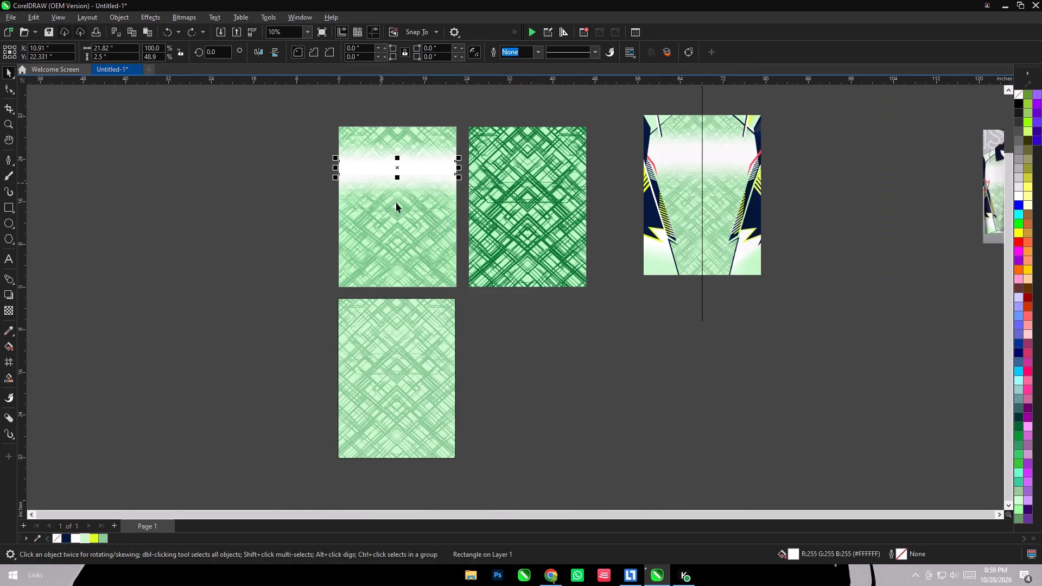
drag(430, 168, 429, 337)
scroll(411, 339, up, 4)
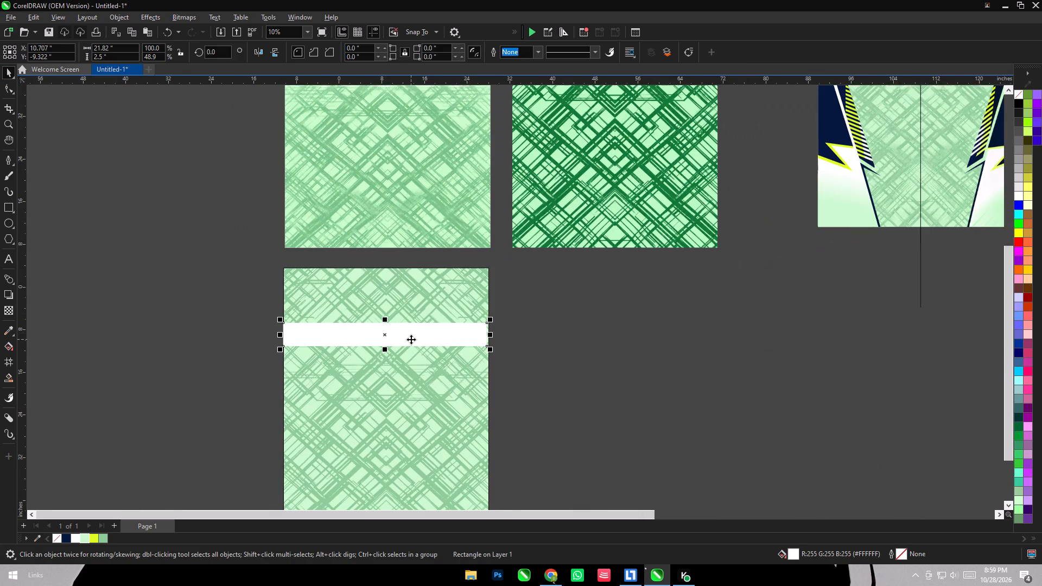
shift+click(408, 407)
key(c)
click(605, 408)
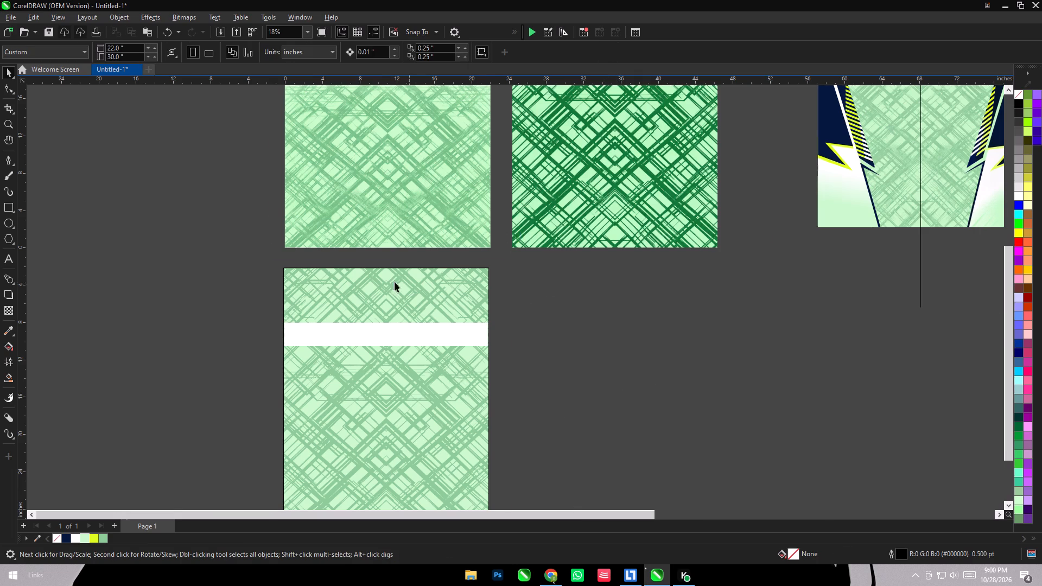
Apply a linear fountain transparency to the white band, opaque at its bottom edge and fading out toward its top edge.
scroll(378, 288, up, 9)
click(405, 356)
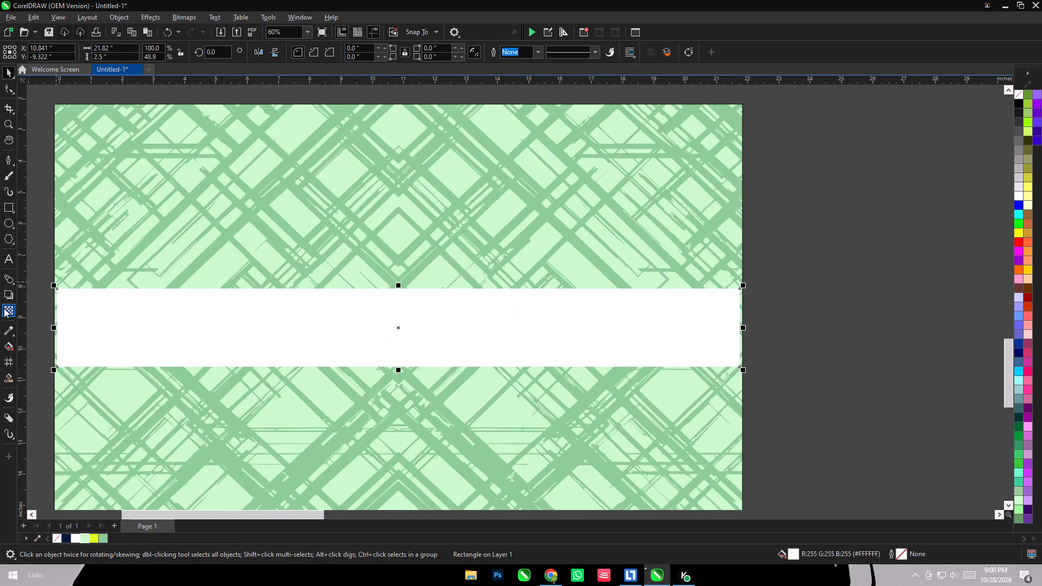
click(4, 310)
drag(406, 282, 408, 330)
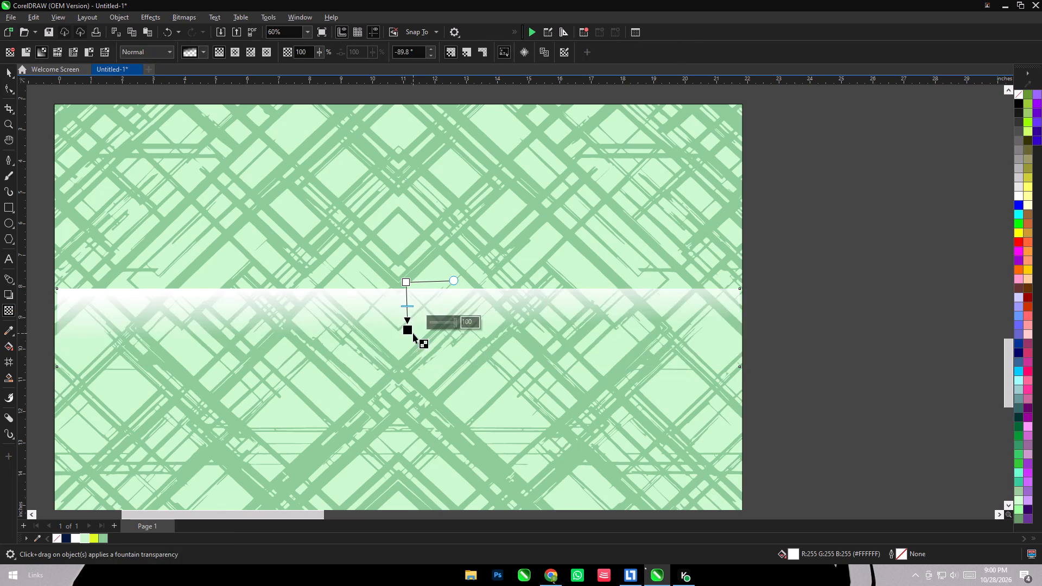
key(ctrl+z)
shift+drag(413, 362, 418, 293)
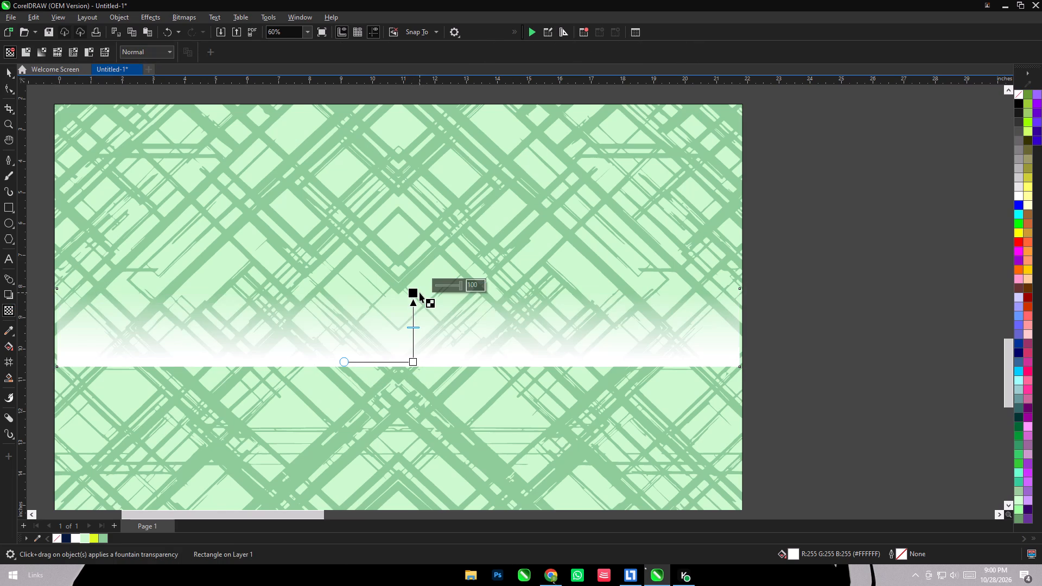
scroll(428, 367, down, 15)
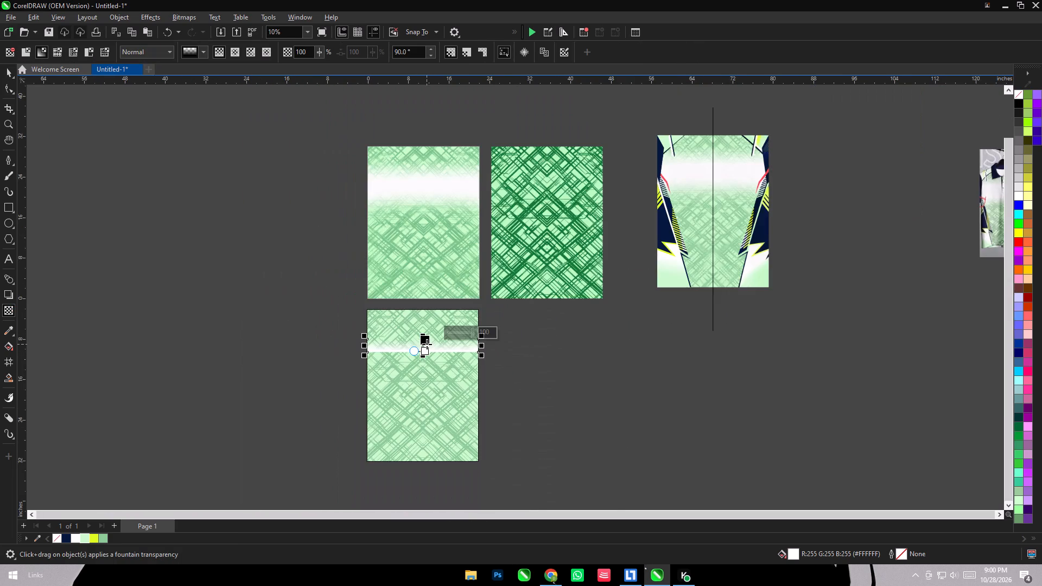
Adjust the transparency handles so the band's lower half is solid white and the vertical fade ends at its top edge.
scroll(422, 346, up, 17)
drag(442, 347, 443, 327)
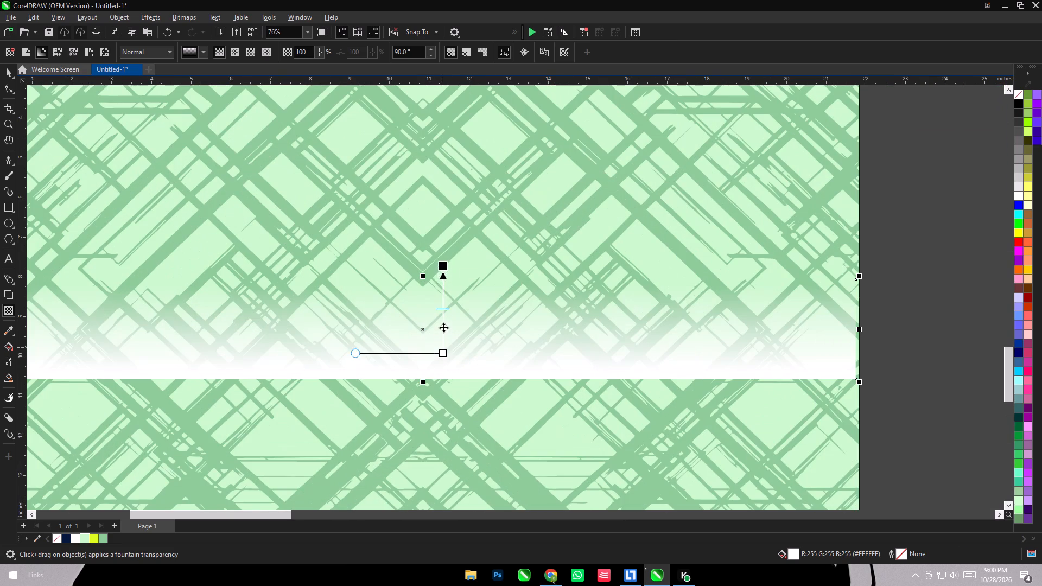
drag(443, 327, 443, 320)
drag(444, 256, 444, 264)
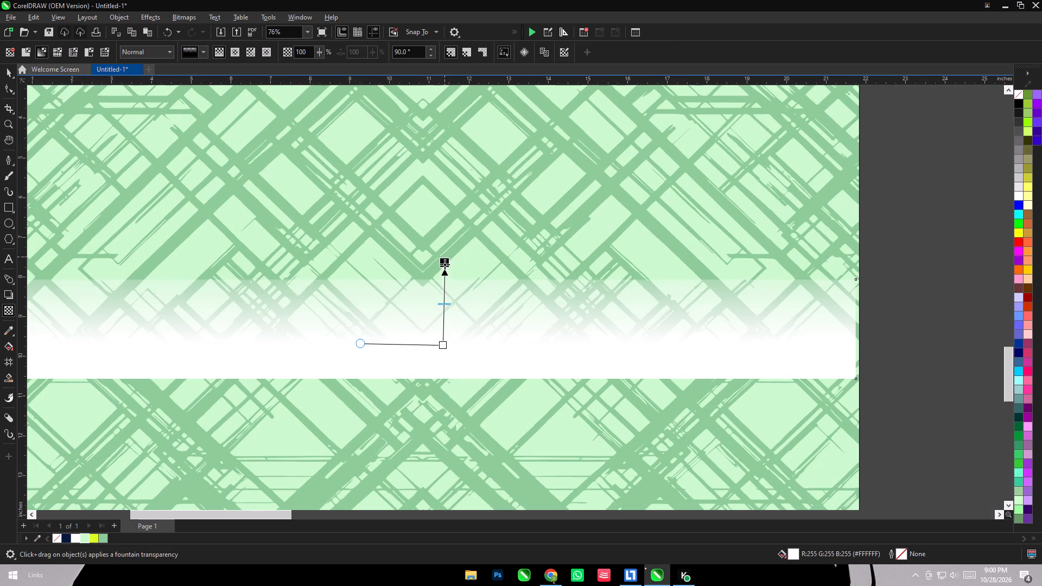
drag(444, 264, 444, 277)
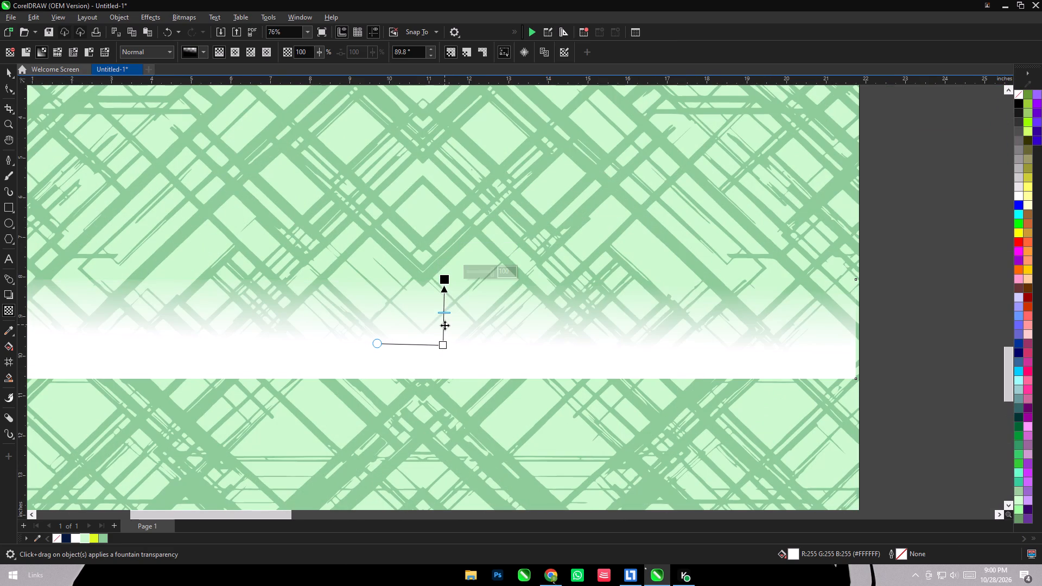
drag(444, 325, 444, 313)
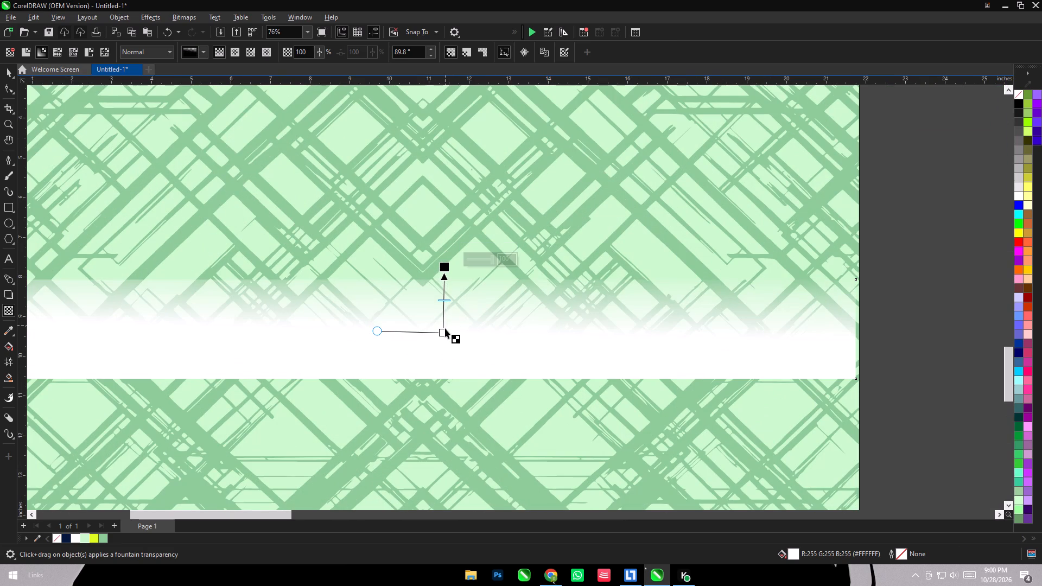
drag(444, 269, 440, 277)
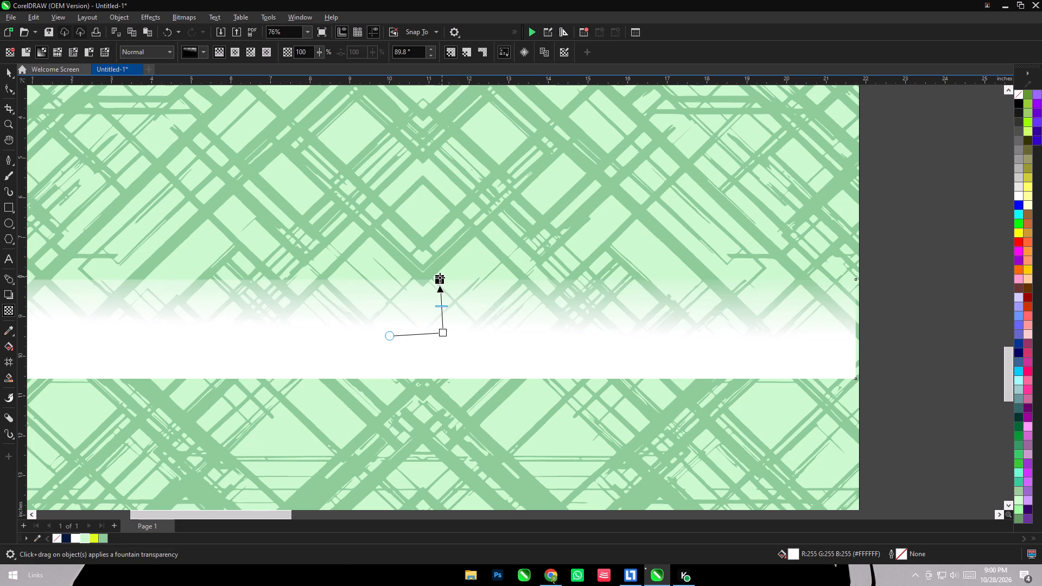
drag(440, 277, 442, 276)
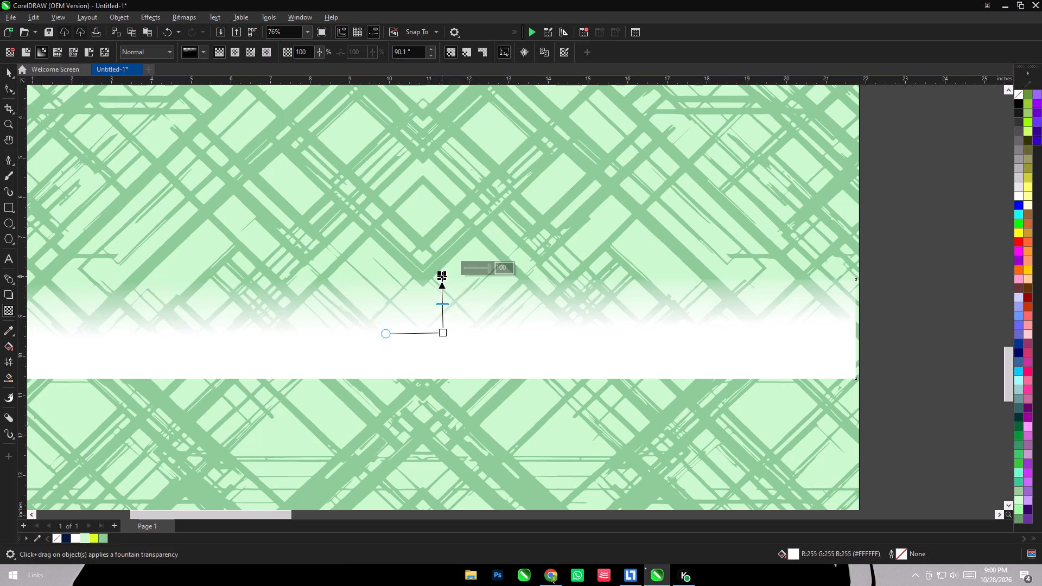
click(442, 276)
click(442, 276)
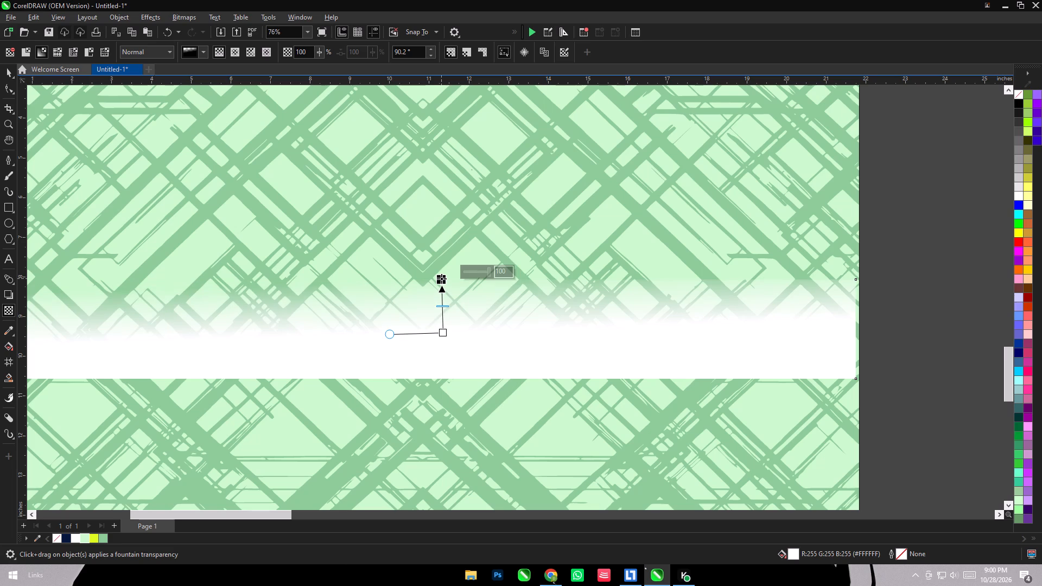
click(441, 278)
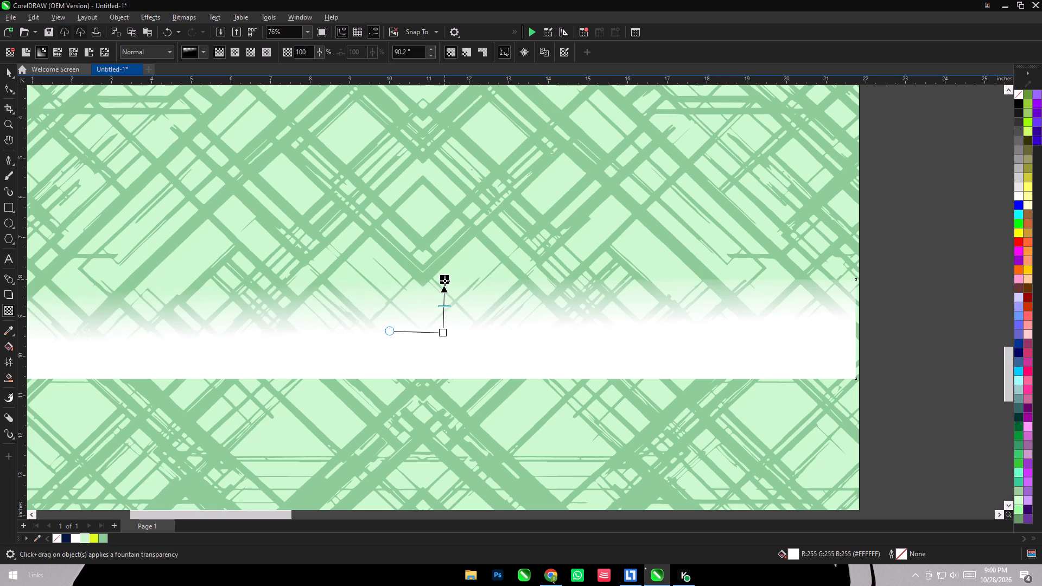
scroll(458, 258, down, 2)
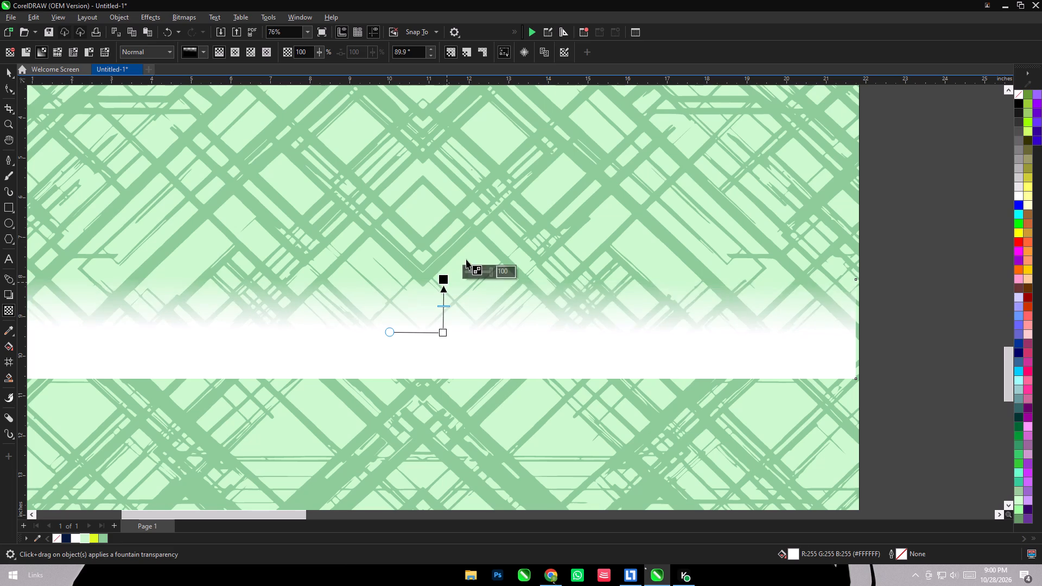
Make a vertically mirrored copy of the faded white band directly below the original, sharing its solid edge.
scroll(466, 259, down, 9)
click(10, 67)
click(297, 281)
drag(262, 339, 698, 263)
click(425, 281)
ctrl+alt+drag(458, 254, 455, 289)
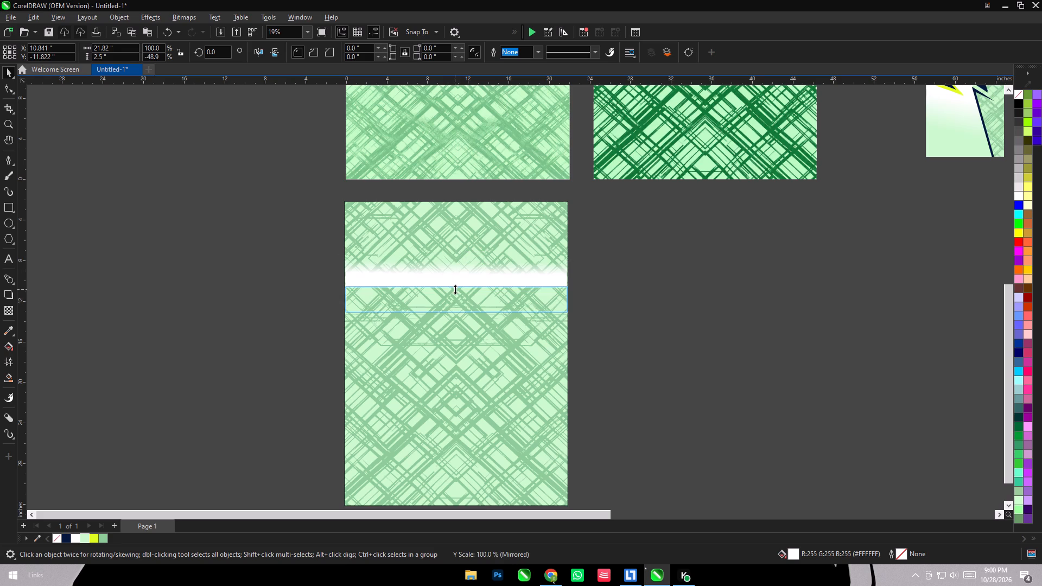
ctrl+alt+drag(455, 289, 455, 289)
ctrl+alt+right_click(455, 289)
click(617, 321)
Nudge the mirrored lower half of the white band slightly upward to close the seam with the original half.
scroll(522, 322, down, 5)
drag(351, 356, 589, 264)
scroll(506, 328, up, 9)
click(774, 364)
click(586, 271)
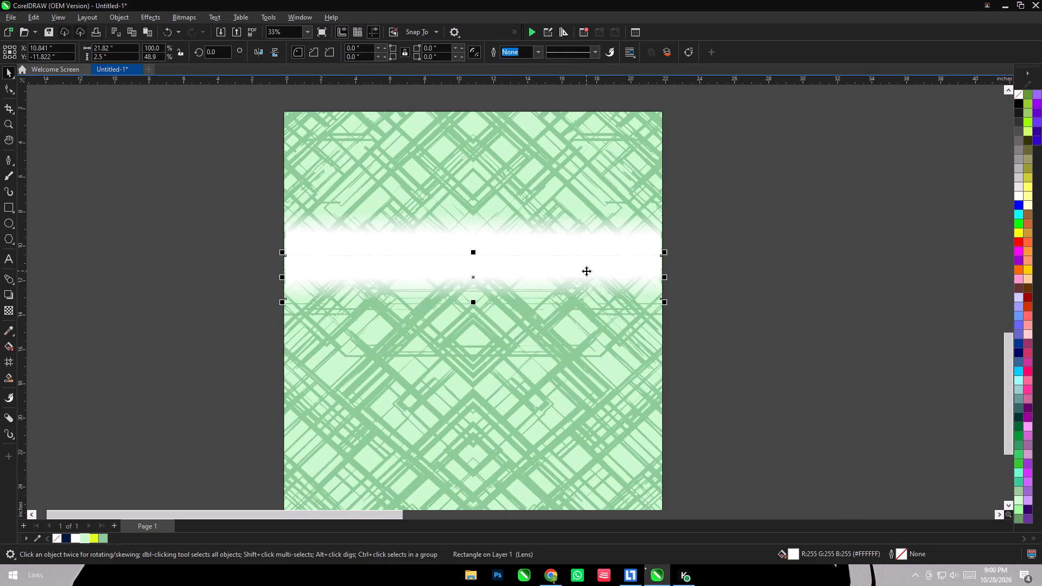
key(Up)
key(Up)
click(710, 289)
Group the two white band halves and enlarge the group to about 23.6 by 7 inches, overhanging the panel's sides.
drag(749, 184, 256, 375)
shift+drag(474, 304, 474, 312)
key(ctrl+g)
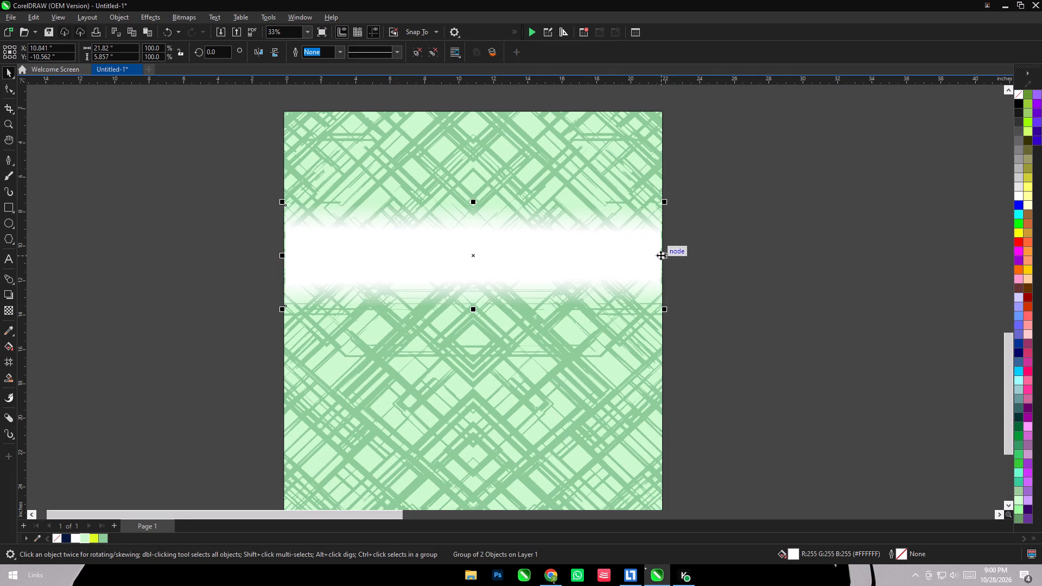
shift+drag(666, 256, 671, 255)
shift+drag(664, 311, 679, 319)
scroll(673, 319, down, 9)
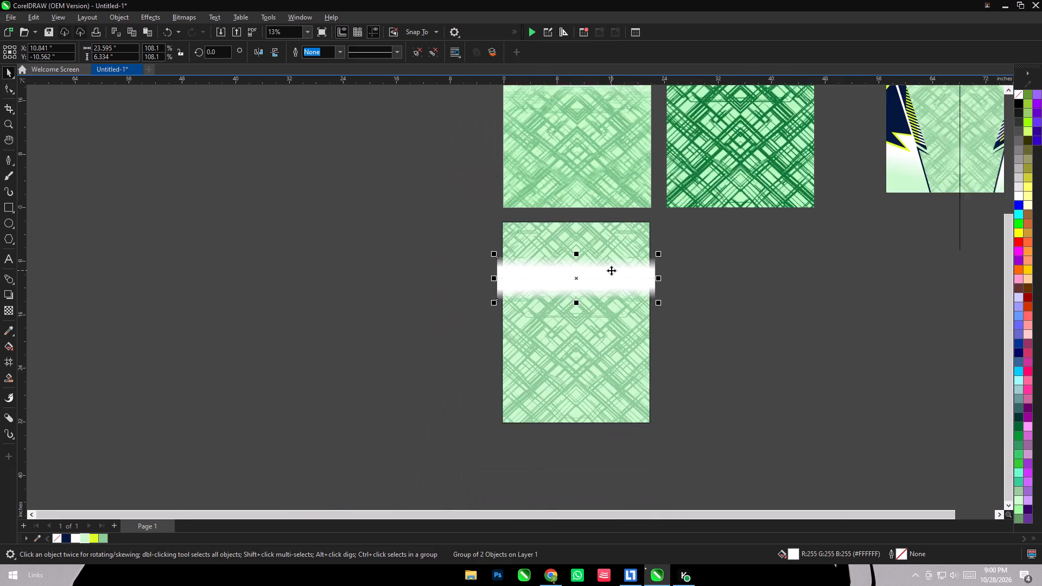
scroll(611, 270, down, 2)
scroll(596, 281, up, 6)
drag(582, 300, 582, 305)
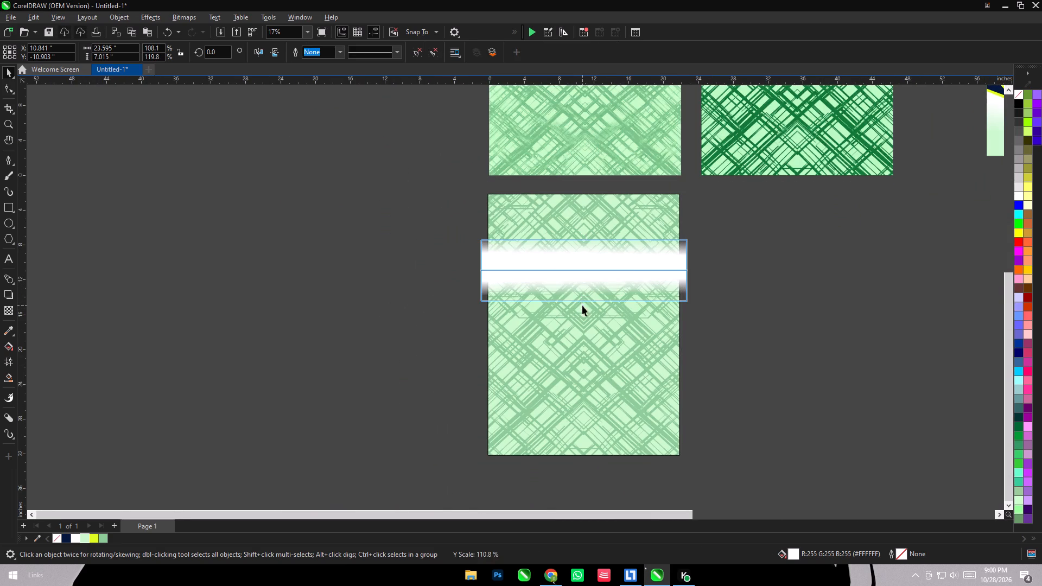
Center the white band group horizontally on the crosshatch panel and PowerClip it inside the panel.
shift+click(582, 355)
key(c)
click(763, 344)
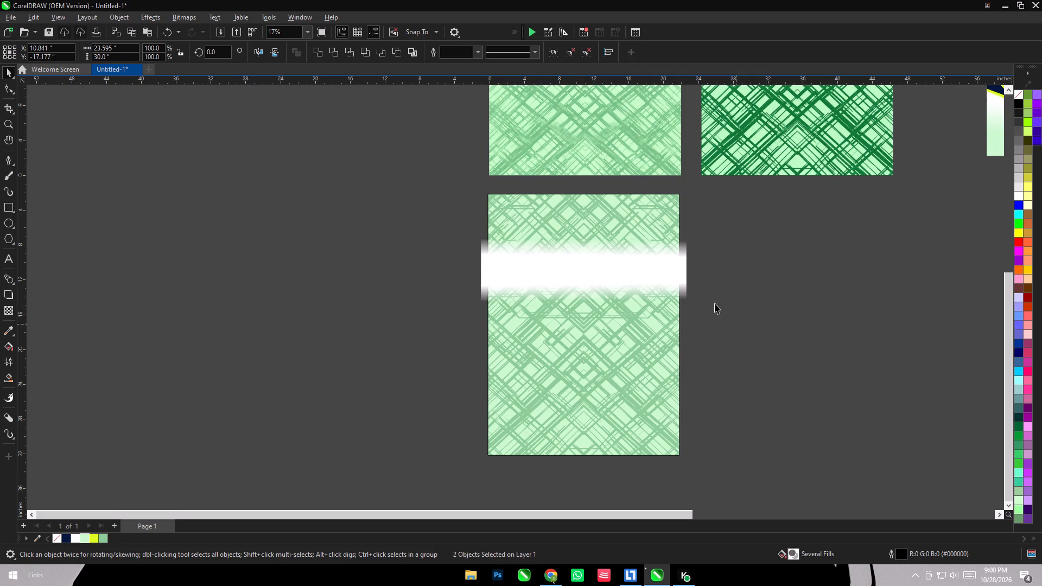
click(683, 279)
right_click(683, 279)
click(721, 379)
click(627, 372)
scroll(285, 313, down, 6)
click(586, 359)
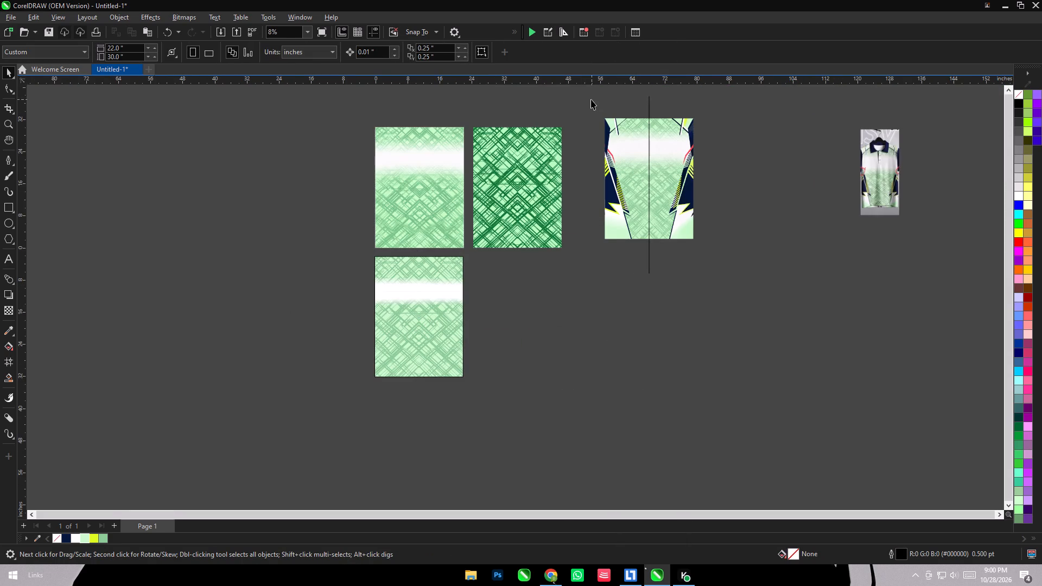
Place a copy of the traced layout's left-side shapes in the empty area beside the lower panel and group it.
drag(588, 98, 660, 269)
drag(619, 212, 541, 369)
right_click(541, 369)
key(ctrl+g)
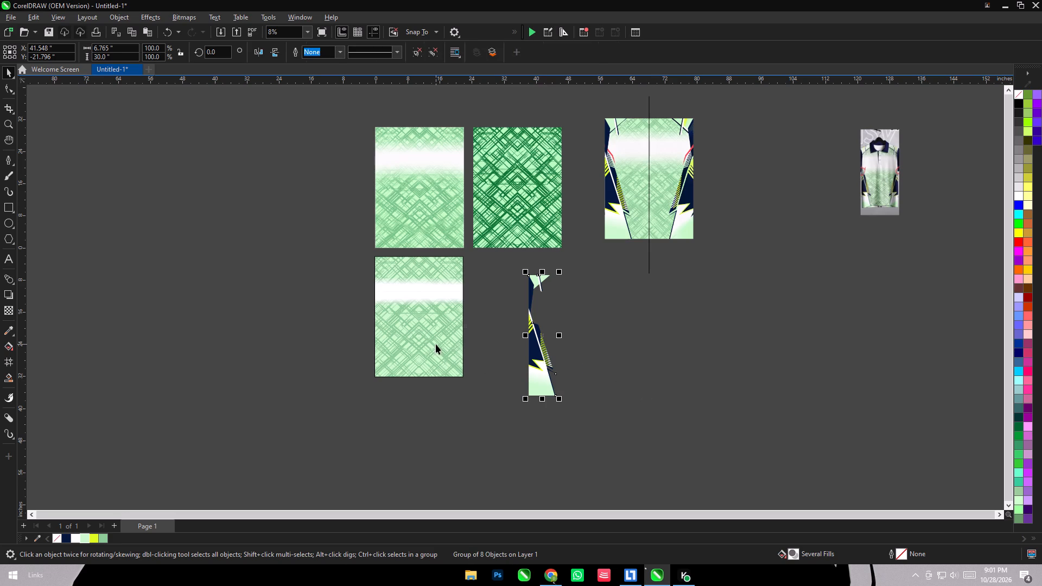
Align the copied side group to the left and bottom edges of the lower crosshatch panel.
shift+click(436, 344)
text(cbl)
click(595, 391)
scroll(442, 313, up, 7)
Make a horizontally mirrored copy of the side group and align it to the lower panel's right edge.
click(334, 235)
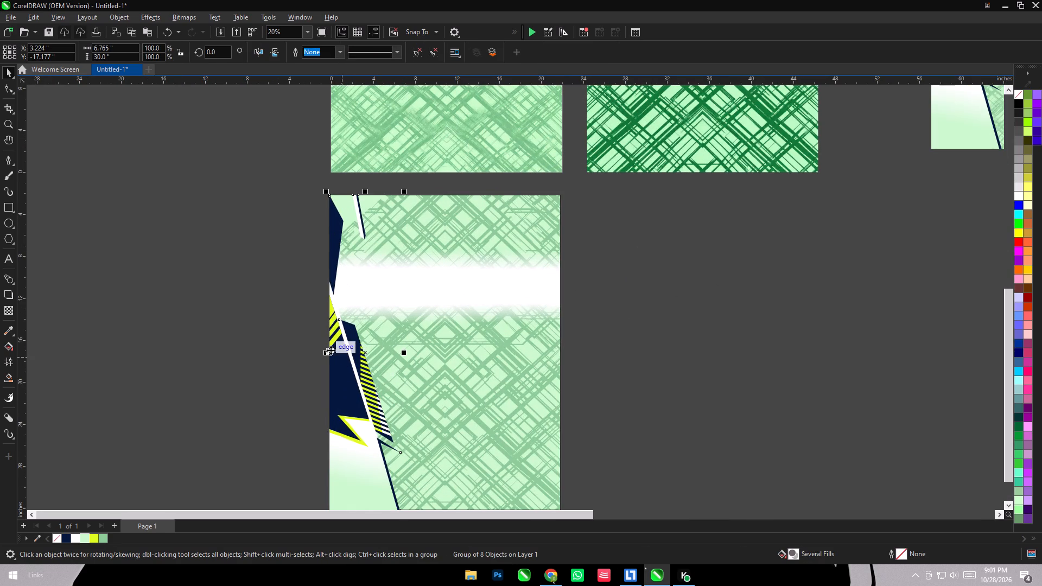
ctrl+alt+drag(323, 351, 421, 364)
ctrl+alt+right_click(420, 364)
shift+click(538, 375)
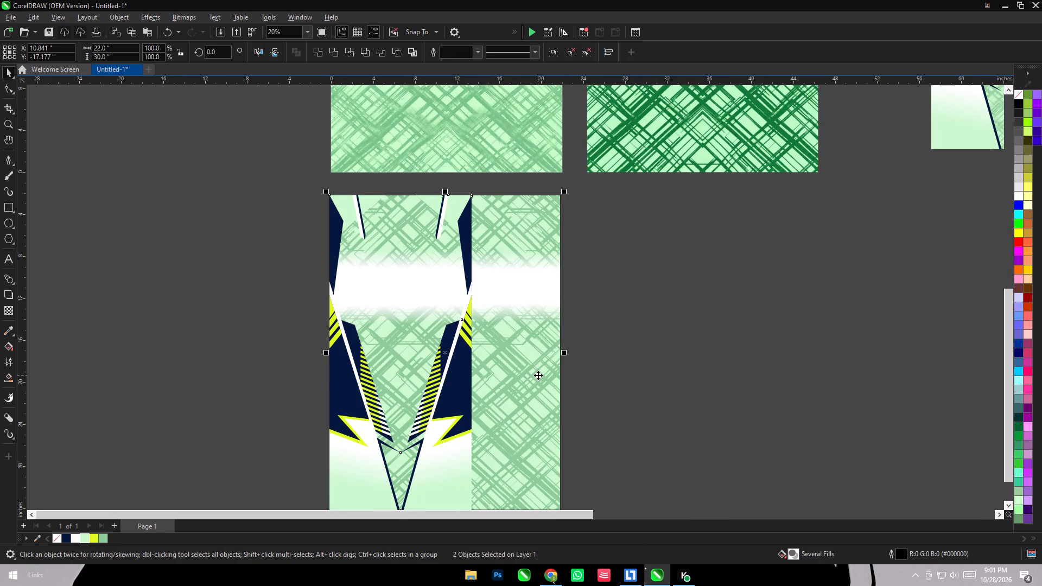
key(r)
click(672, 394)
Move the polo shirt reference photo next to the recreated design panel for comparison.
scroll(359, 303, down, 8)
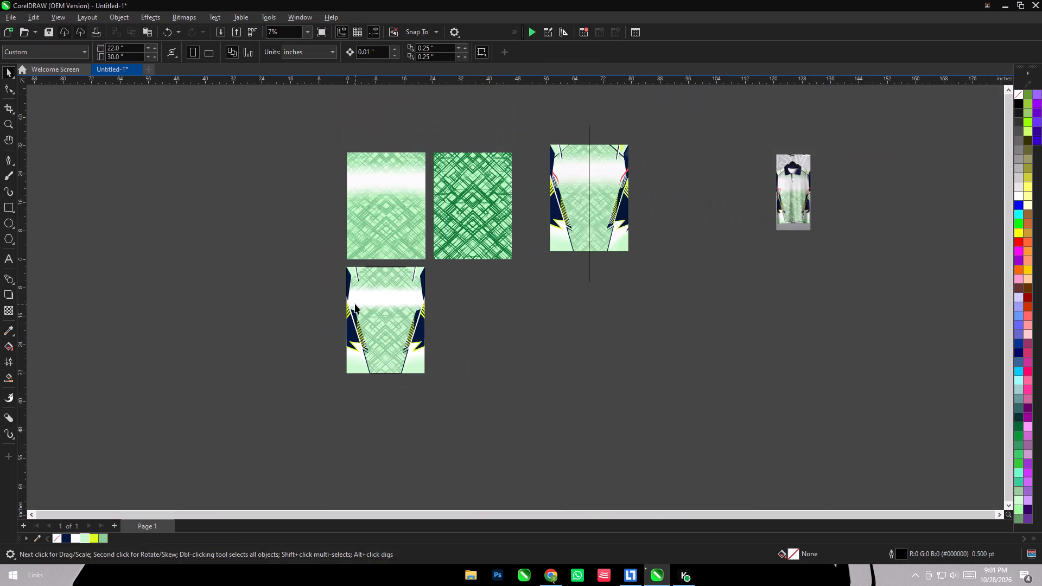
scroll(822, 183, up, 6)
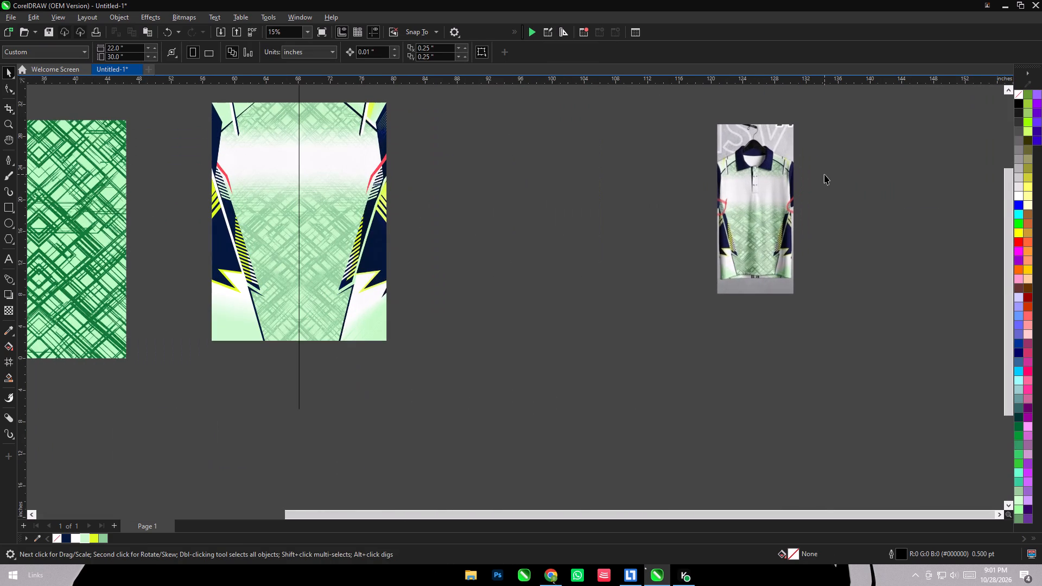
scroll(824, 174, down, 4)
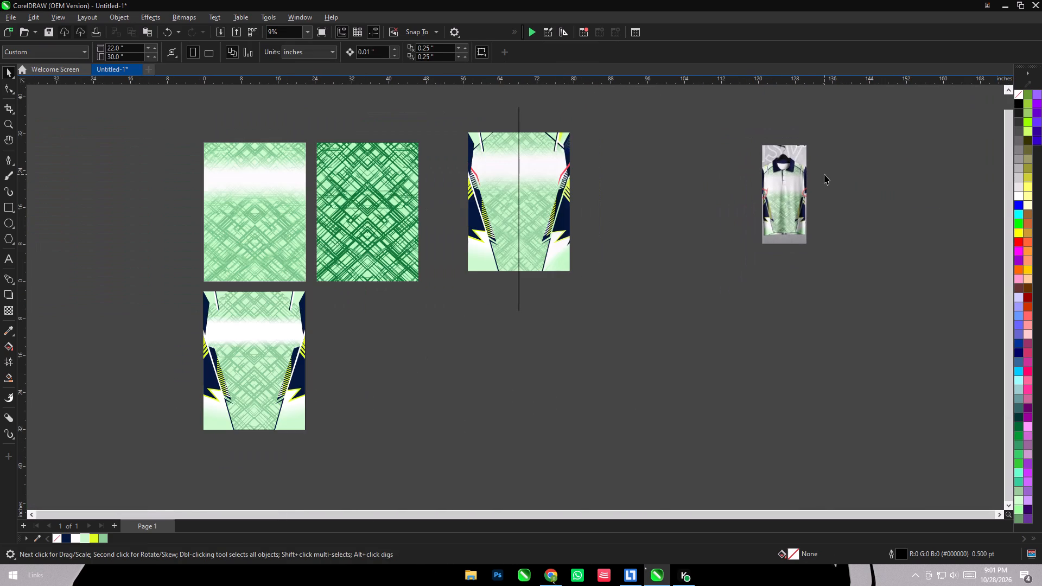
drag(790, 187, 385, 344)
scroll(323, 343, up, 7)
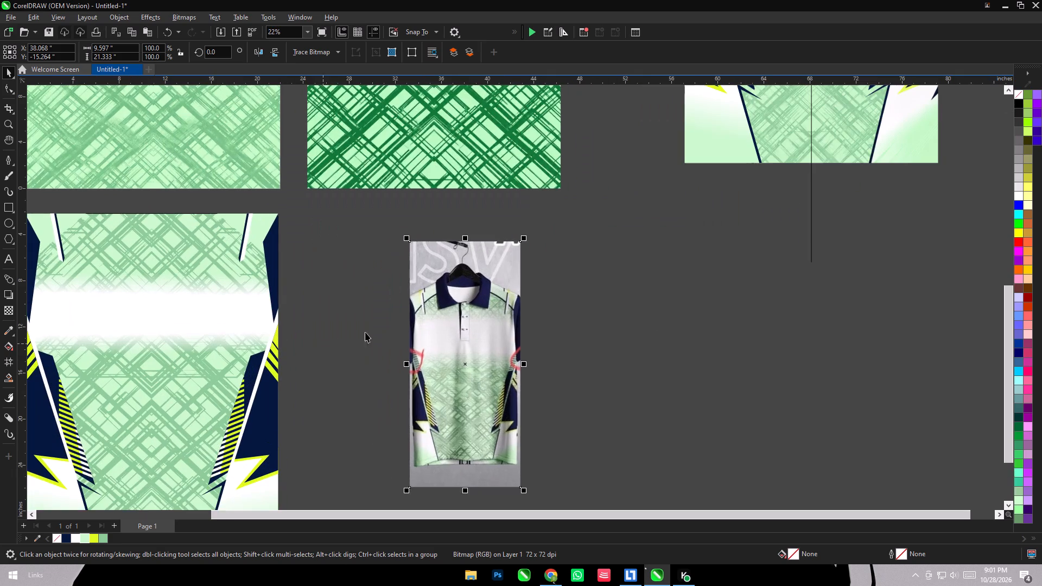
scroll(621, 316, down, 4)
scroll(425, 334, up, 4)
Edit the panel's PowerClip contents and stretch the white band group to about 9.76 inches tall.
click(376, 321)
click(32, 93)
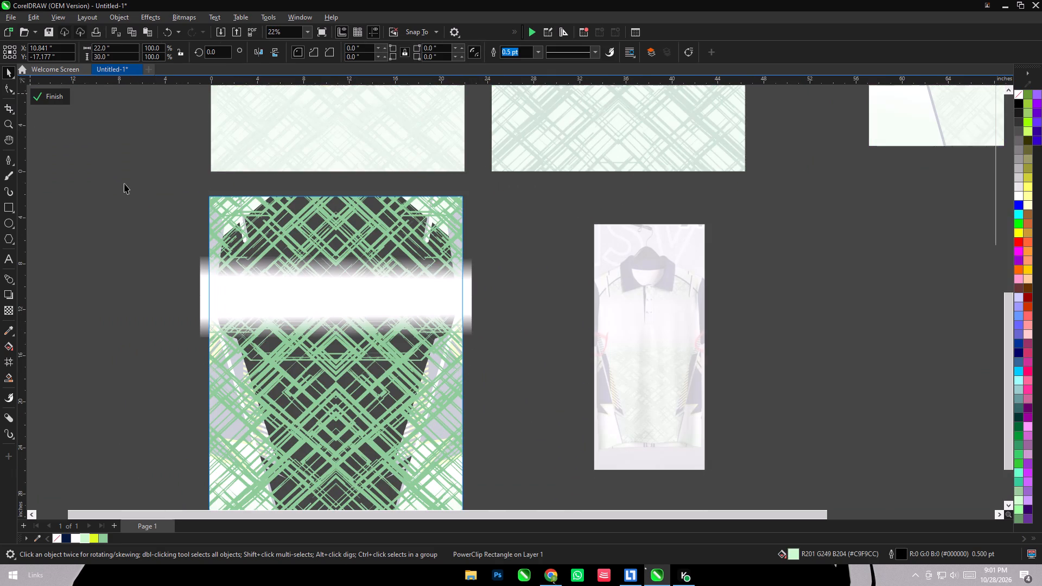
click(350, 291)
shift+drag(336, 341, 338, 358)
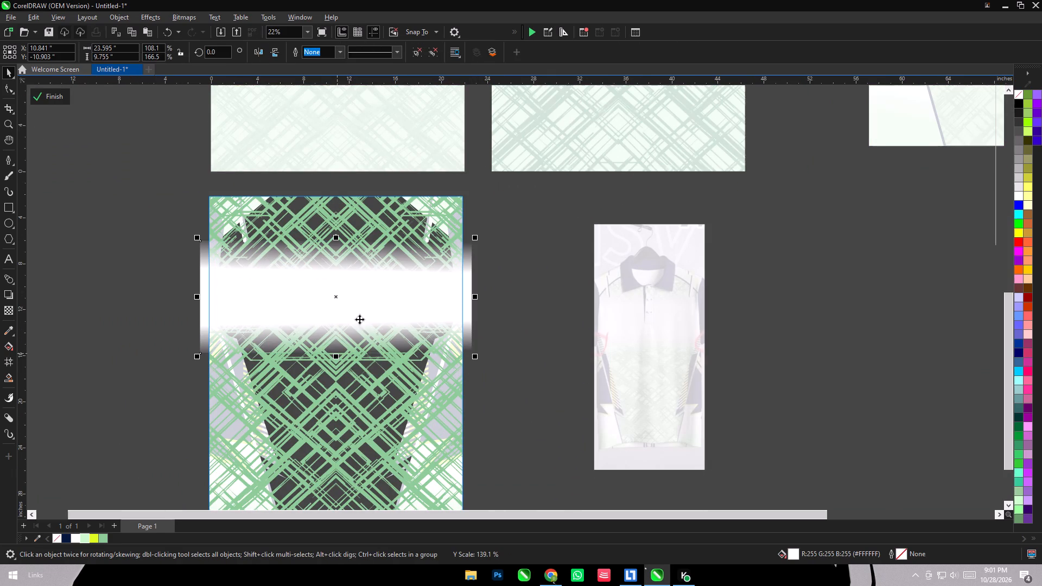
click(46, 97)
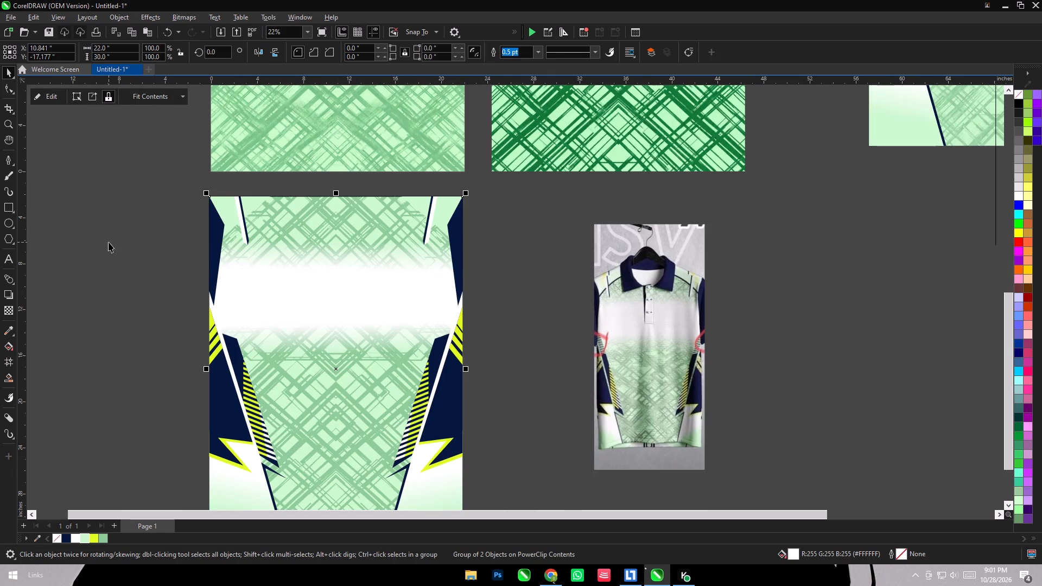
scroll(178, 225, down, 2)
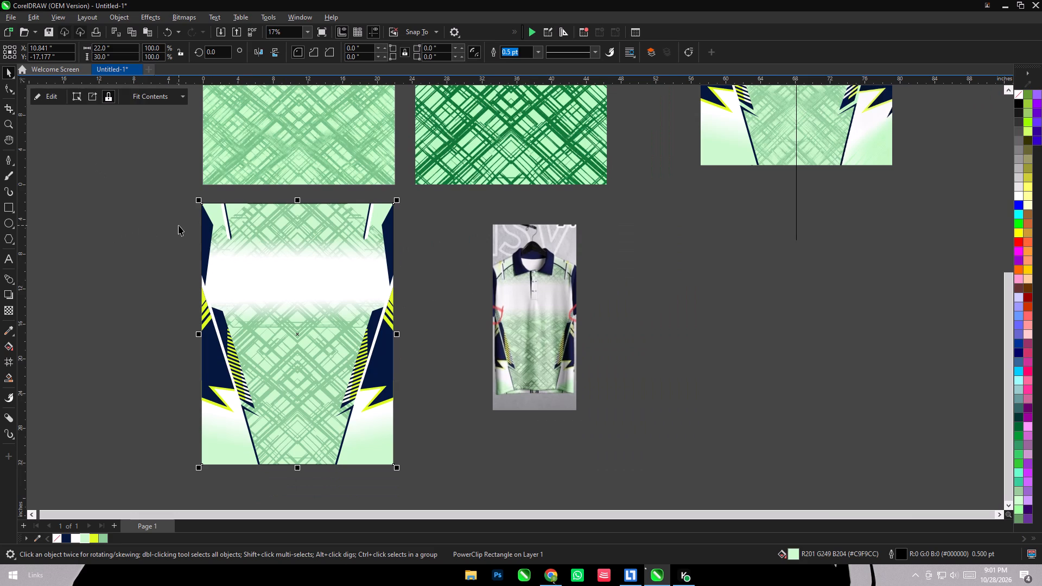
click(425, 274)
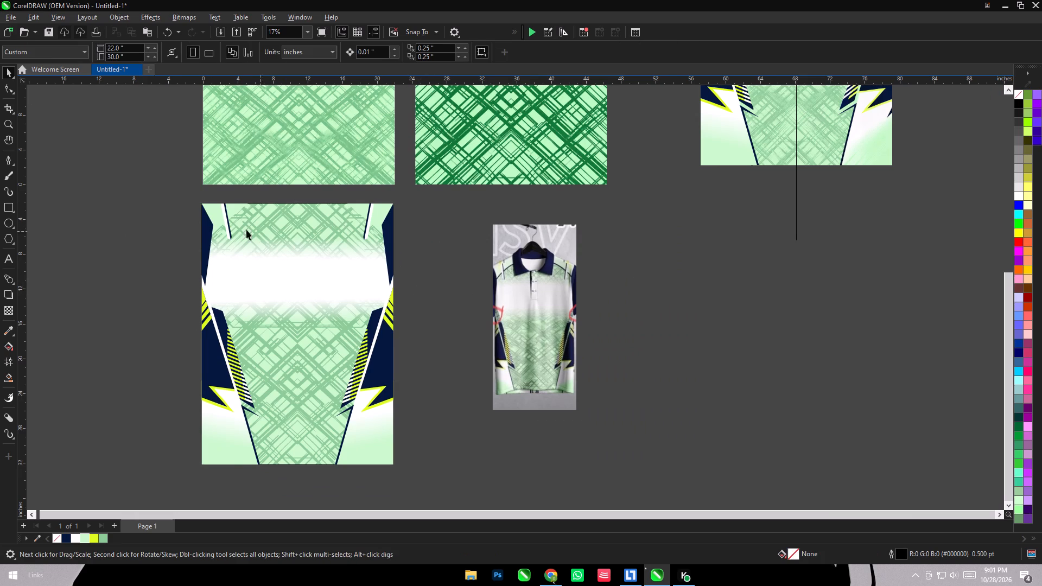
Ungroup both side groups and delete the pale green upper-corner shape from each side.
click(218, 212)
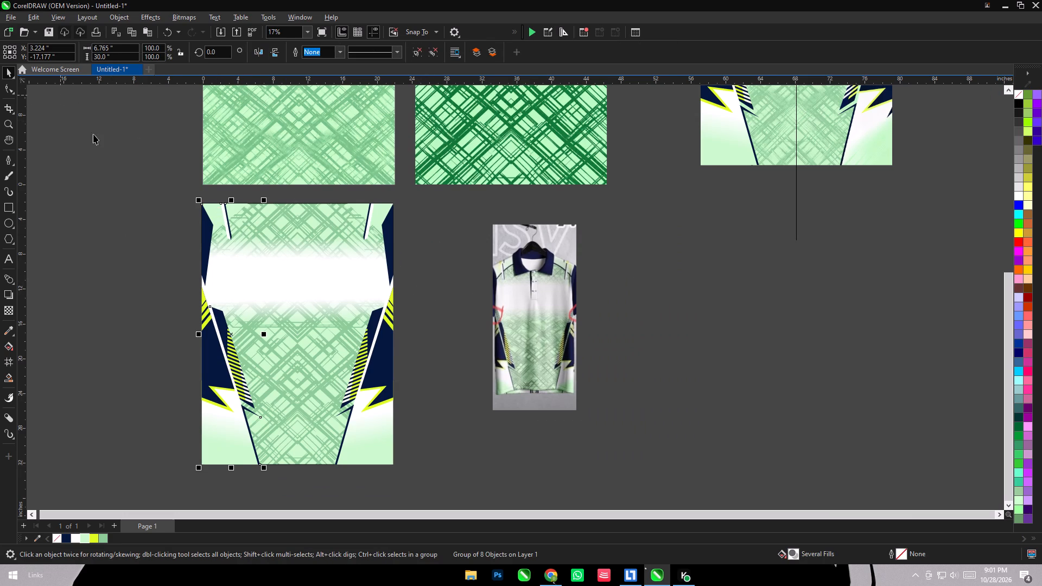
key(ctrl+u)
click(167, 218)
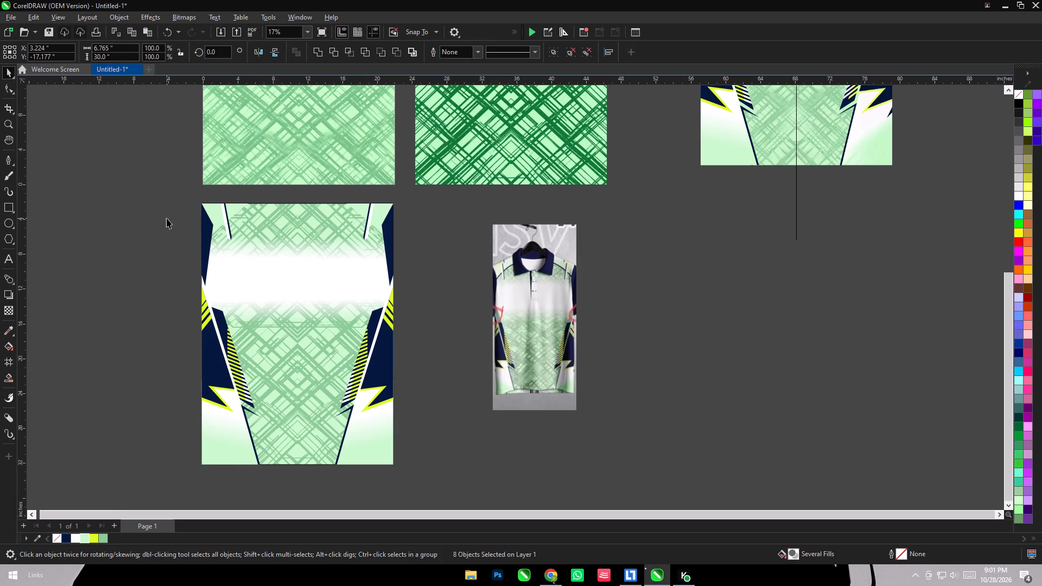
click(364, 205)
key(ctrl+u)
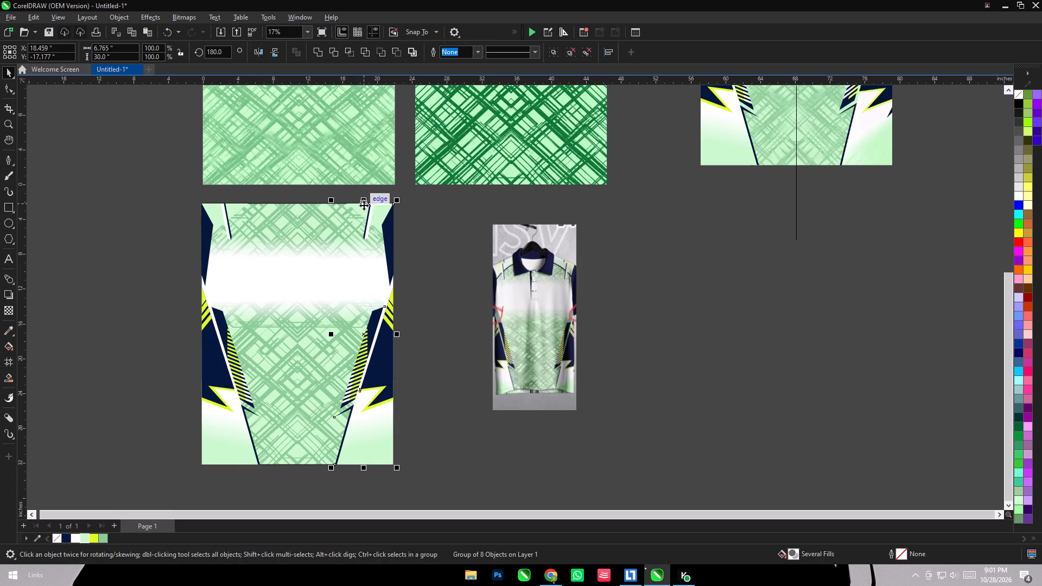
click(148, 200)
click(217, 214)
key(Delete)
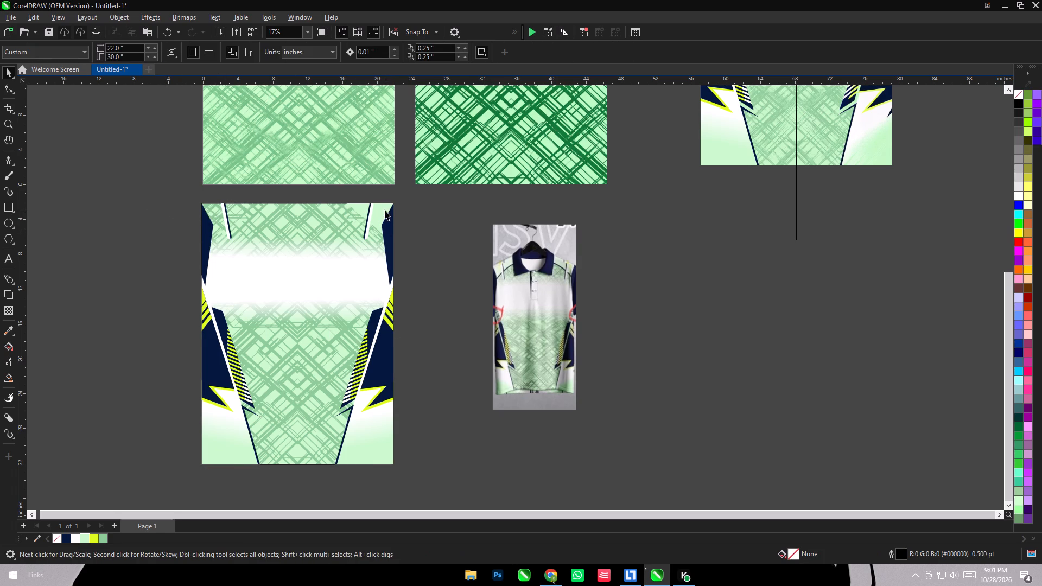
click(385, 210)
key(Delete)
click(409, 253)
Group the remaining left-side shapes of the recreated design.
scroll(401, 253, down, 3)
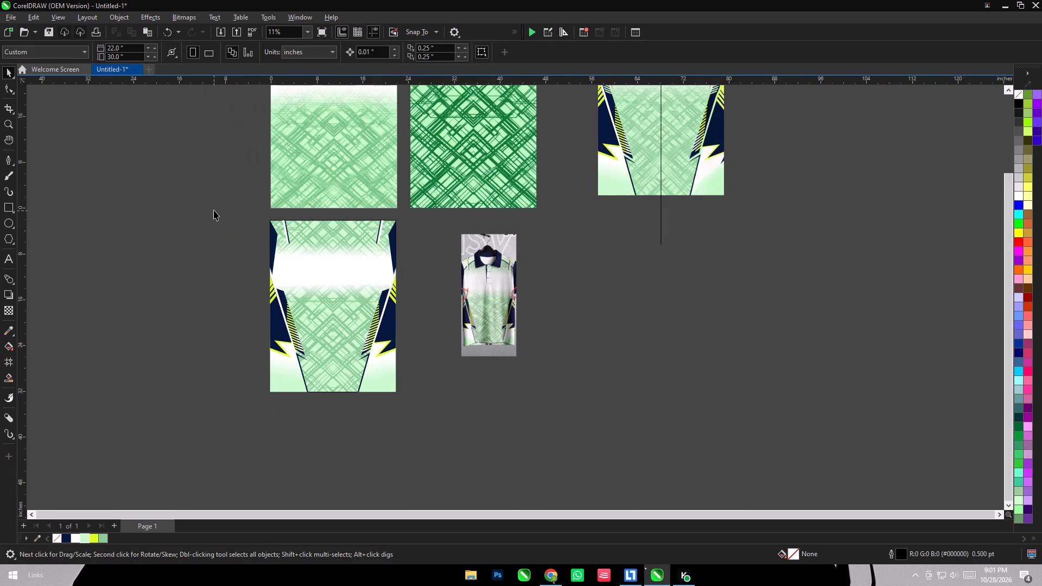
drag(214, 210, 347, 432)
key(ctrl+g)
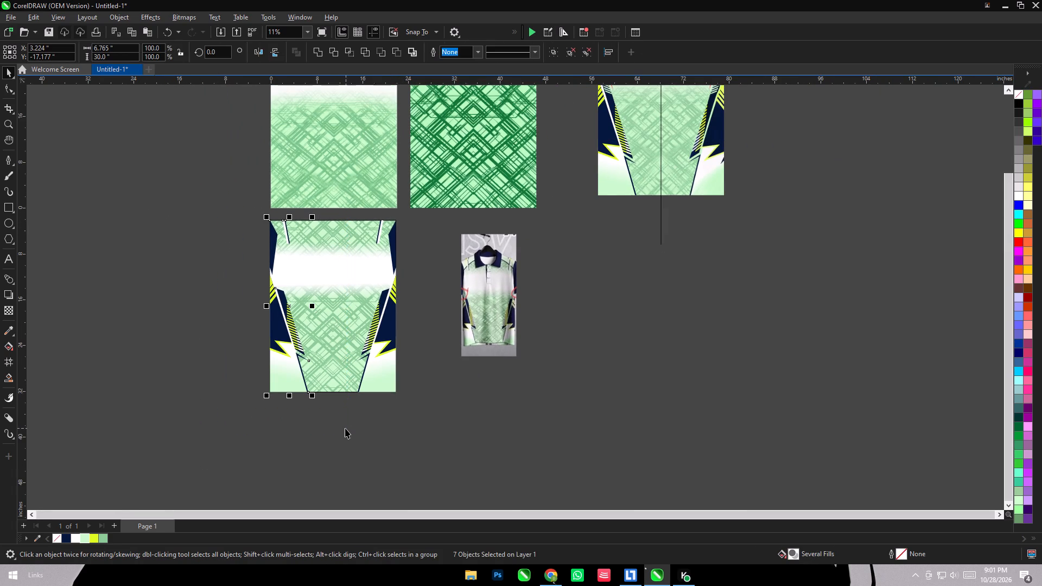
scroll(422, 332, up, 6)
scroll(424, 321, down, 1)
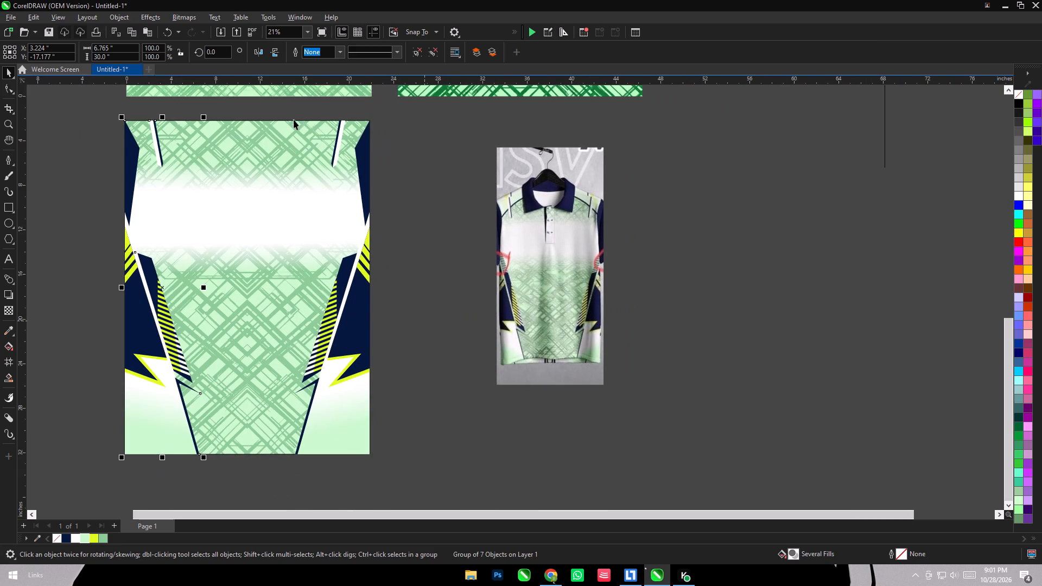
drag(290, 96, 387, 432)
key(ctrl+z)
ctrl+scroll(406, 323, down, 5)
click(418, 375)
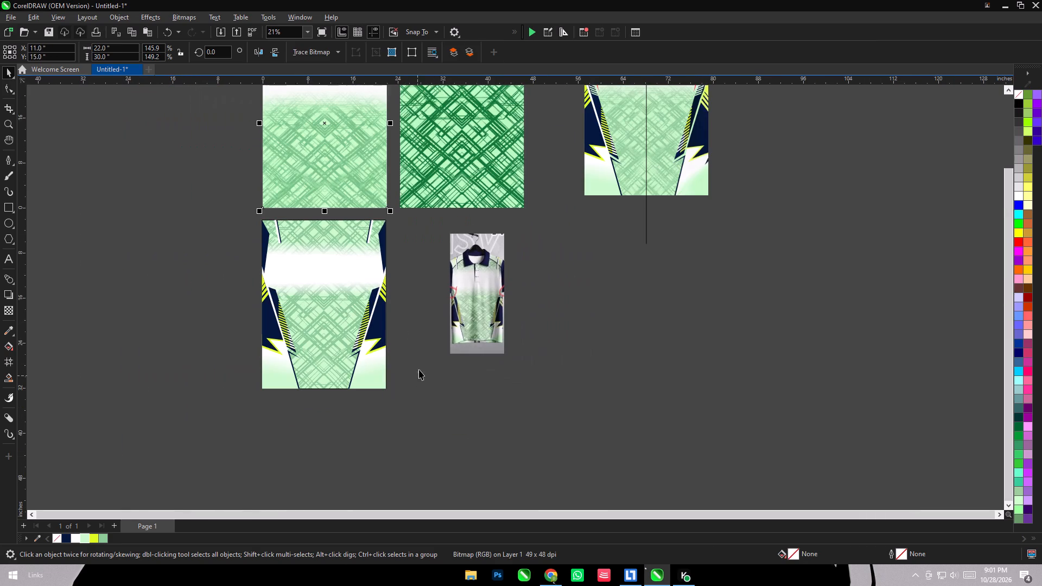
Move the faded crosshatch reference bitmap up about 6.4 inches, away from the recreated panel.
drag(339, 207, 339, 216)
drag(346, 199, 346, 155)
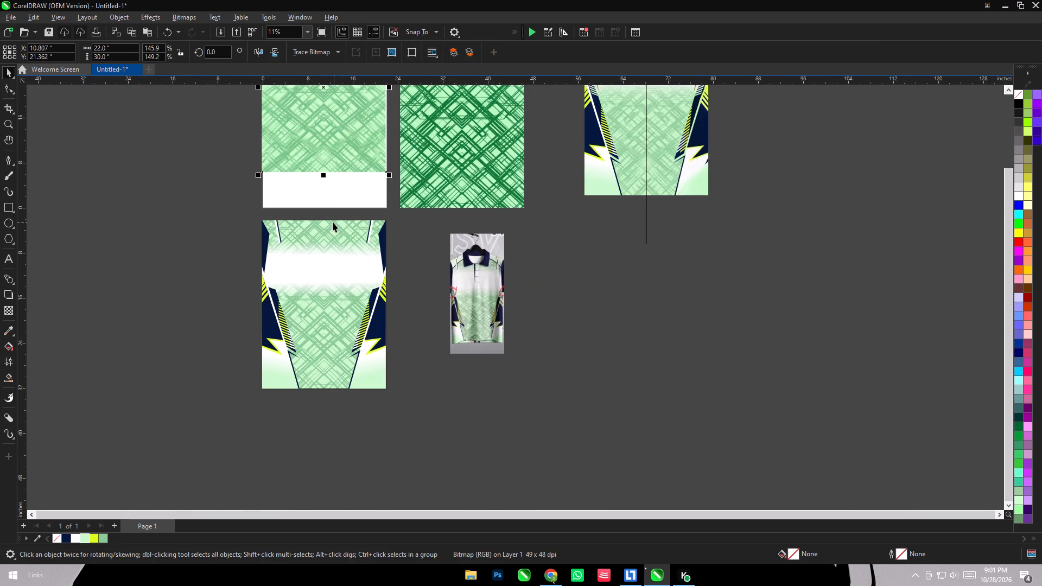
Group the remaining right-side shapes of the recreated design.
drag(333, 200, 414, 444)
key(ctrl+g)
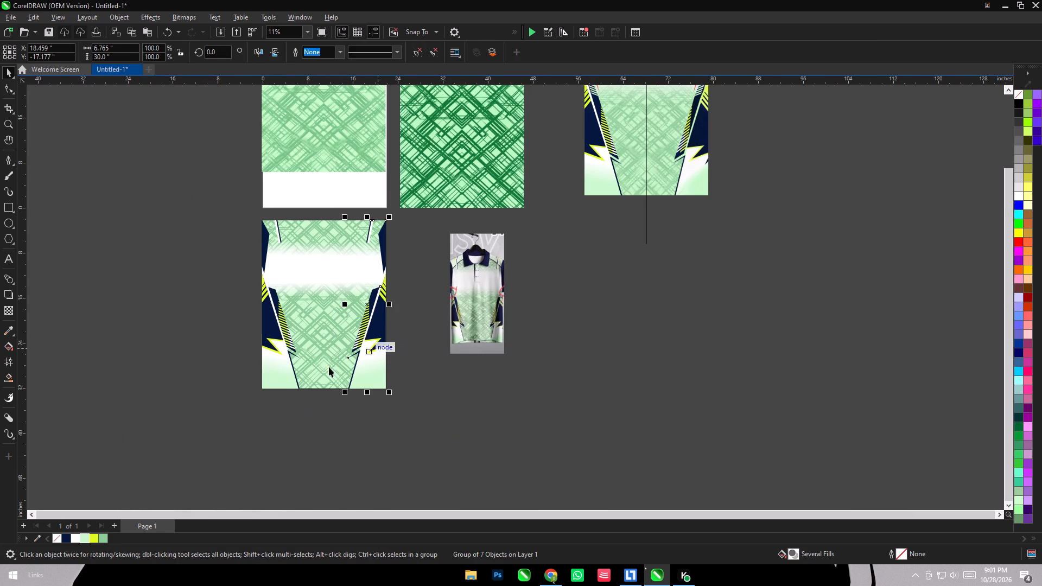
PowerClip the left and right side groups together inside the recreated panel.
shift+click(285, 377)
right_click(285, 377)
click(356, 214)
click(334, 265)
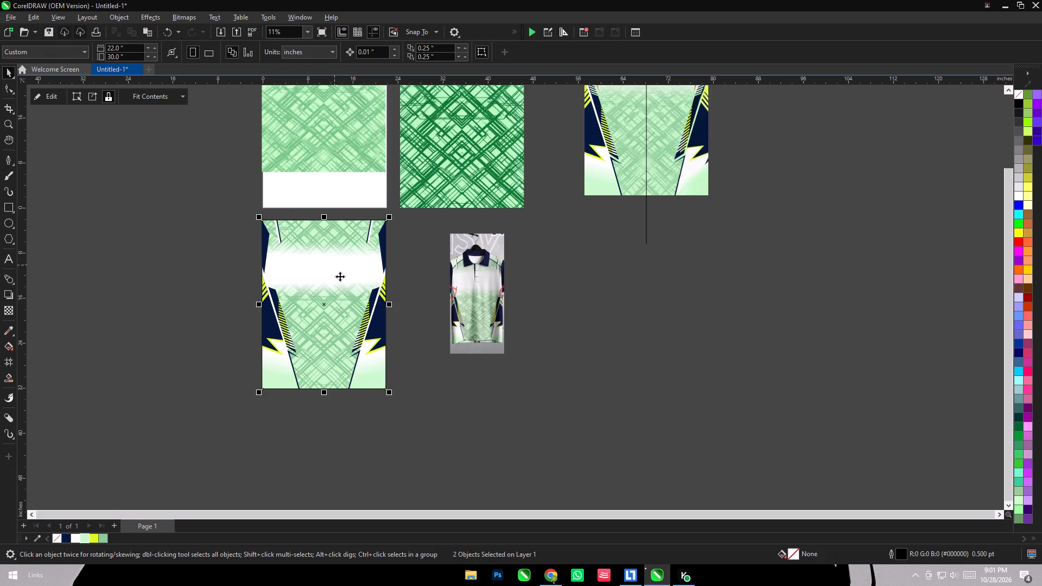
click(429, 426)
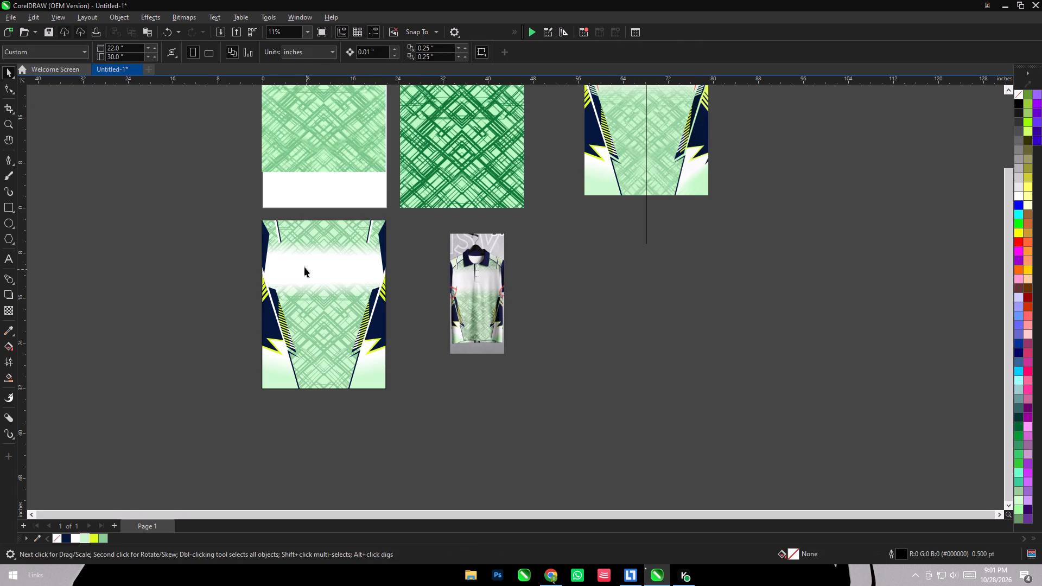
Draw a vertical straight line about 45 inches long across the recreated panel and center it horizontally on the panel.
click(8, 160)
click(327, 176)
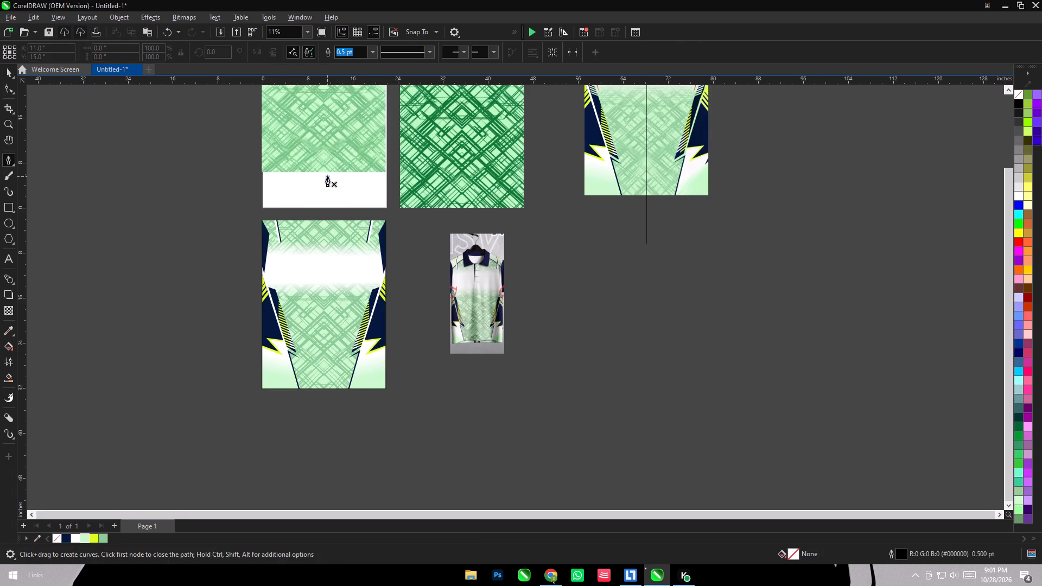
shift+click(325, 429)
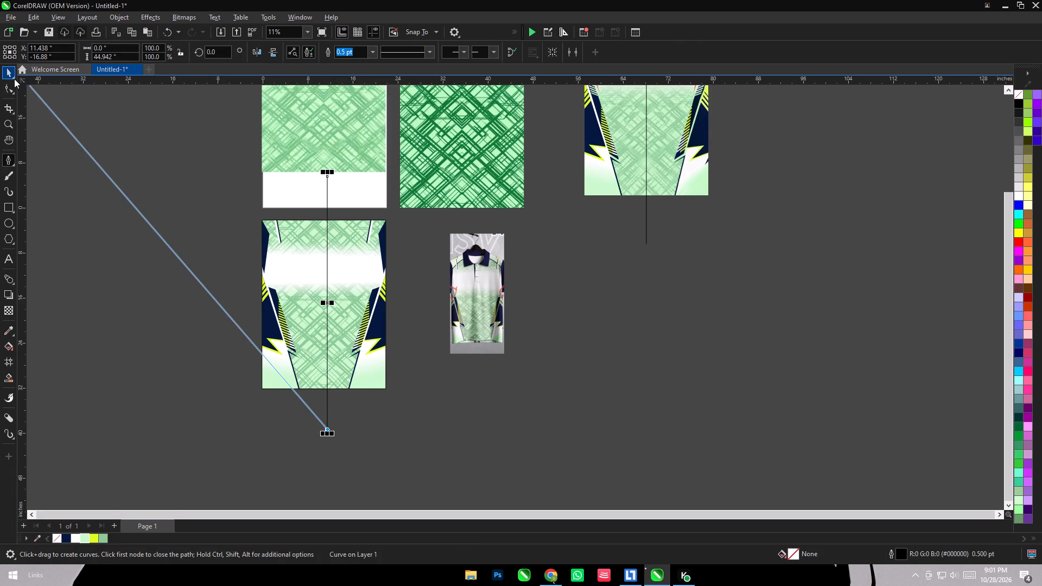
click(12, 78)
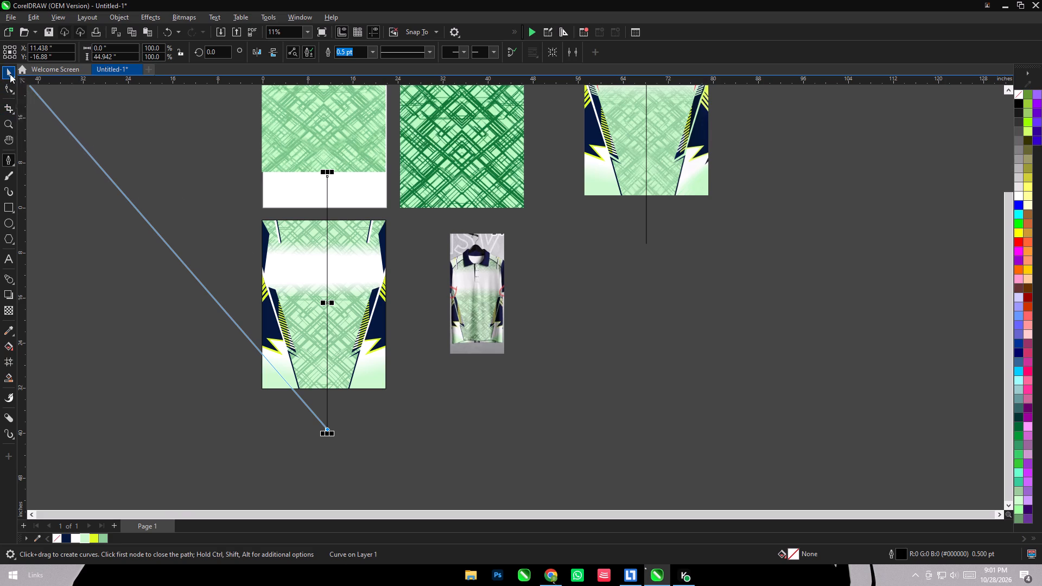
click(10, 74)
shift+click(366, 303)
key(c)
click(406, 407)
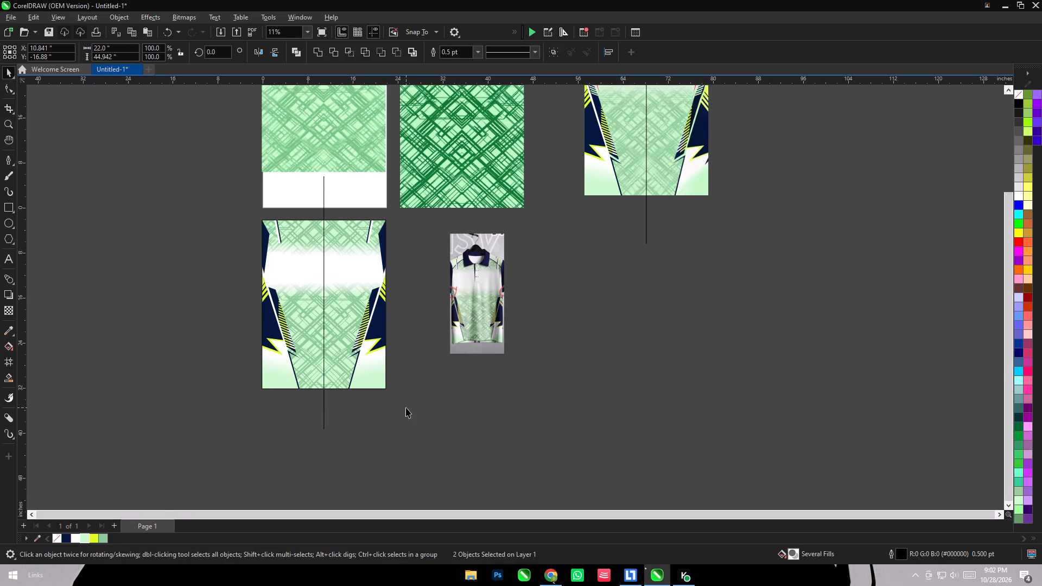
Draw a closed Pen shape about 11.6 by 7.5 inches over the panel's upper left half, with a curved lower edge ending at the center line.
scroll(278, 272, up, 5)
click(10, 158)
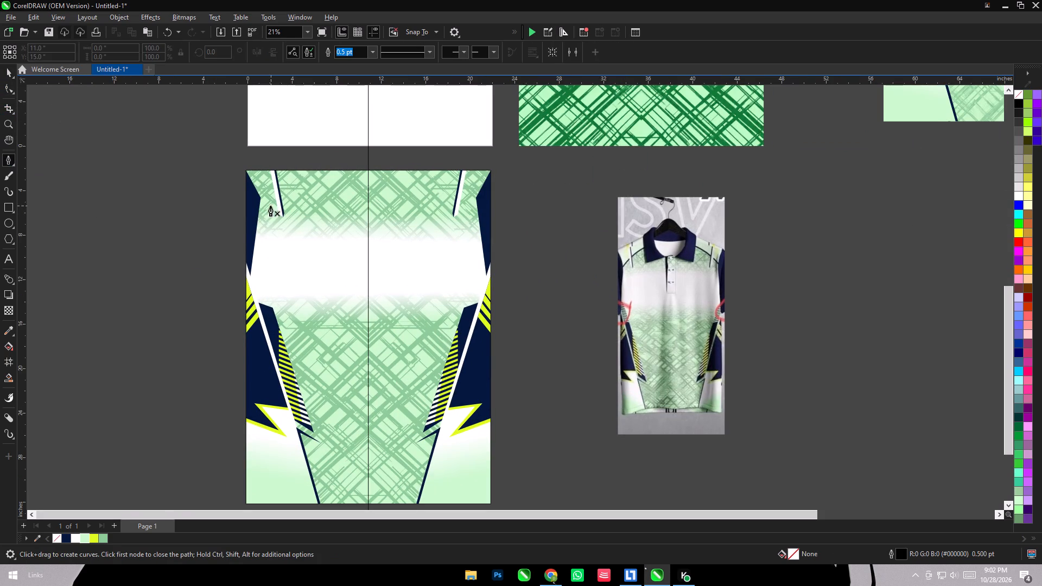
click(244, 229)
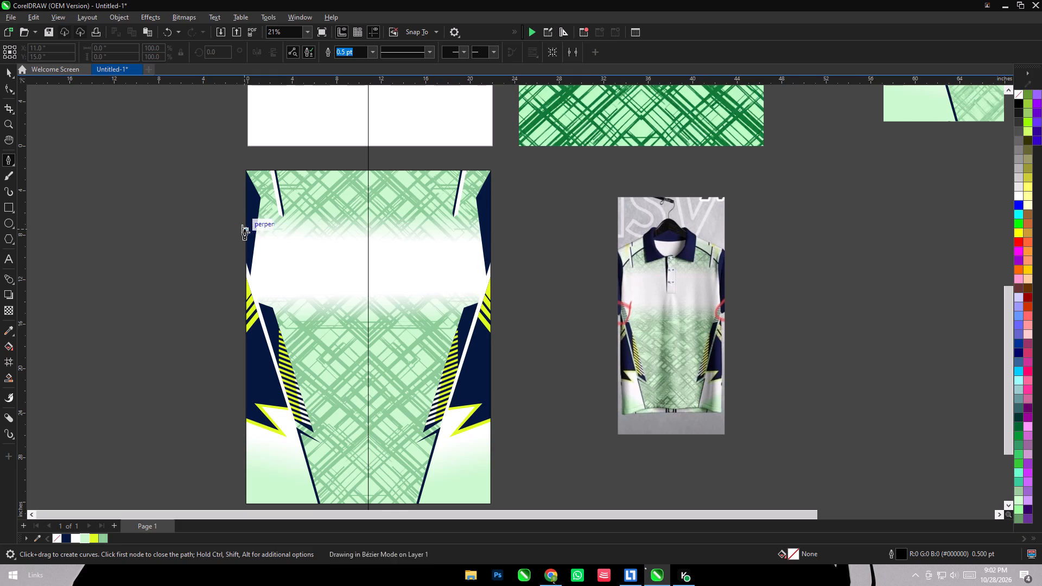
key(Escape)
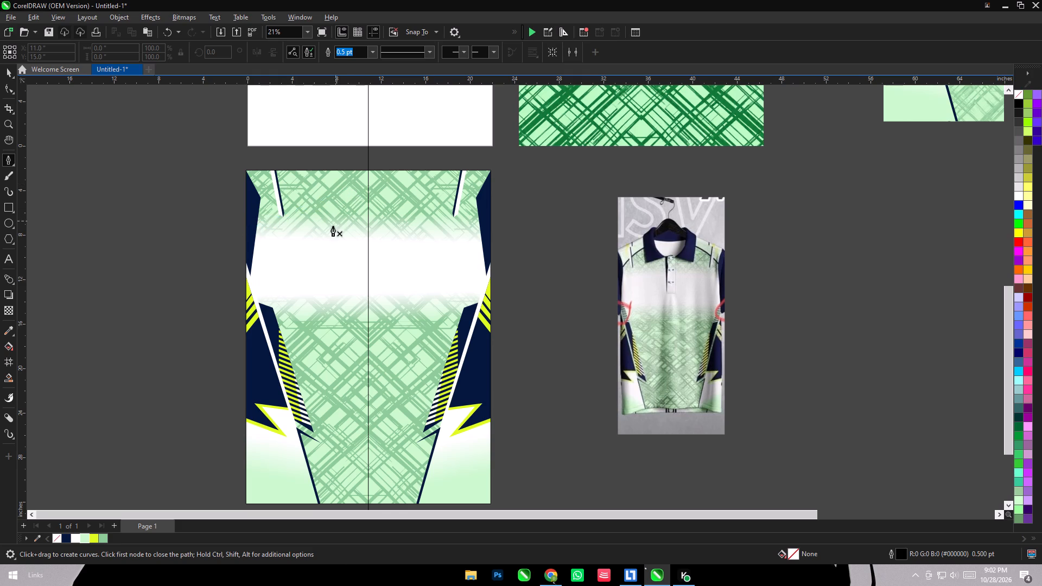
click(239, 254)
drag(367, 191, 491, 175)
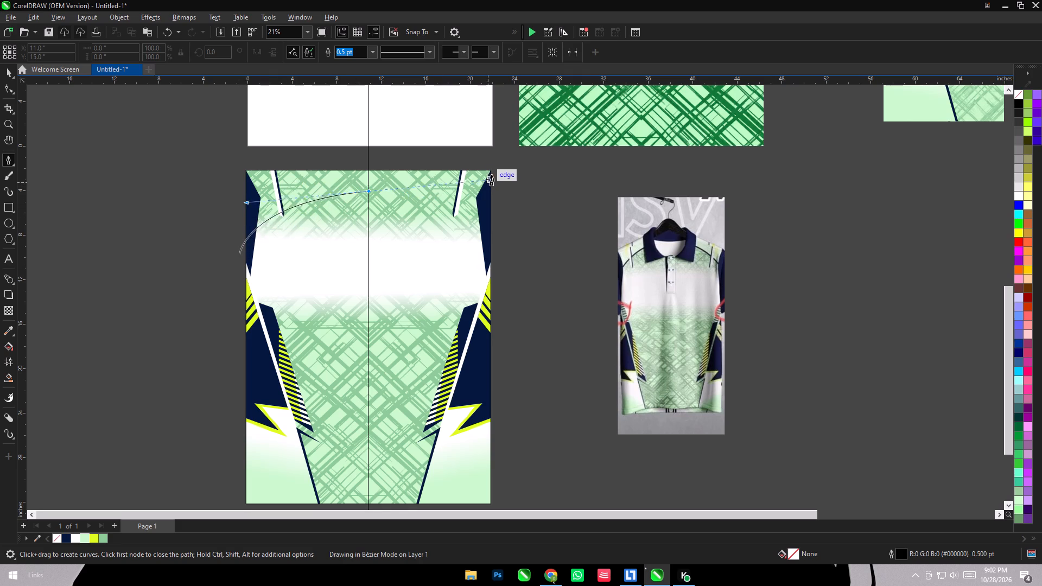
drag(491, 175, 476, 196)
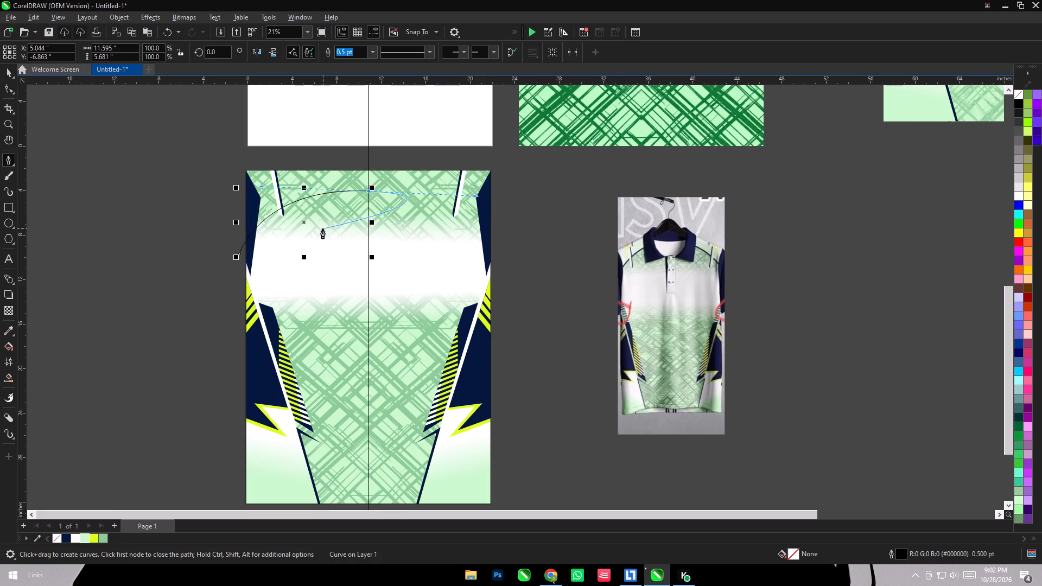
alt+click(368, 190)
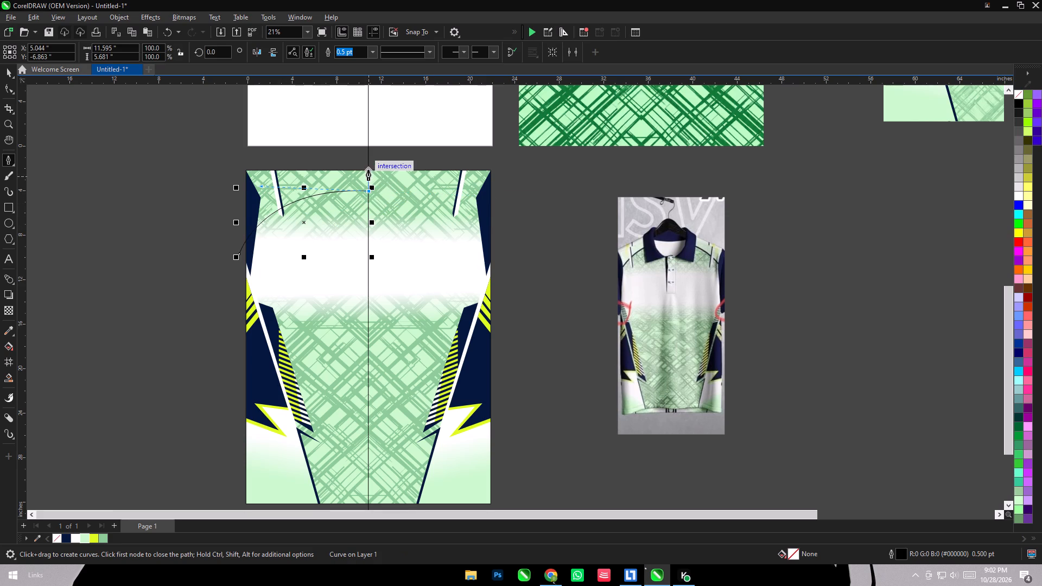
shift+click(368, 170)
shift+click(246, 171)
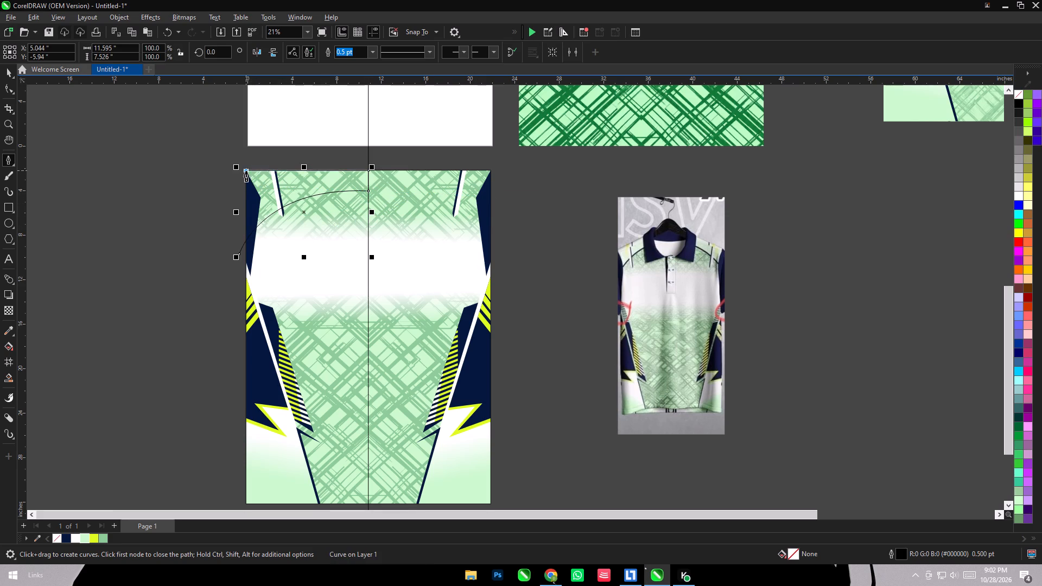
click(242, 253)
Adjust the shape's nodes so its lower corner meets the panel's left edge and the arc sits slightly lower, about 11 by 8.2 inches overall.
click(10, 88)
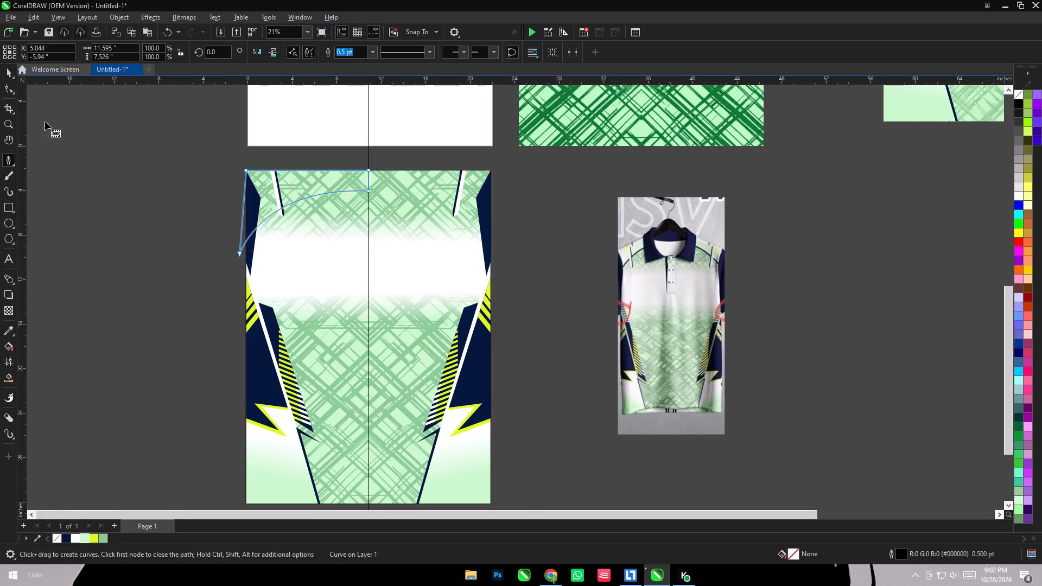
scroll(178, 222, up, 10)
drag(291, 265, 312, 289)
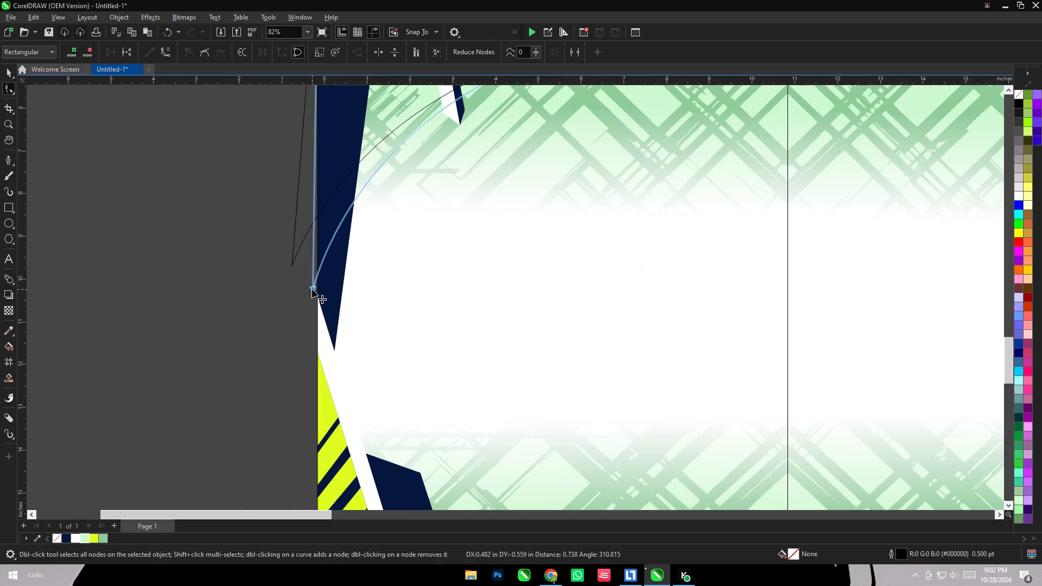
drag(312, 289, 316, 294)
scroll(319, 291, down, 6)
scroll(541, 181, up, 4)
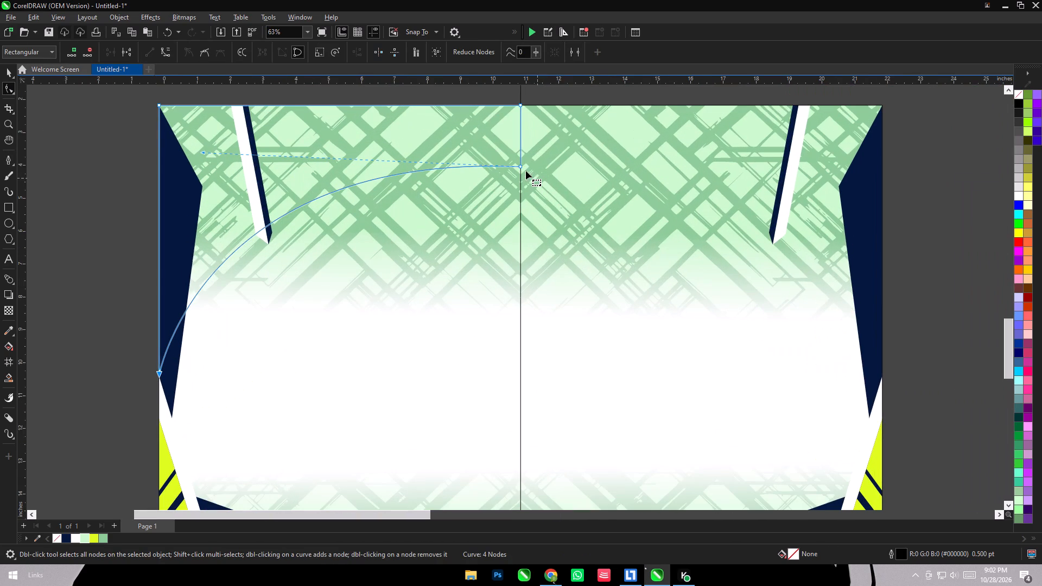
drag(520, 168, 522, 180)
click(202, 162)
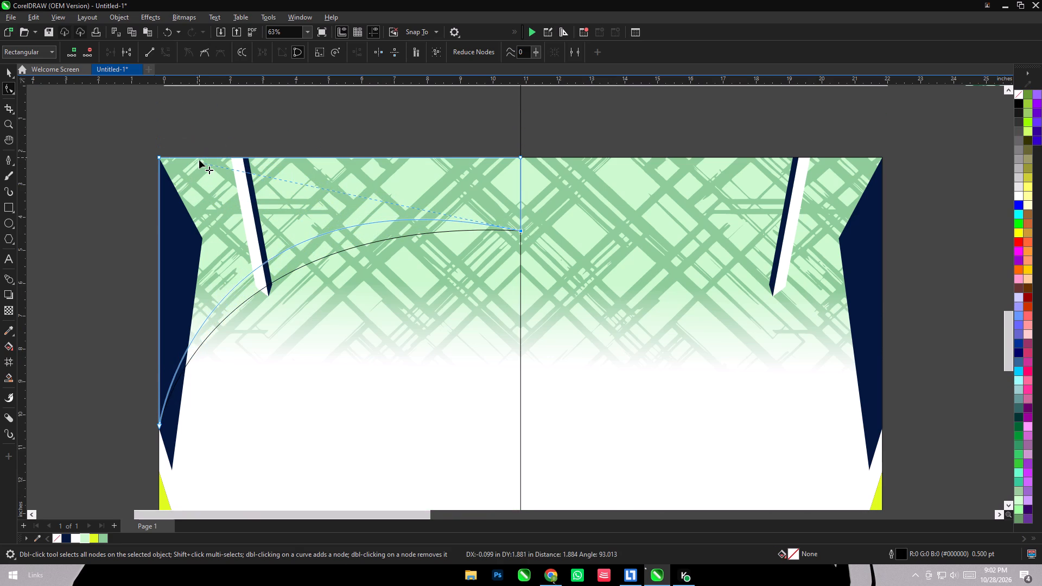
key(ctrl+z)
scroll(212, 160, down, 6)
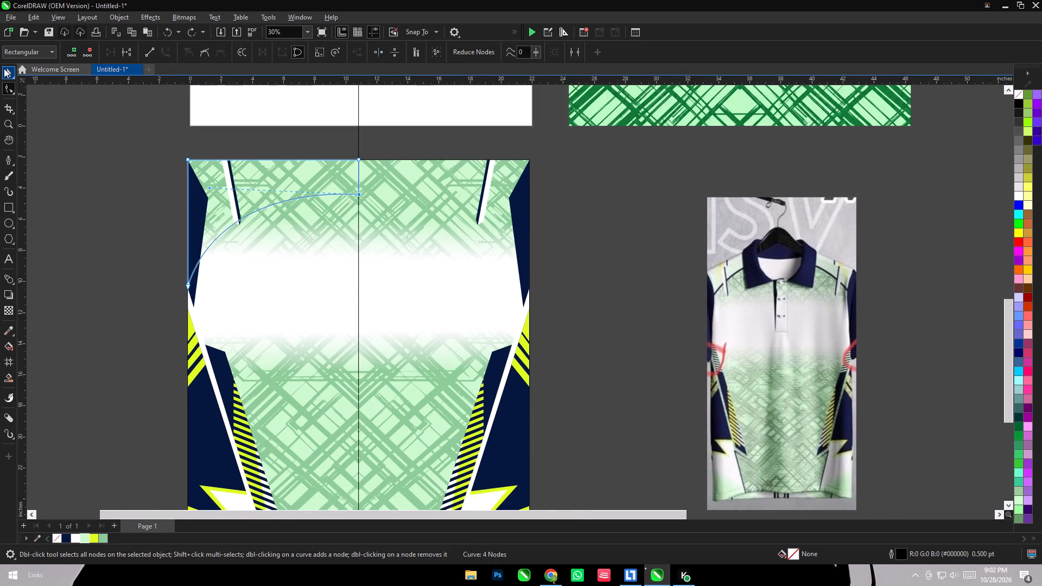
Mirror a copy of the curved half shape horizontally onto the panel's right half.
click(4, 68)
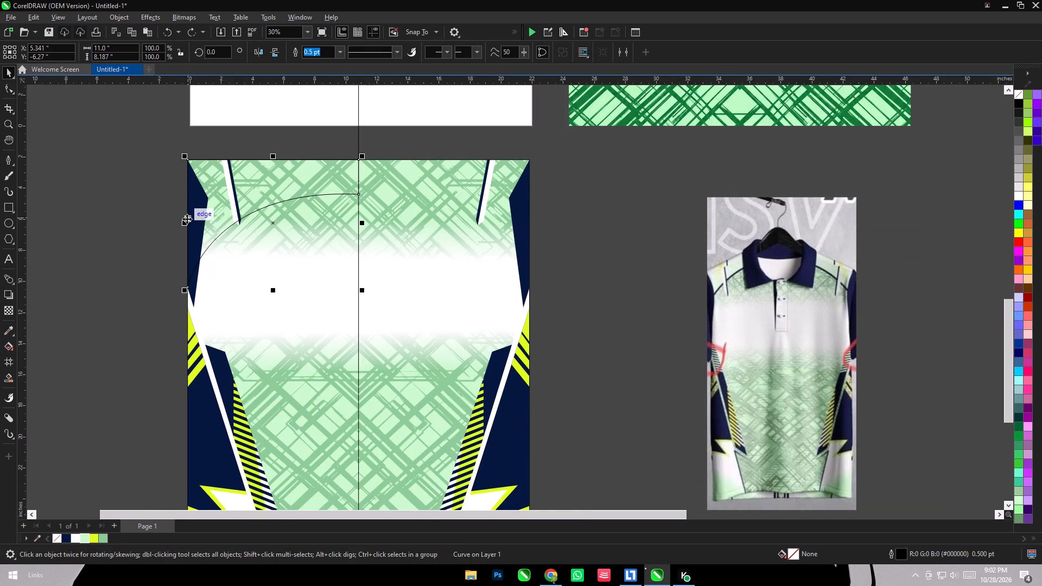
ctrl+alt+drag(180, 221, 478, 246)
click(597, 242)
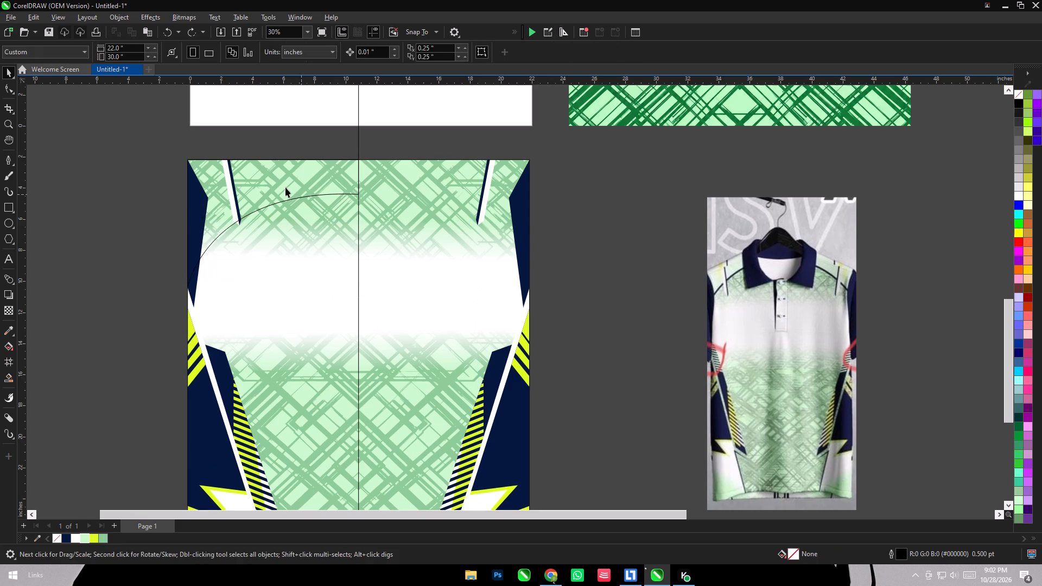
click(285, 187)
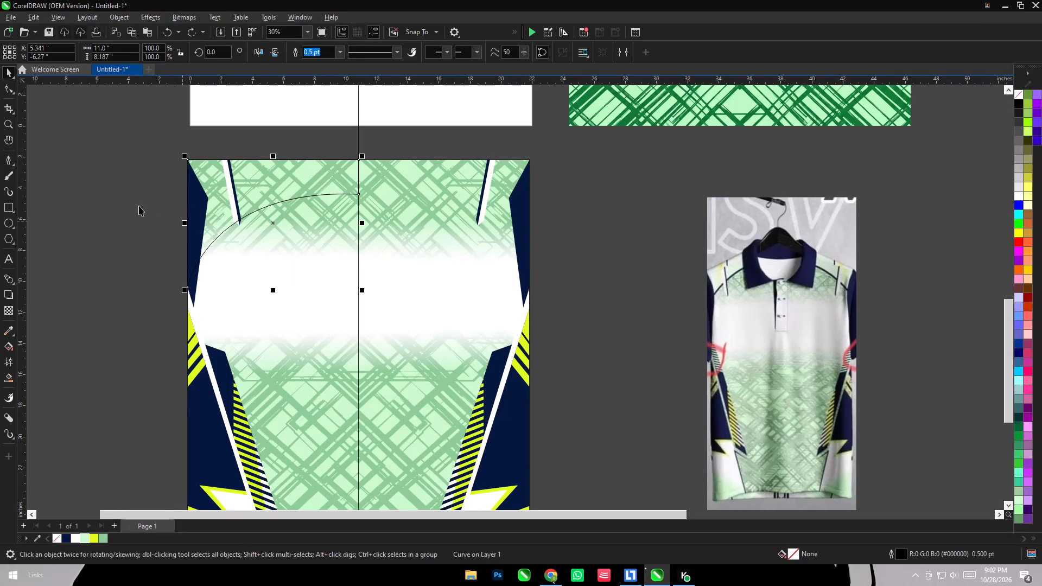
click(139, 206)
click(212, 201)
ctrl+alt+drag(182, 220, 507, 249)
ctrl+alt+right_click(507, 251)
Weld the two mirrored halves into one yoke shape and delete the extra node at the middle of the arc.
shift+click(320, 184)
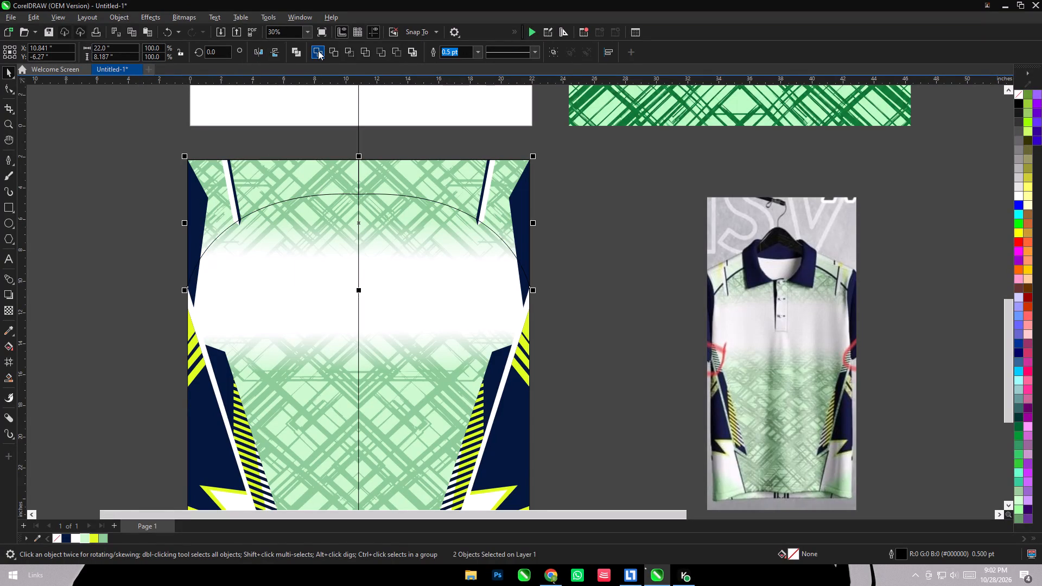
click(318, 50)
click(9, 92)
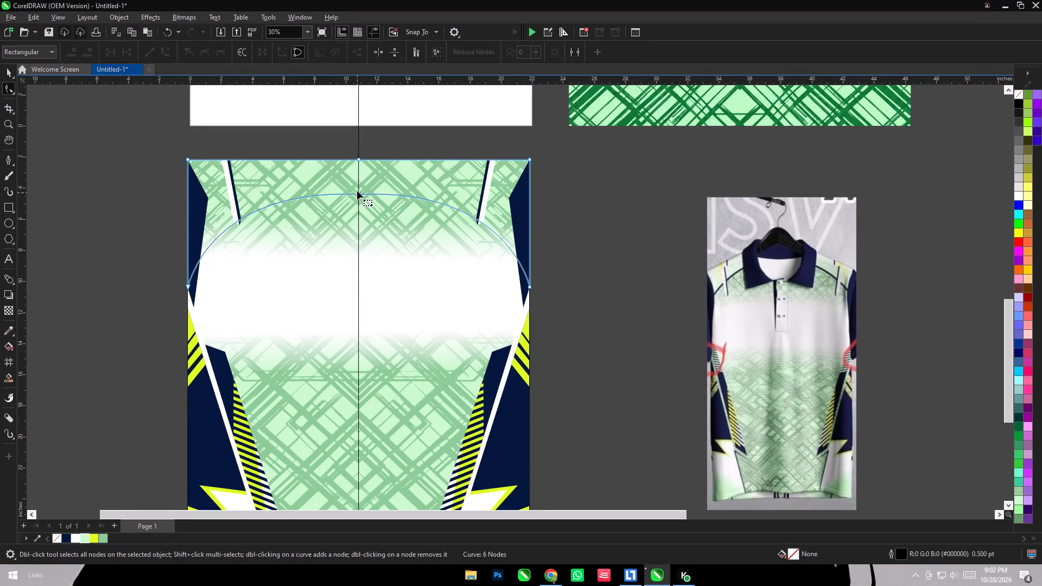
double_click(357, 193)
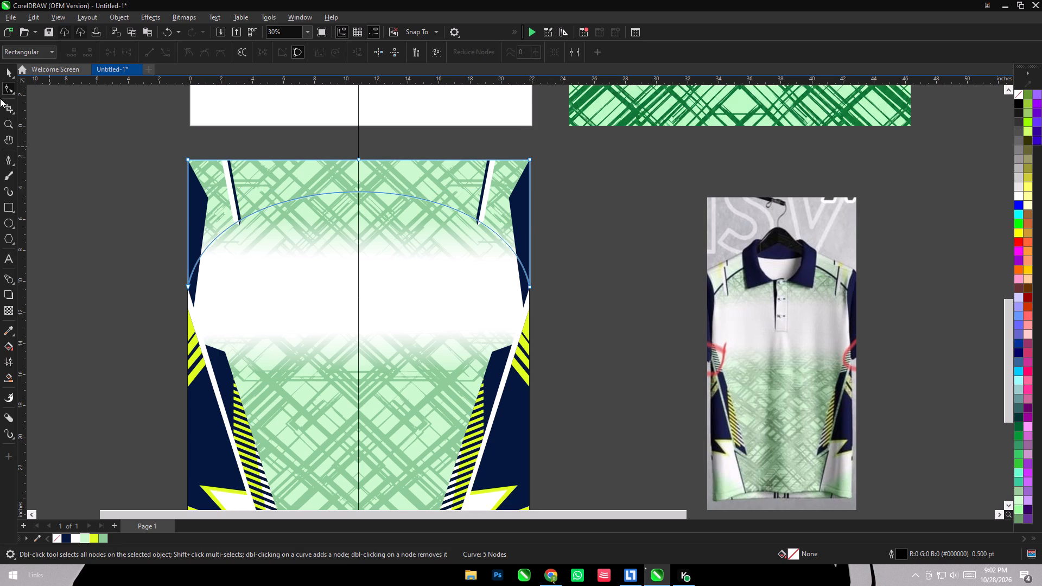
Fill the welded yoke shape with the light green #C9F9CC from the document colors.
click(7, 77)
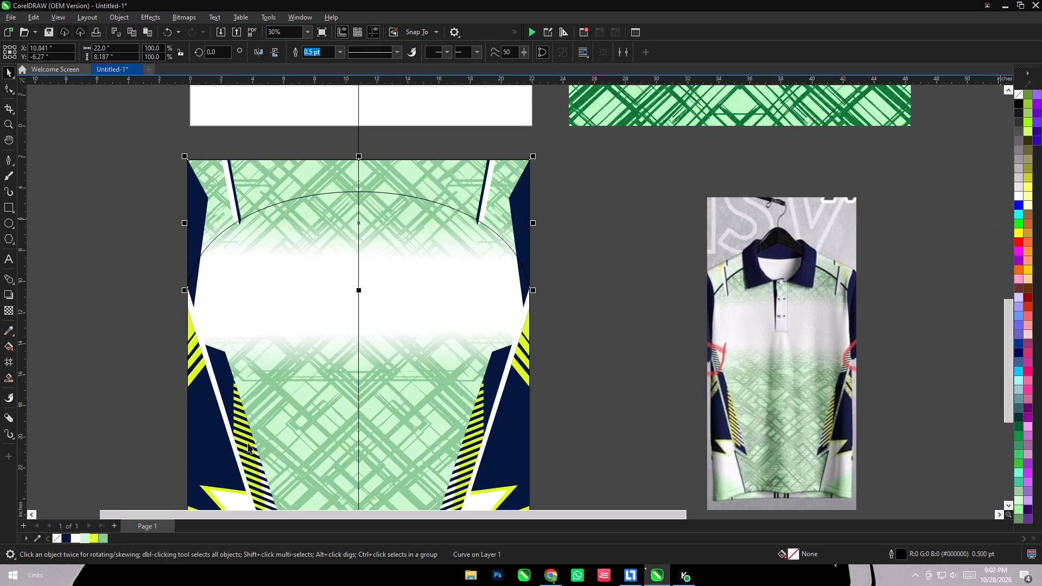
click(86, 539)
scroll(266, 404, down, 8)
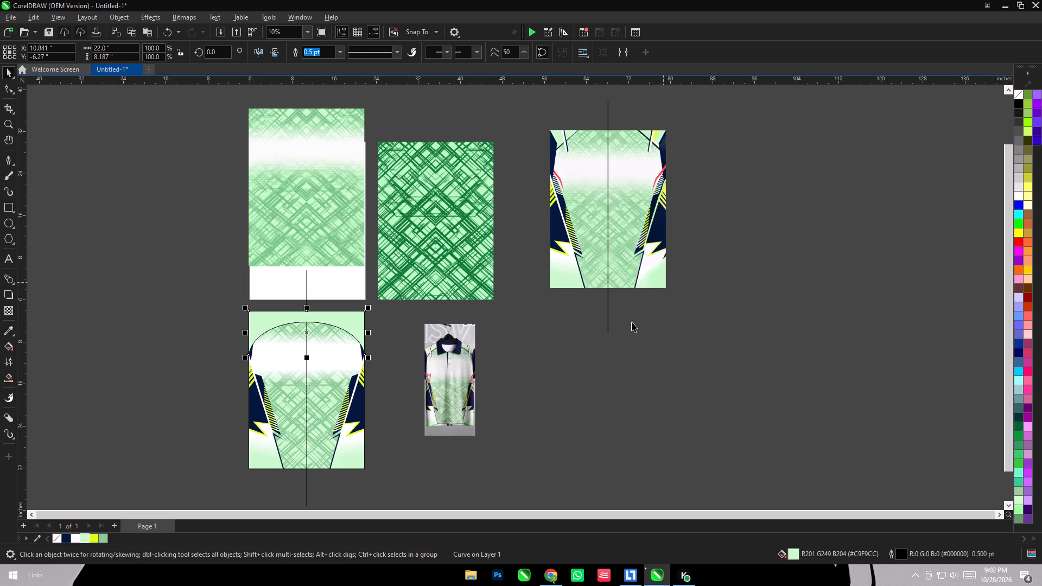
click(38, 536)
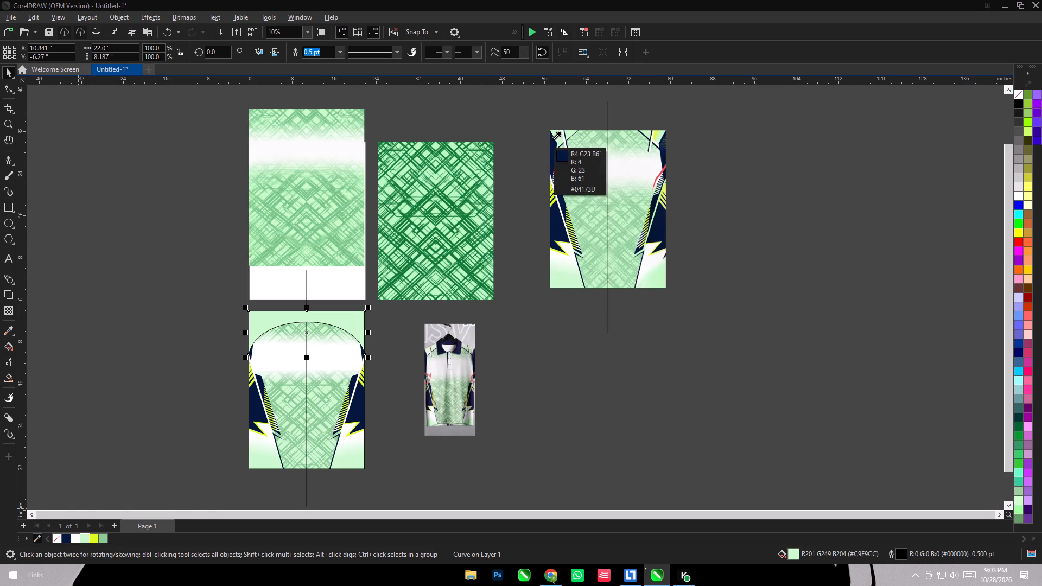
click(559, 132)
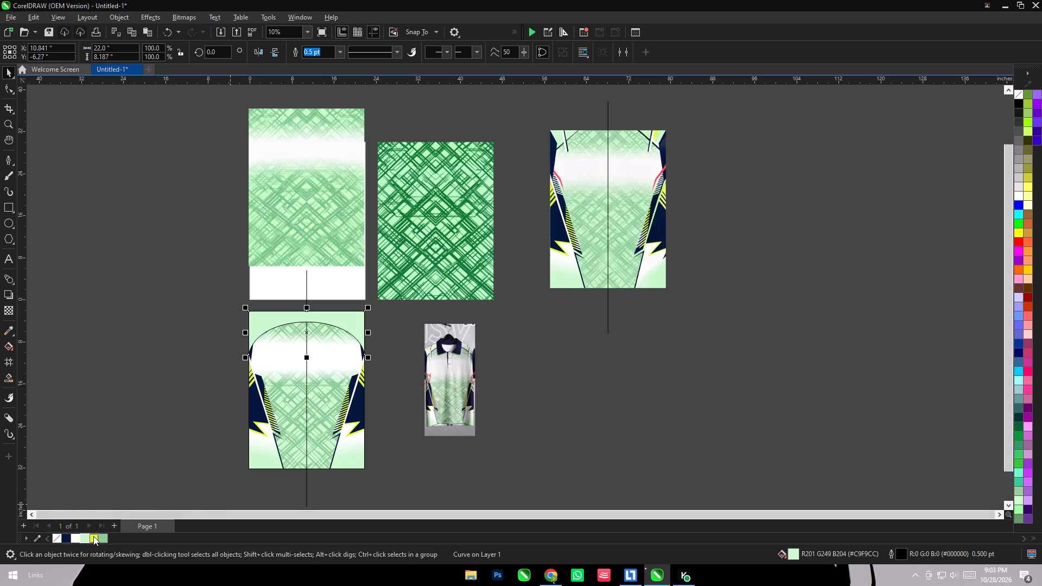
click(87, 538)
click(136, 434)
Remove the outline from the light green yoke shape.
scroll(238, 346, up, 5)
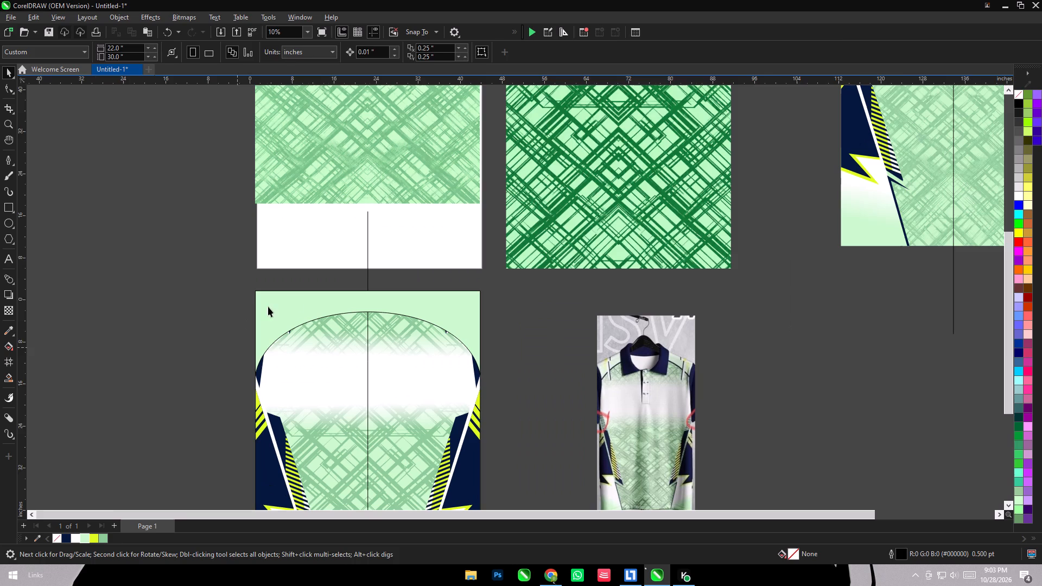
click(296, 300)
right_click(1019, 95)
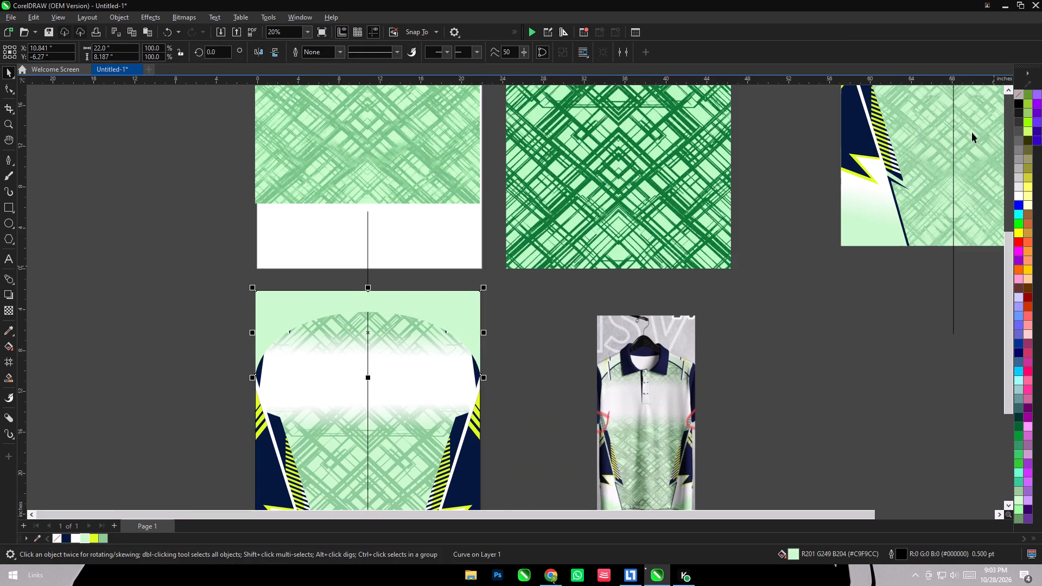
Give the yoke shape a navy #04173D outline with a width of 16 pt.
scroll(340, 346, up, 7)
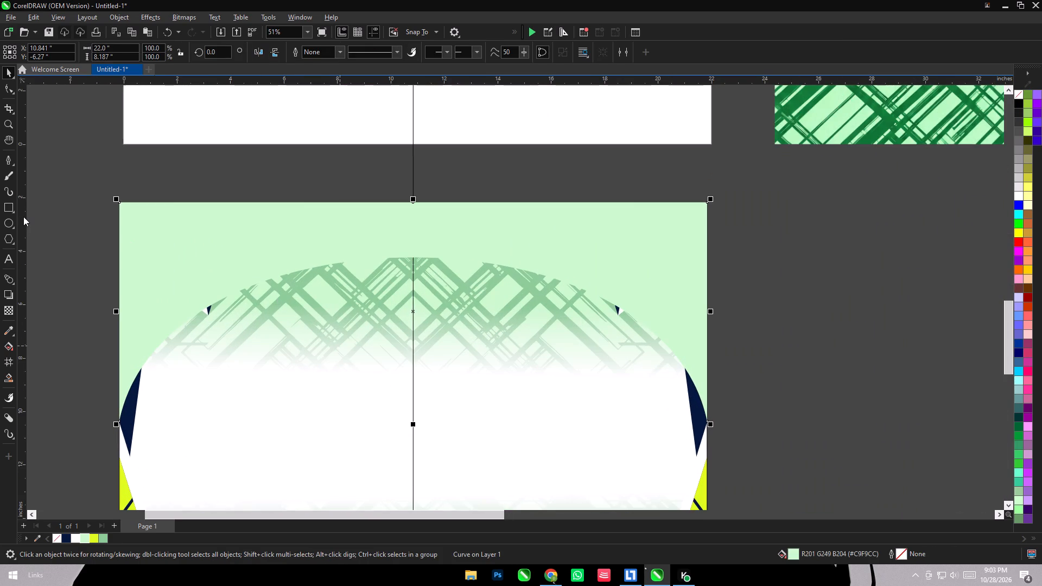
scroll(420, 202, down, 4)
scroll(420, 254, up, 3)
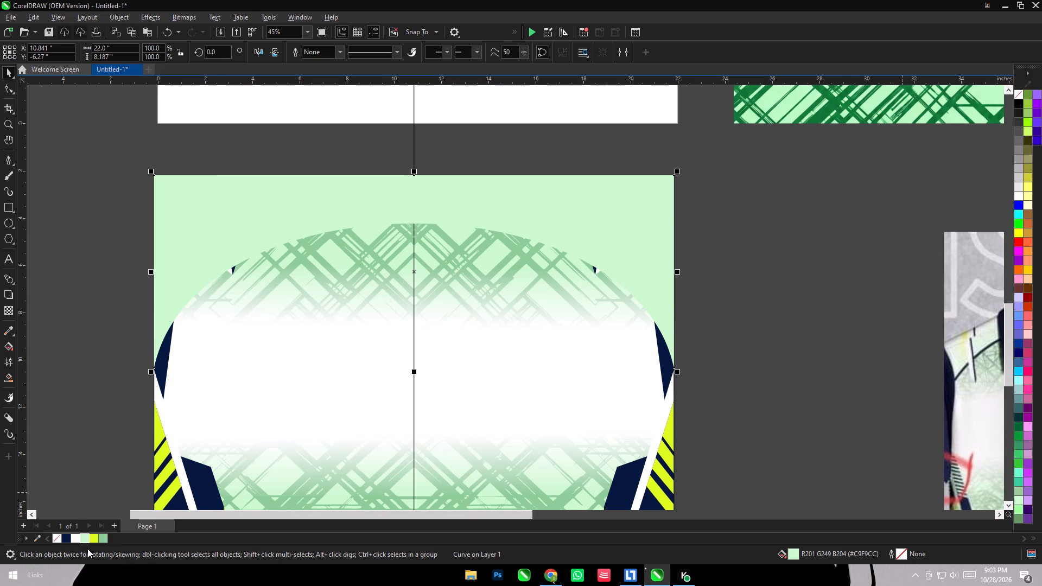
right_click(67, 536)
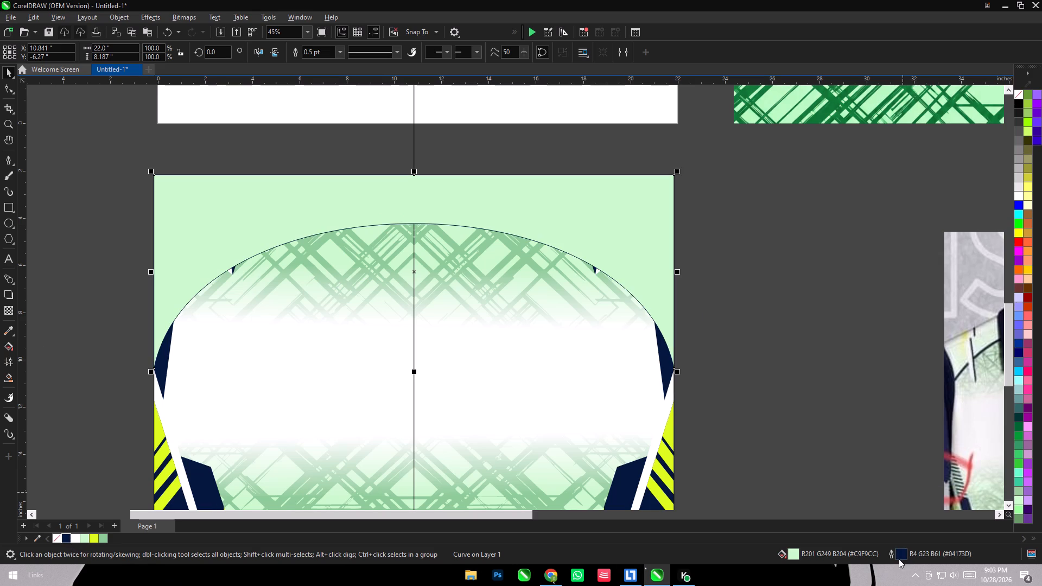
double_click(898, 552)
click(455, 219)
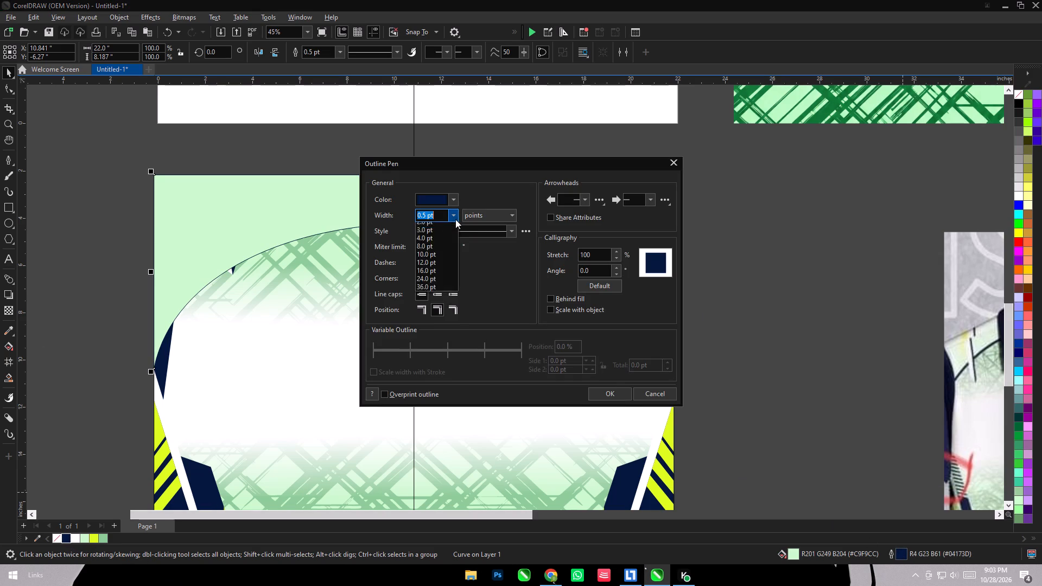
click(449, 329)
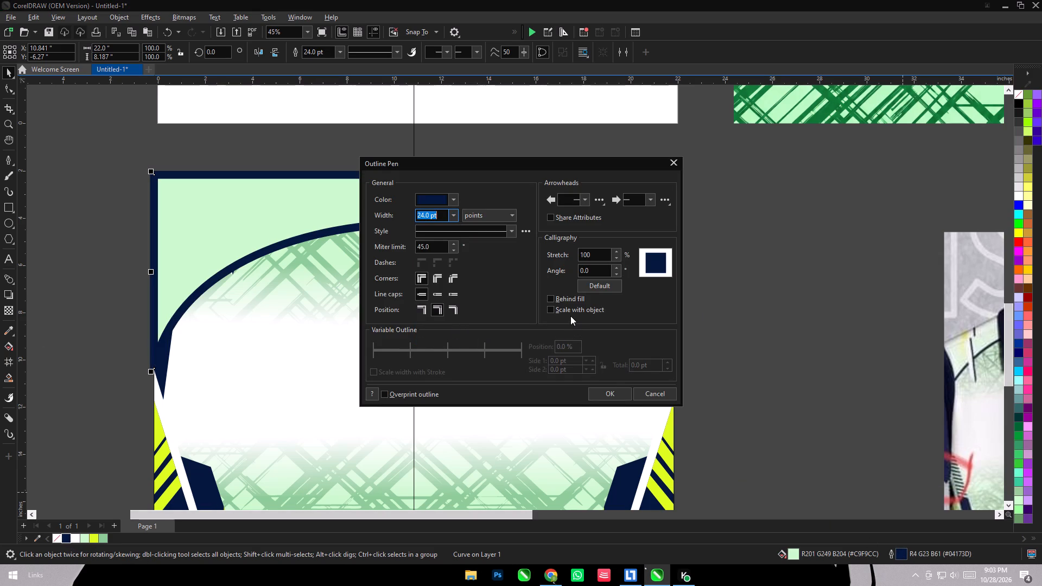
drag(440, 215, 364, 208)
text(16)
key(Return)
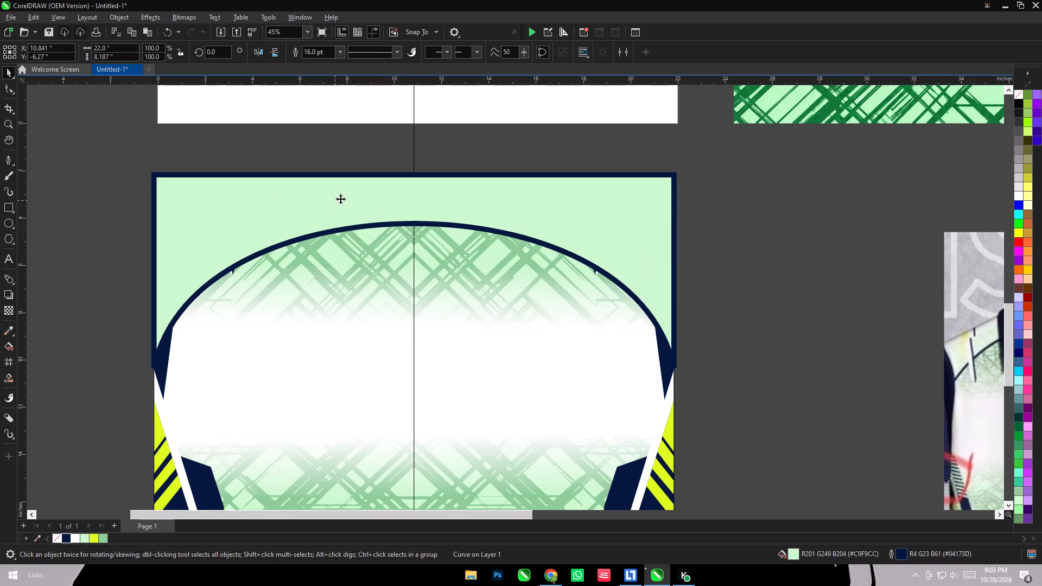
Convert the yoke shape's navy outline to a separate object.
click(777, 241)
click(587, 221)
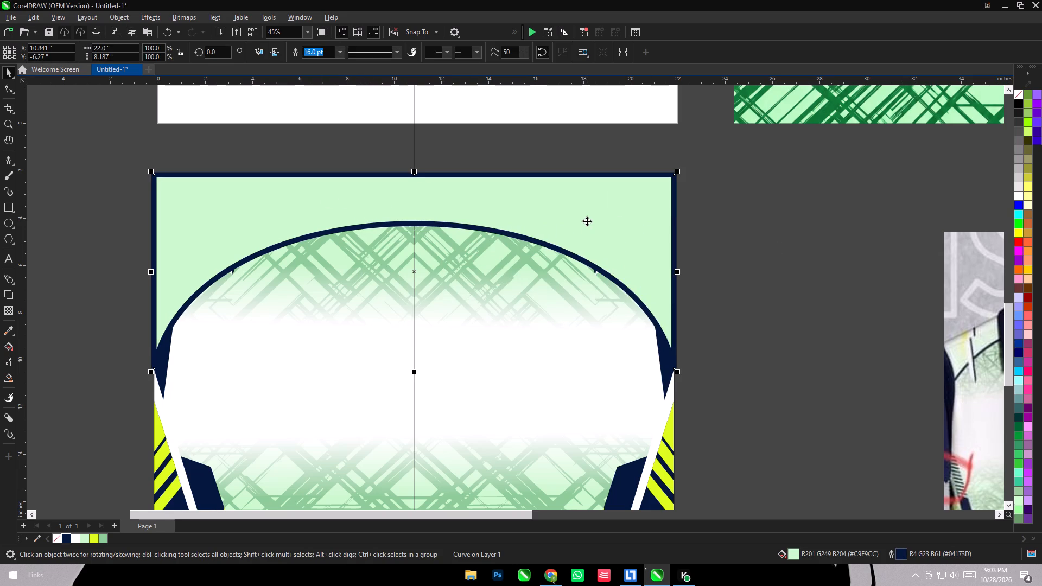
key(ctrl+shift+q)
click(791, 235)
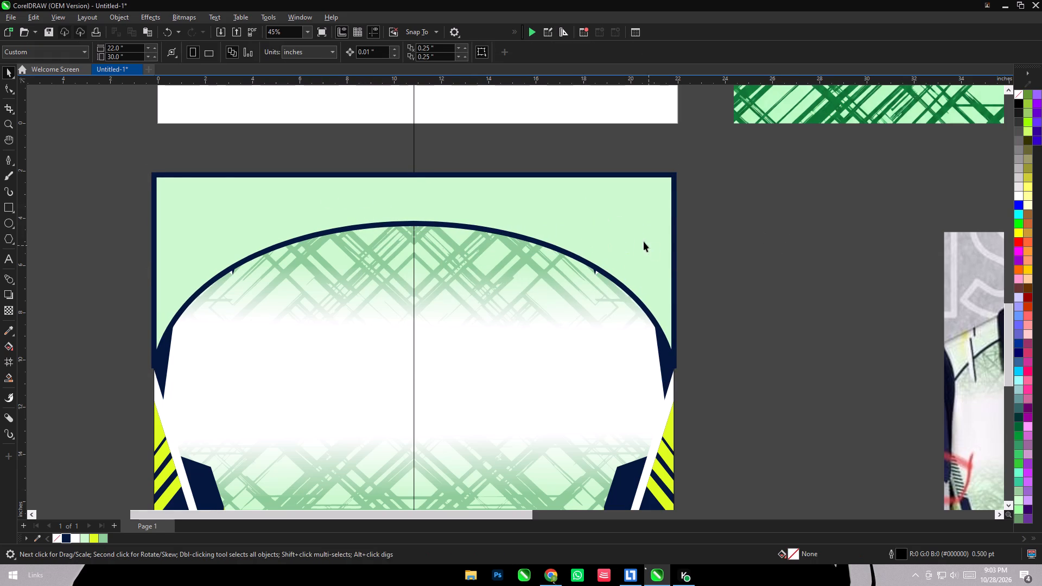
PowerClip the light green yoke shape and its separated navy outline inside the T-shirt panel.
scroll(177, 171, down, 2)
drag(112, 157, 666, 379)
right_click(509, 238)
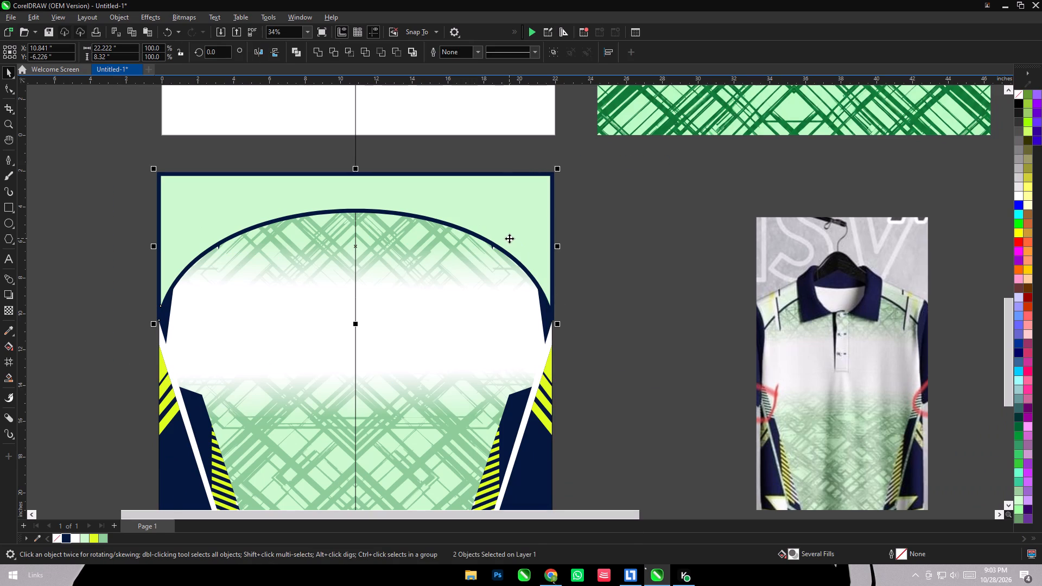
click(586, 381)
click(461, 335)
Edit the panel's PowerClip contents and bring both side shape groups to the front of the layer above the yoke.
click(46, 93)
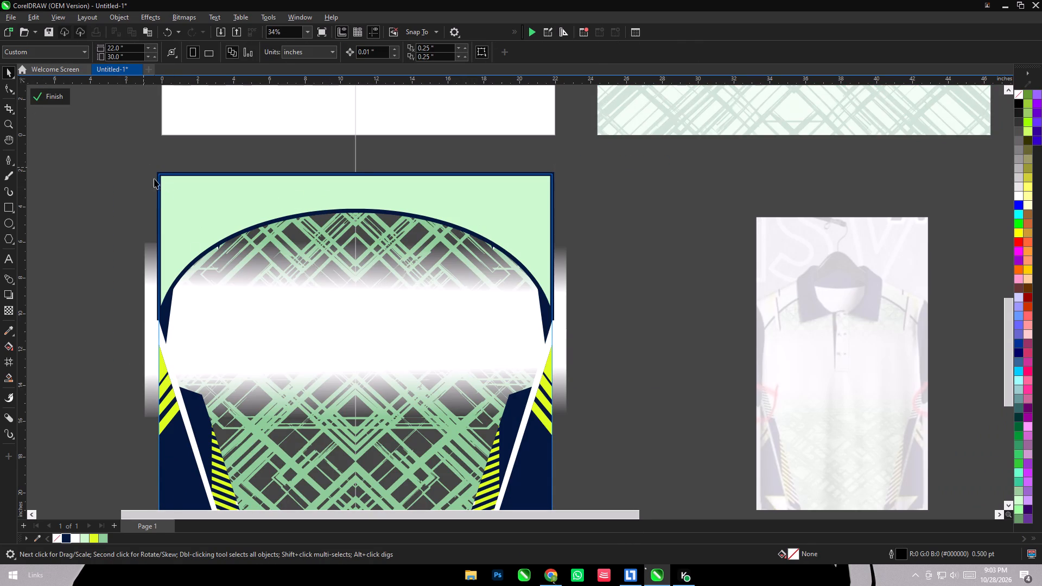
click(168, 315)
scroll(244, 269, down, 2)
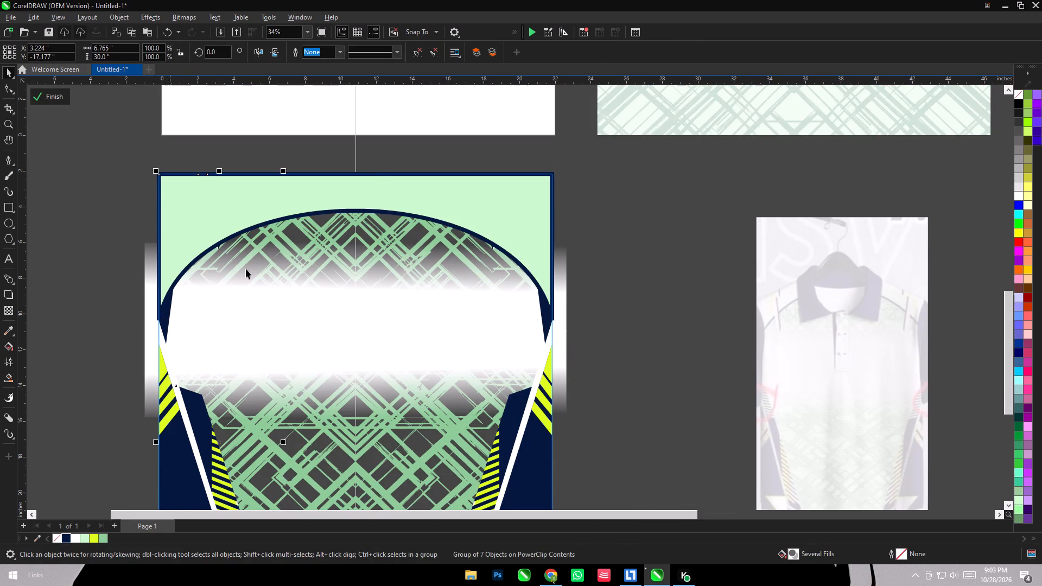
scroll(246, 269, down, 3)
shift+click(399, 391)
key(shift+Page_Up)
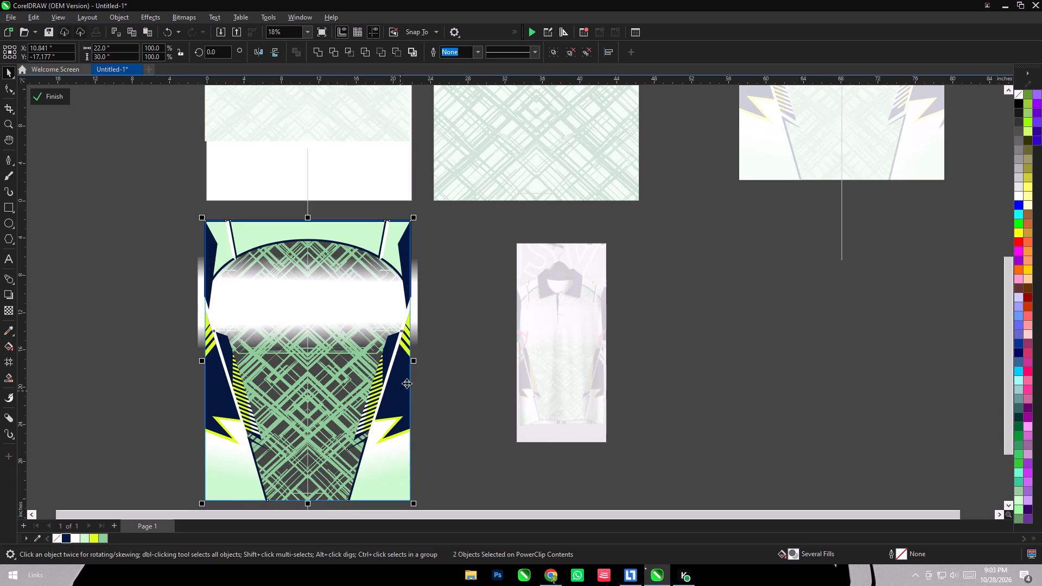
click(459, 335)
click(47, 96)
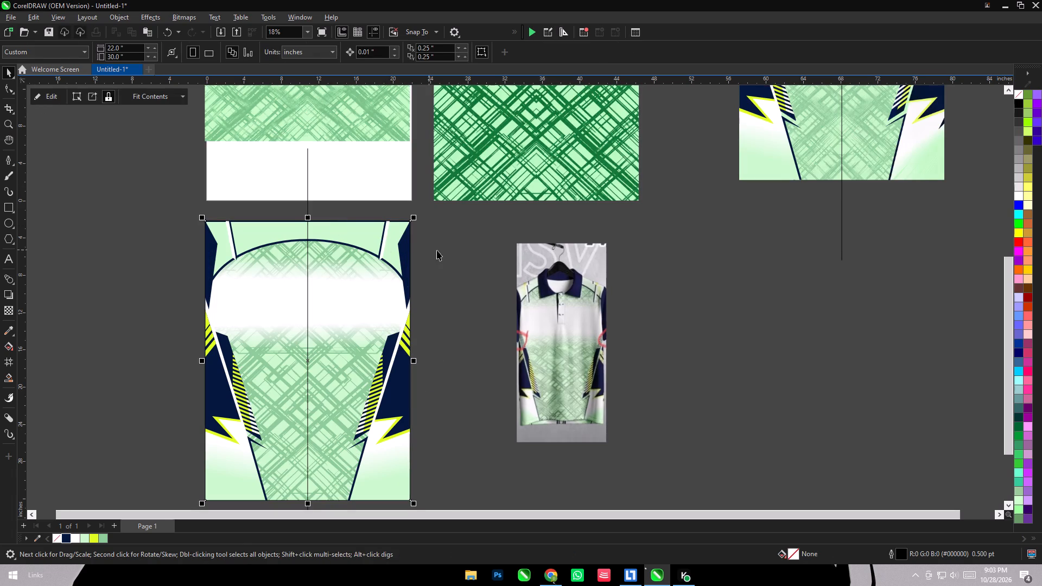
click(450, 251)
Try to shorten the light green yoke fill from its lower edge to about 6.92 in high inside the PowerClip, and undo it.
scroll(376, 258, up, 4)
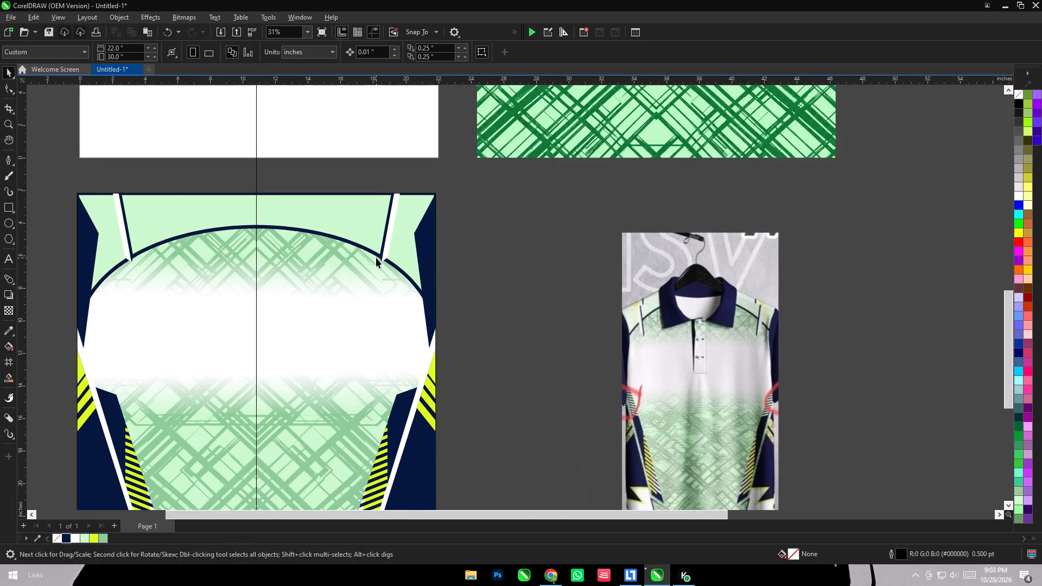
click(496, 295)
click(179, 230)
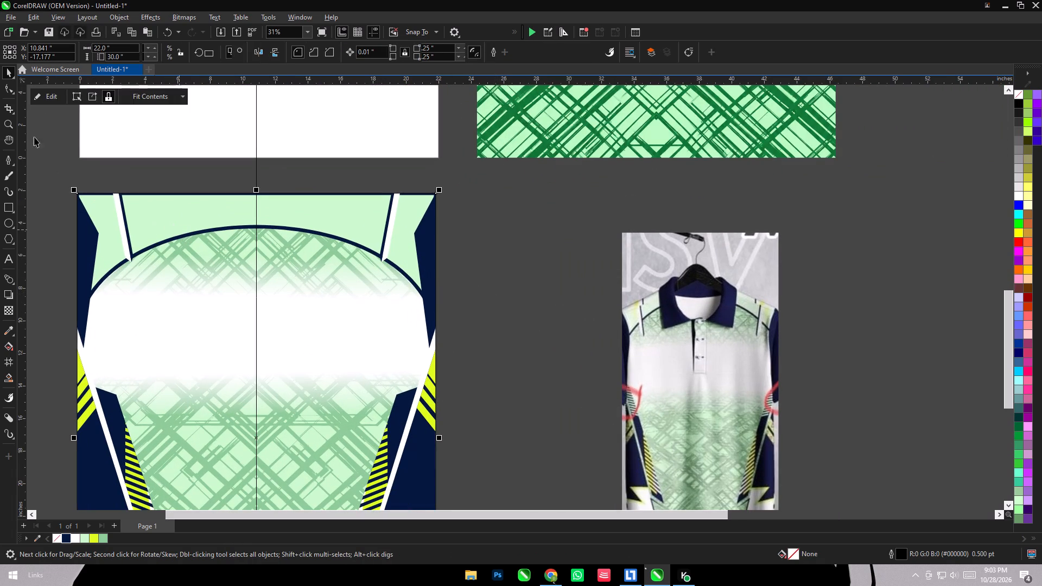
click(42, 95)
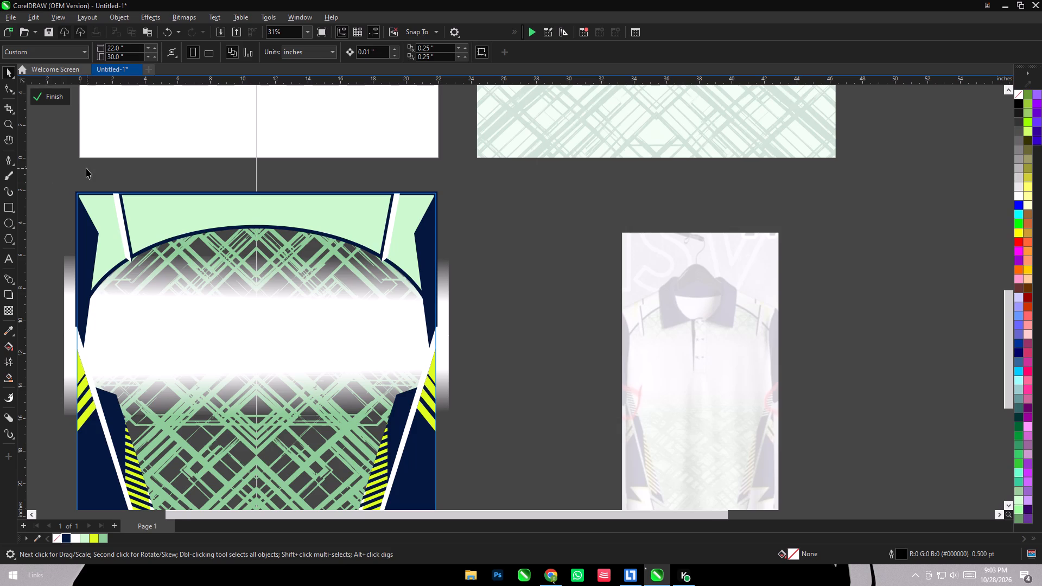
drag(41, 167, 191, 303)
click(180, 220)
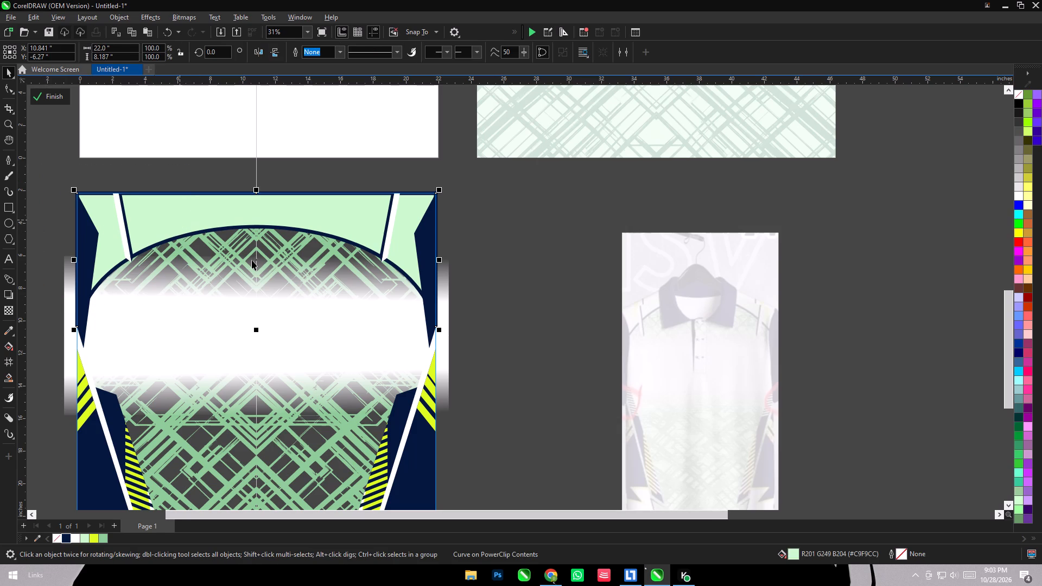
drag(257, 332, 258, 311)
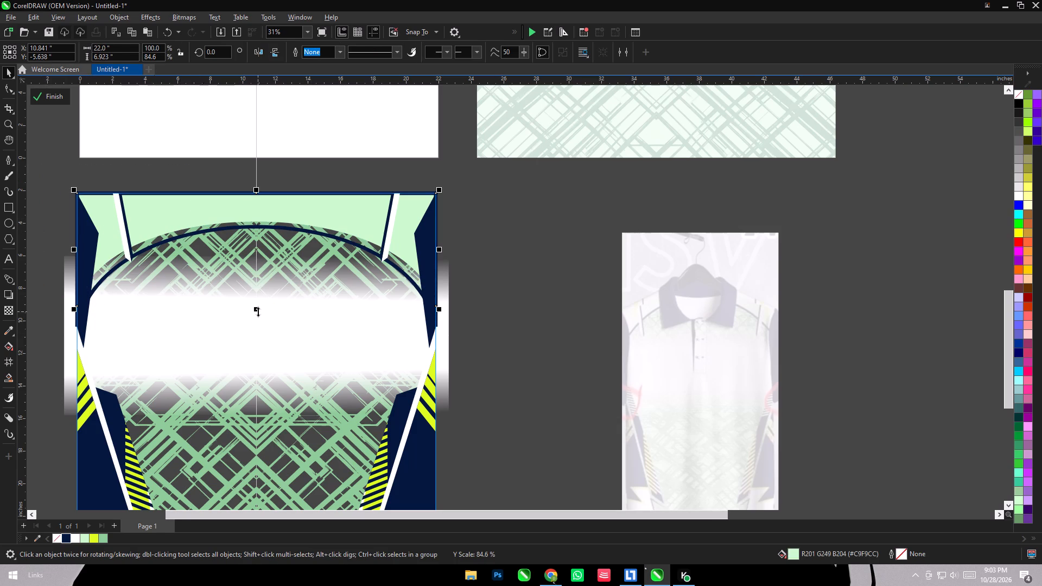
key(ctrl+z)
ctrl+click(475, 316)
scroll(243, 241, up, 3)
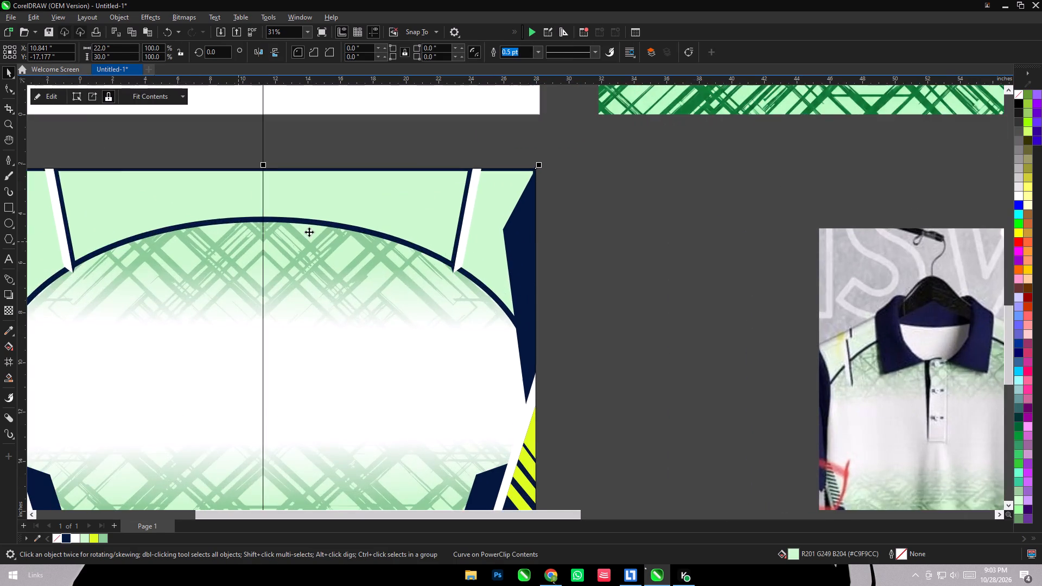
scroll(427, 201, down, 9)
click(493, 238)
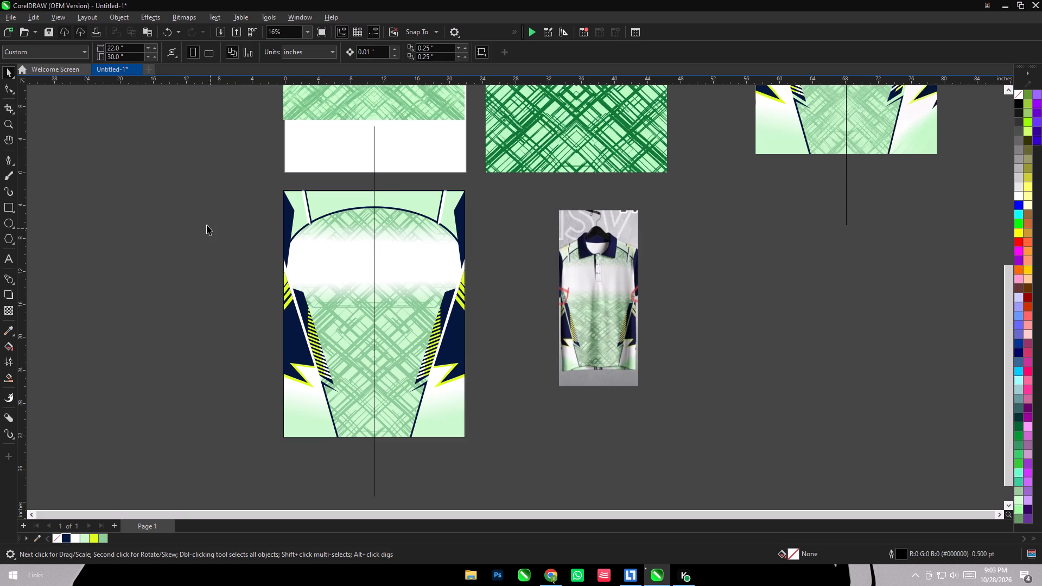
Ungroup the left side shapes inside the PowerClip and stretch the white-and-navy shoulder stripe pair to about 1.19 × 5.45 in.
click(200, 200)
click(300, 204)
click(35, 96)
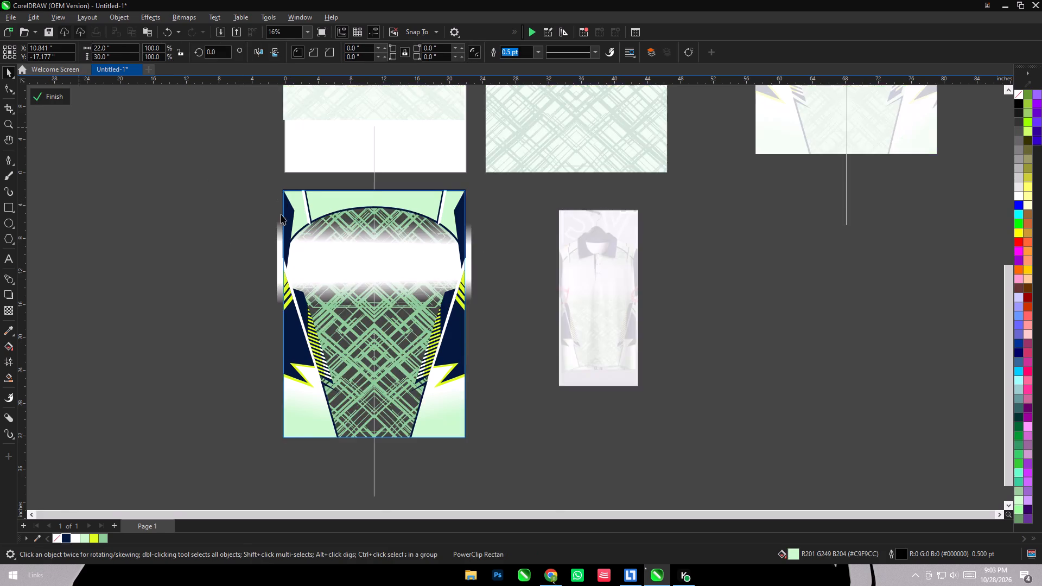
scroll(330, 212, up, 6)
click(309, 205)
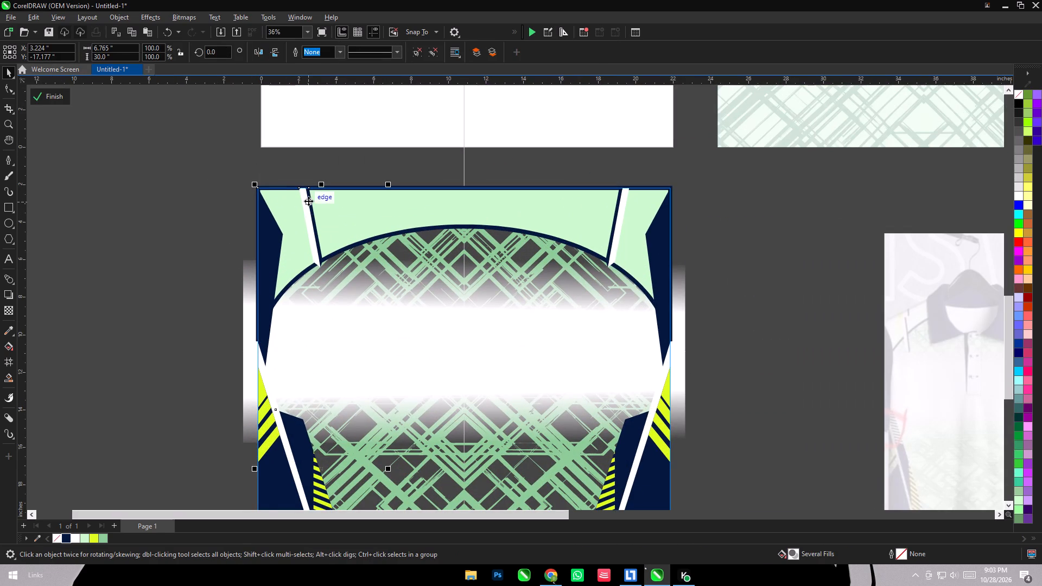
key(ctrl+u)
click(271, 160)
drag(270, 158, 371, 315)
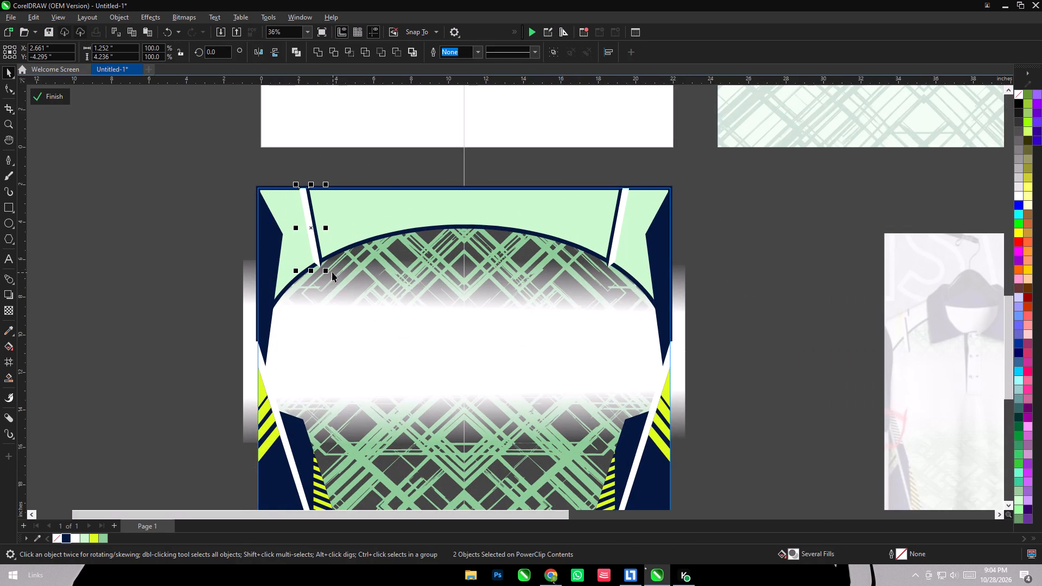
drag(327, 271, 335, 308)
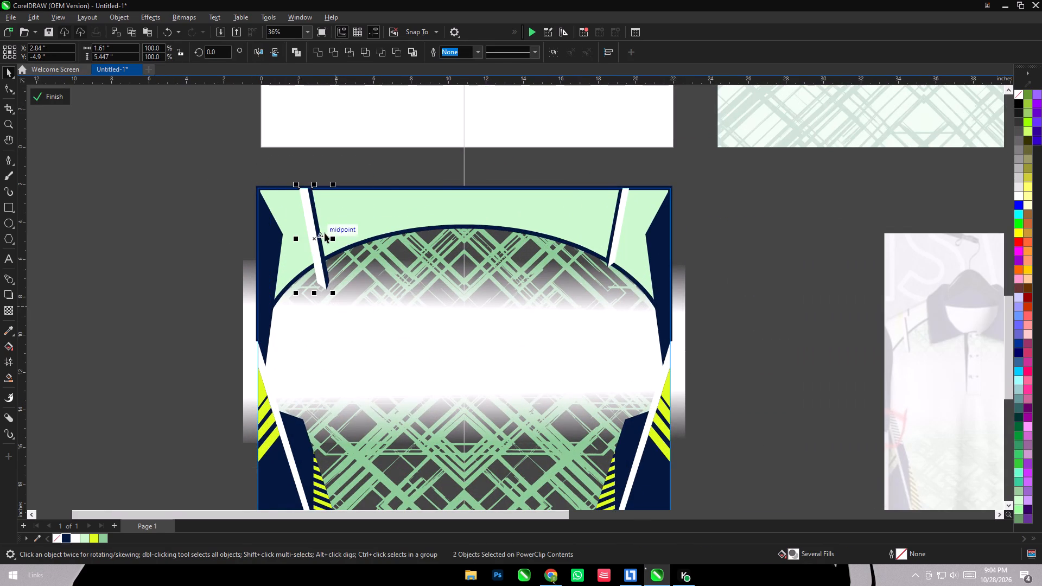
scroll(325, 233, up, 5)
shift+drag(337, 247, 329, 249)
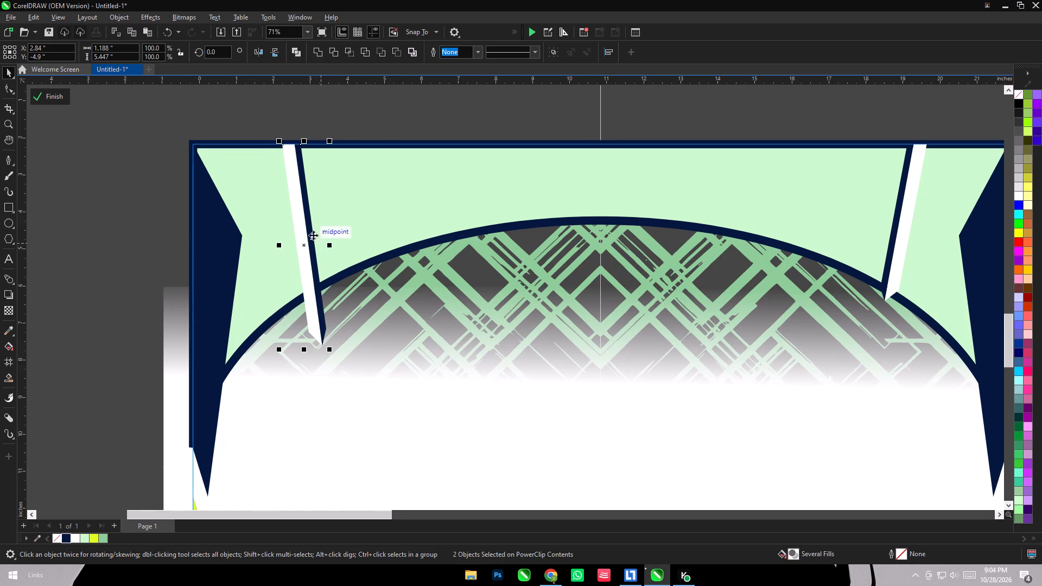
Rotate the left shoulder stripe pair about 5° to slant it more, and enlarge it to about 1.76 × 5.83 in.
click(310, 235)
drag(332, 138, 321, 137)
click(335, 116)
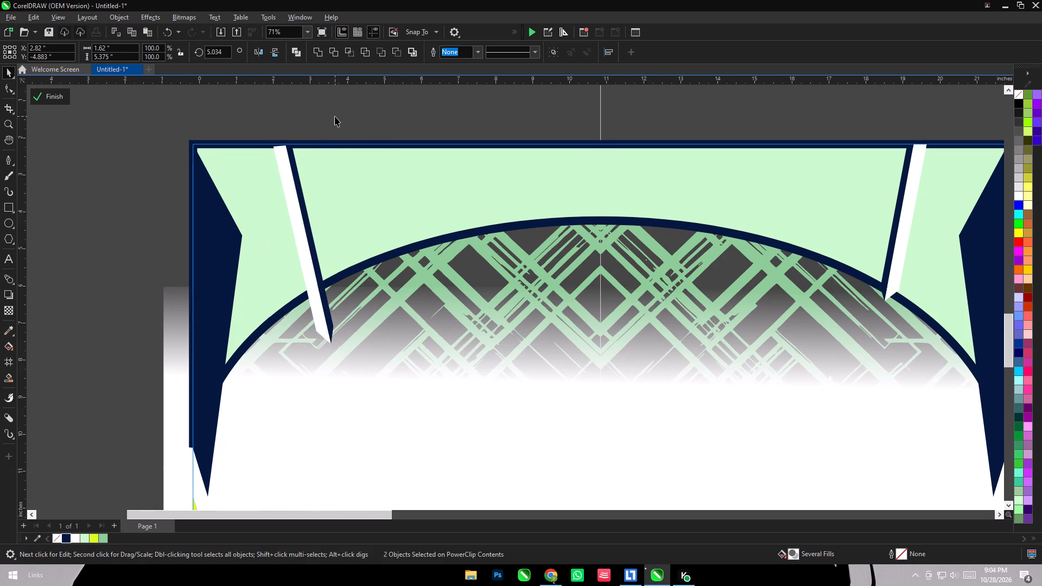
scroll(259, 115, down, 4)
drag(239, 107, 346, 291)
drag(308, 257, 312, 269)
scroll(323, 243, down, 4)
Group the left shoulder stripe pair, copy it and delete it from the PowerClip contents.
key(ctrl+g)
key(ctrl+c)
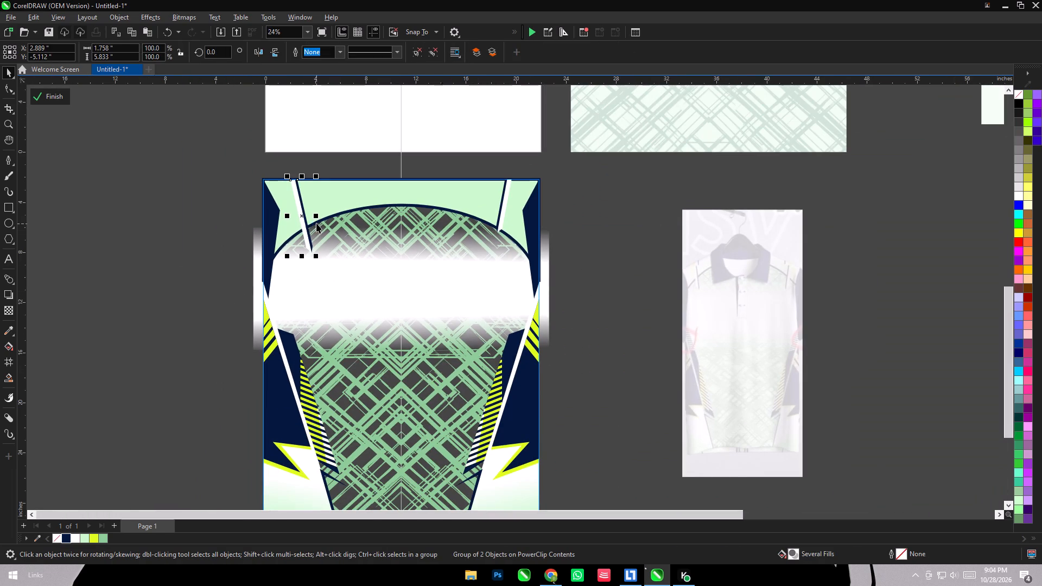
scroll(325, 224, down, 4)
key(Delete)
Ungroup the right side shapes, delete the right shoulder stripe pair and finish editing the PowerClip.
click(446, 222)
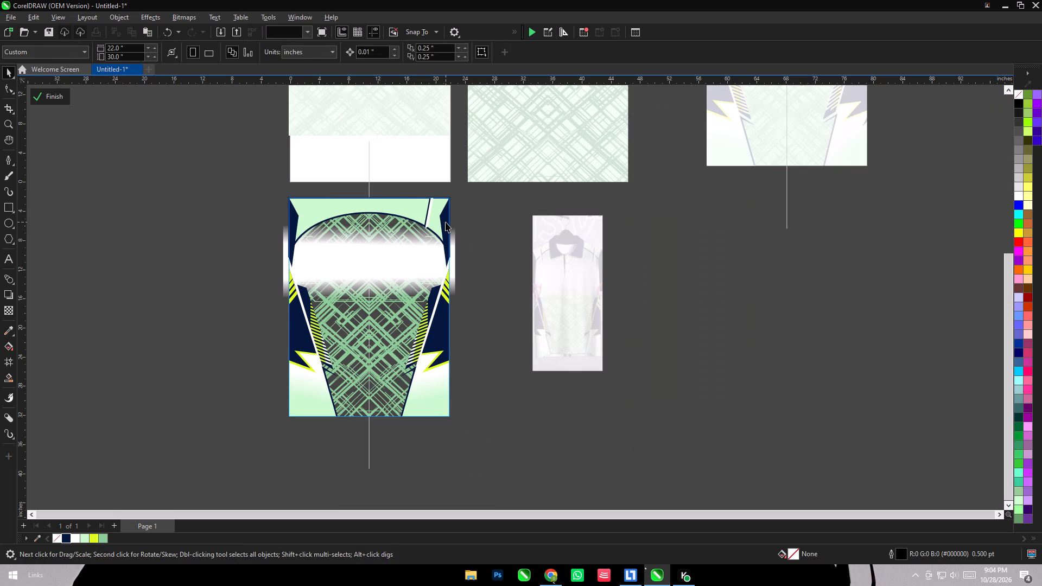
key(ctrl+u)
click(487, 219)
drag(409, 186, 446, 258)
key(Delete)
click(60, 101)
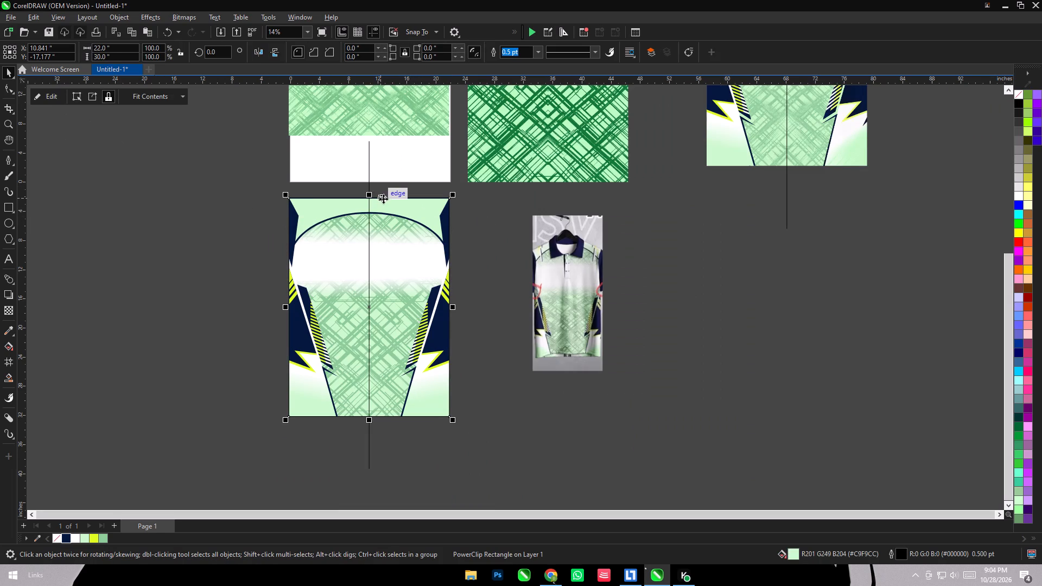
Paste the shoulder stripe pair over the panel and nudge it toward the centre to an X position of about 3.37 in.
key(ctrl+v)
scroll(464, 239, up, 4)
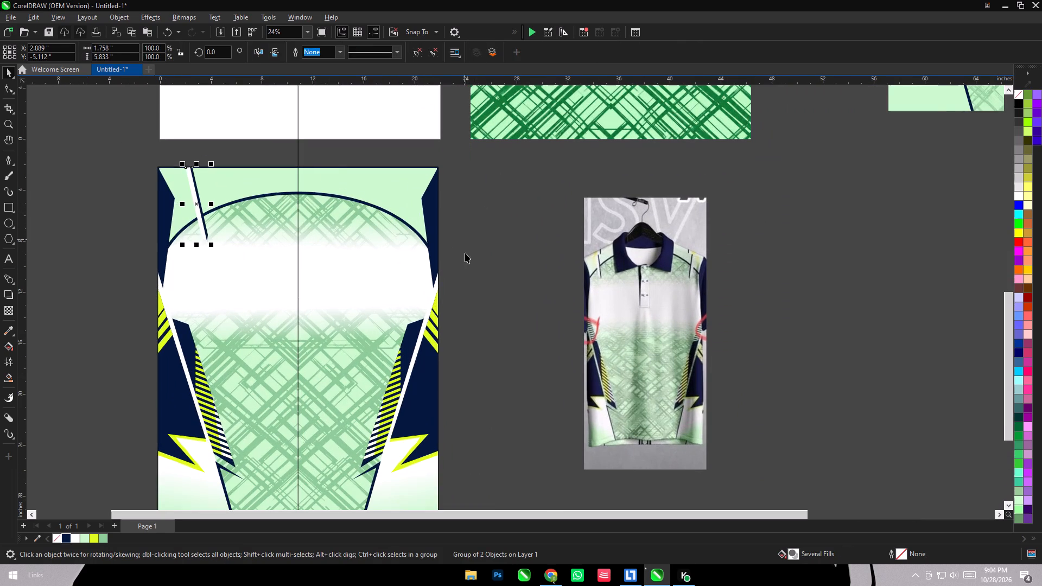
click(466, 253)
drag(171, 145, 245, 266)
key(ctrl+g)
scroll(209, 225, up, 2)
key(Right)
key(Right)
key(Right)
key(Right)
key(Right)
key(Right)
key(Right)
key(Right)
key(Right)
key(Right)
key(Right)
key(Right)
key(Right)
key(Right)
key(Right)
key(Right)
key(Right)
key(Right)
key(Right)
key(Right)
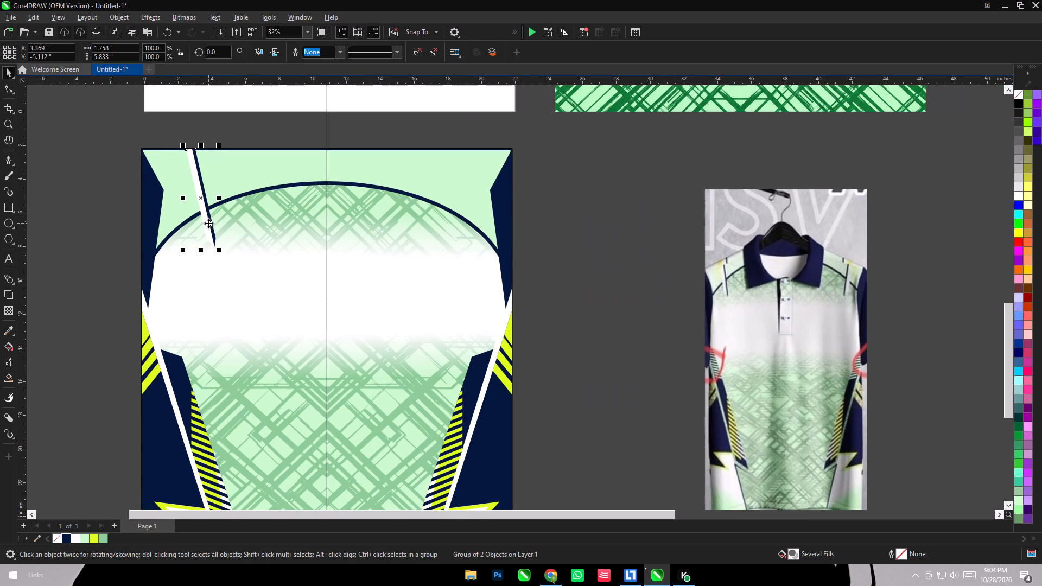
Mirror a copy of the shoulder stripe pair across the vertical centre line to the panel's right shoulder.
shift+click(327, 200)
scroll(318, 203, down, 5)
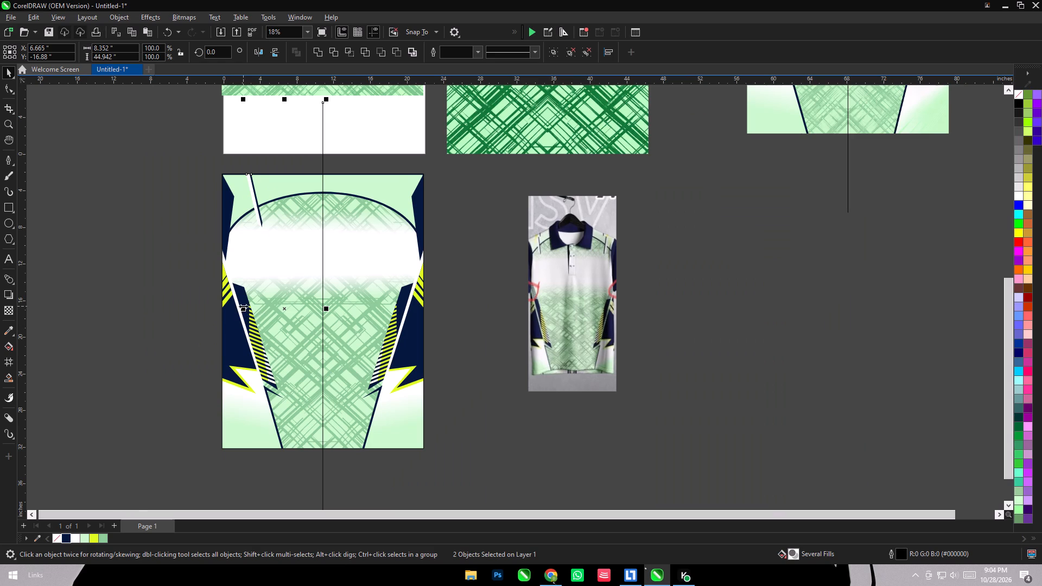
ctrl+alt+drag(243, 306, 350, 315)
ctrl+alt+right_click(351, 315)
click(475, 334)
Delete the vertical centre line running through the lower panel.
scroll(383, 305, down, 4)
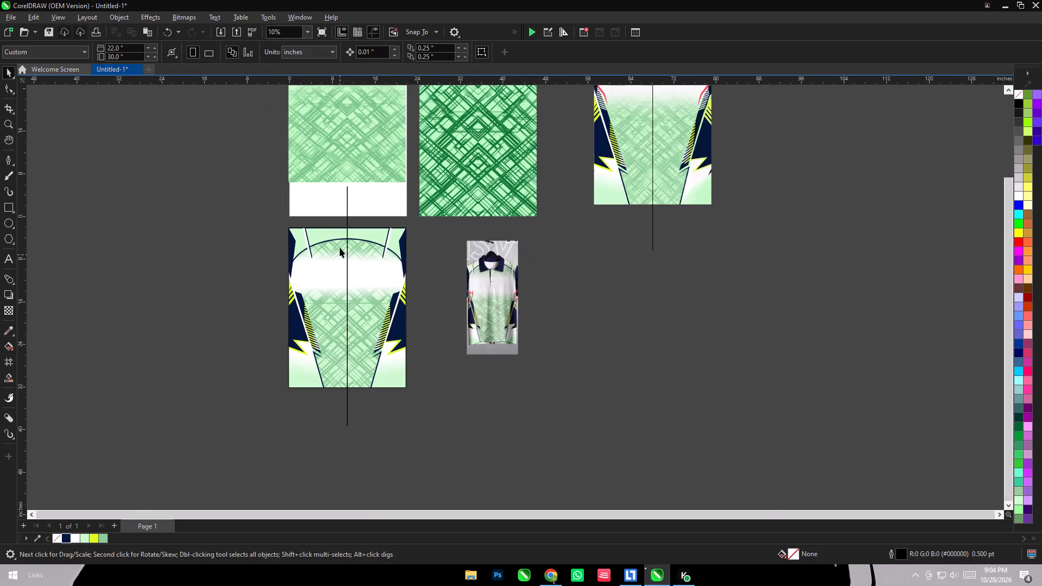
drag(331, 456, 367, 158)
key(Delete)
PowerClip the left and right shoulder stripe pairs inside the T-shirt panel.
scroll(385, 220, up, 7)
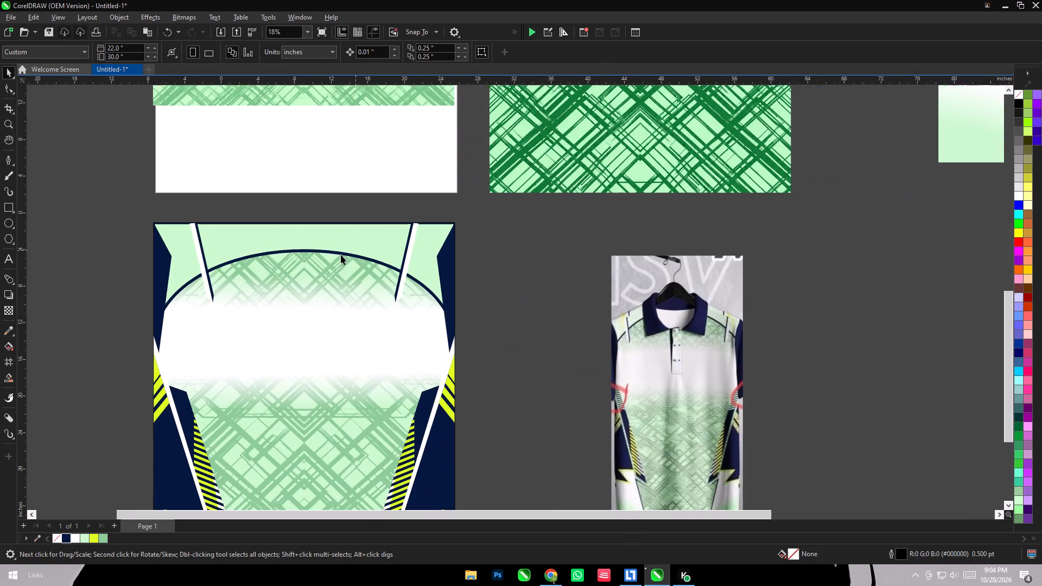
click(201, 247)
shift+click(404, 265)
right_click(403, 265)
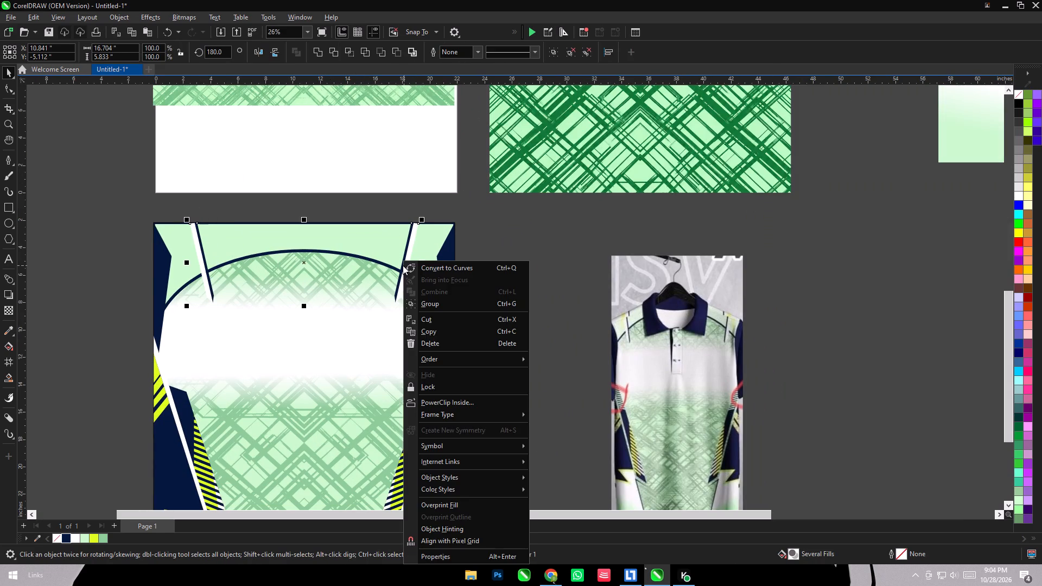
click(448, 400)
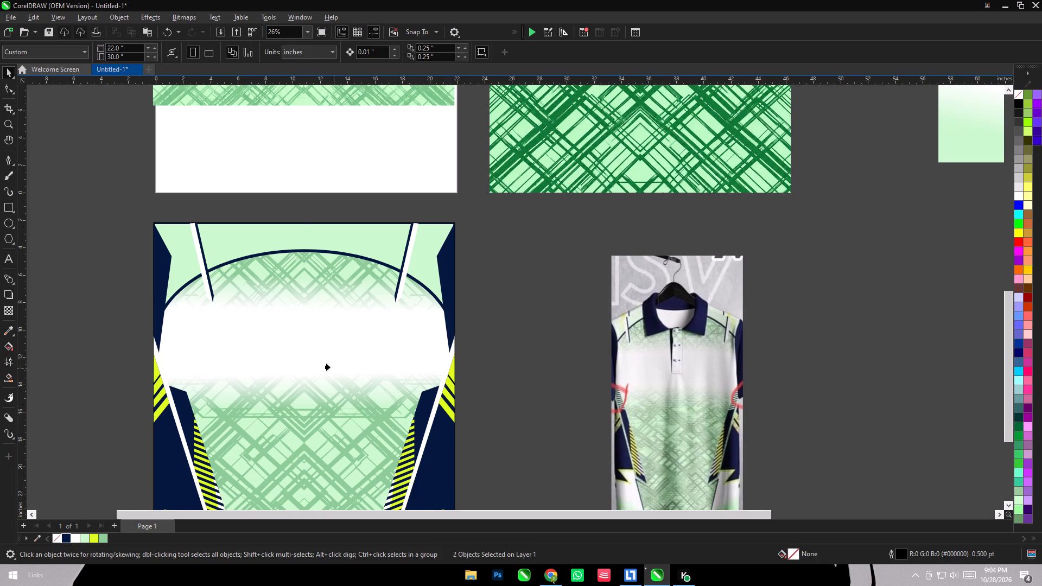
click(329, 367)
click(512, 313)
scroll(370, 274, down, 6)
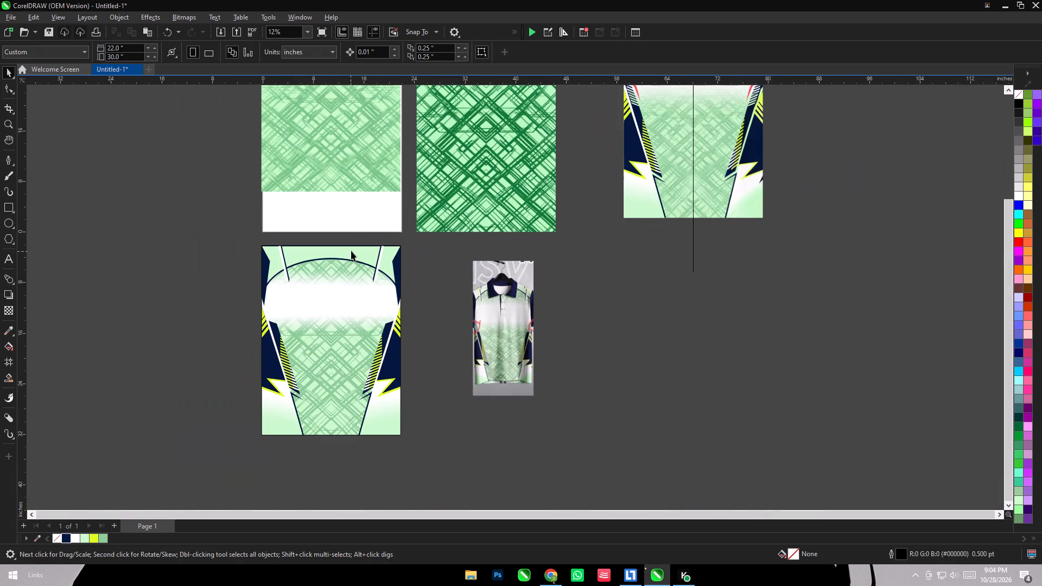
Save the drawing as son007 in the sonny folder on the Desktop.
key(ctrl+shift+s)
scroll(77, 106, up, 12)
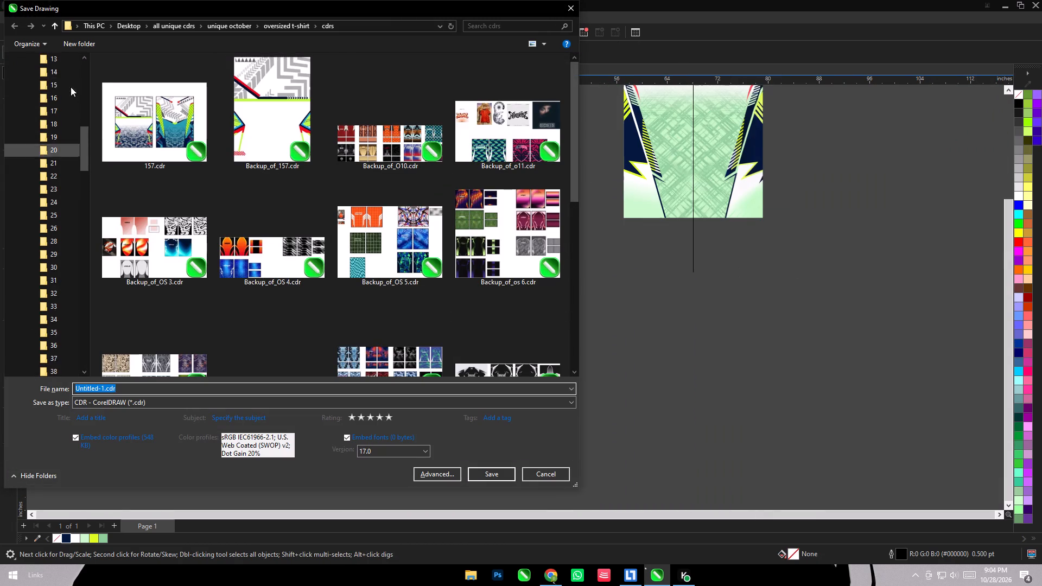
drag(85, 138, 92, 40)
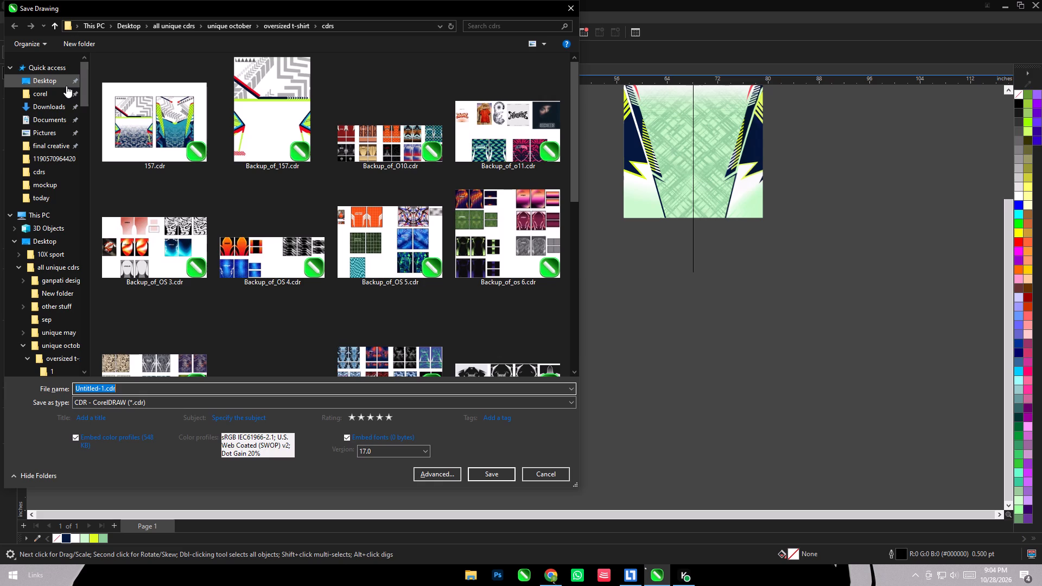
click(66, 80)
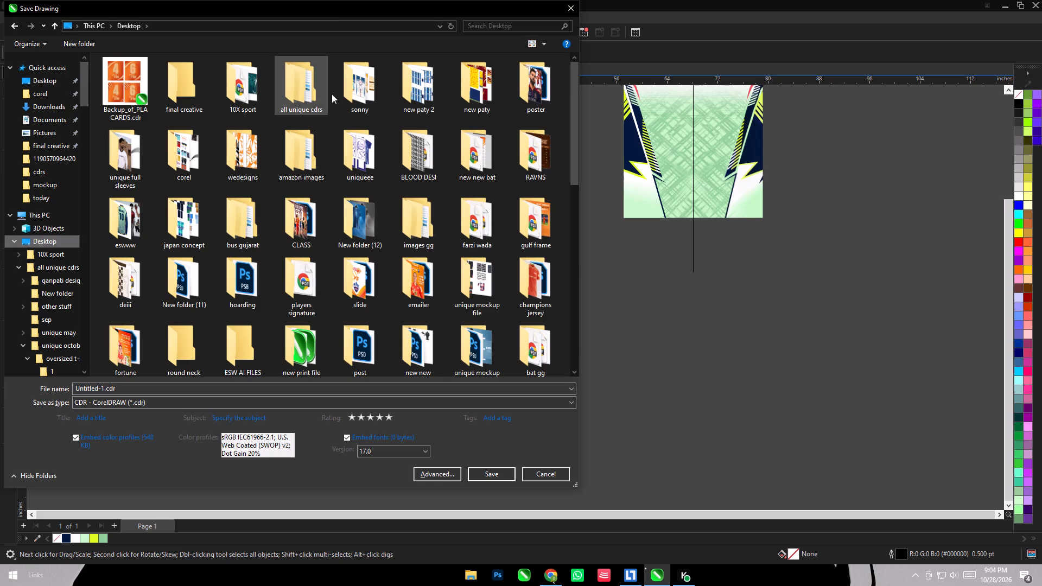
double_click(359, 98)
scroll(325, 292, down, 4)
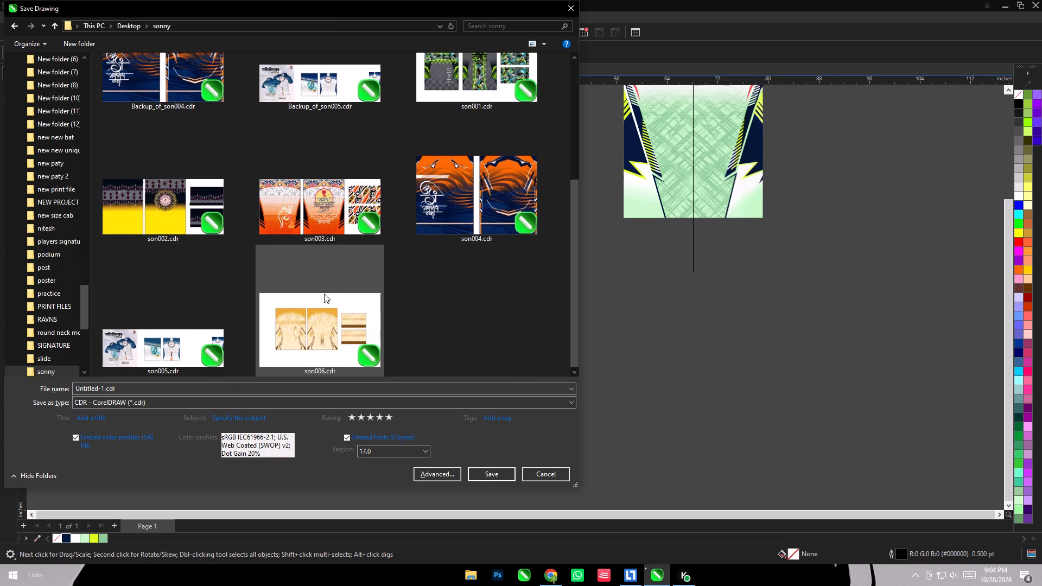
scroll(324, 294, down, 5)
click(245, 386)
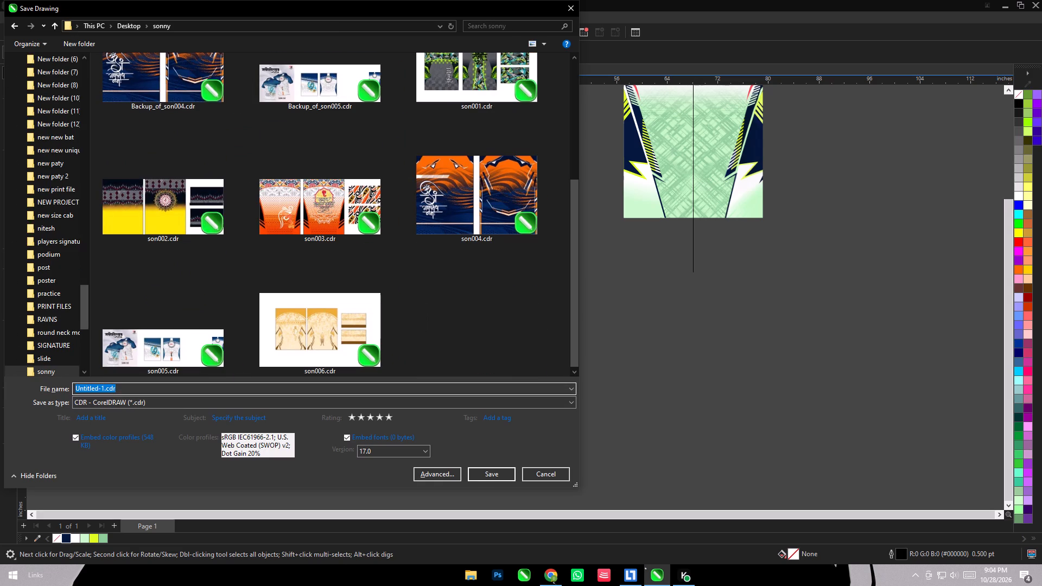
text(son)
text(007)
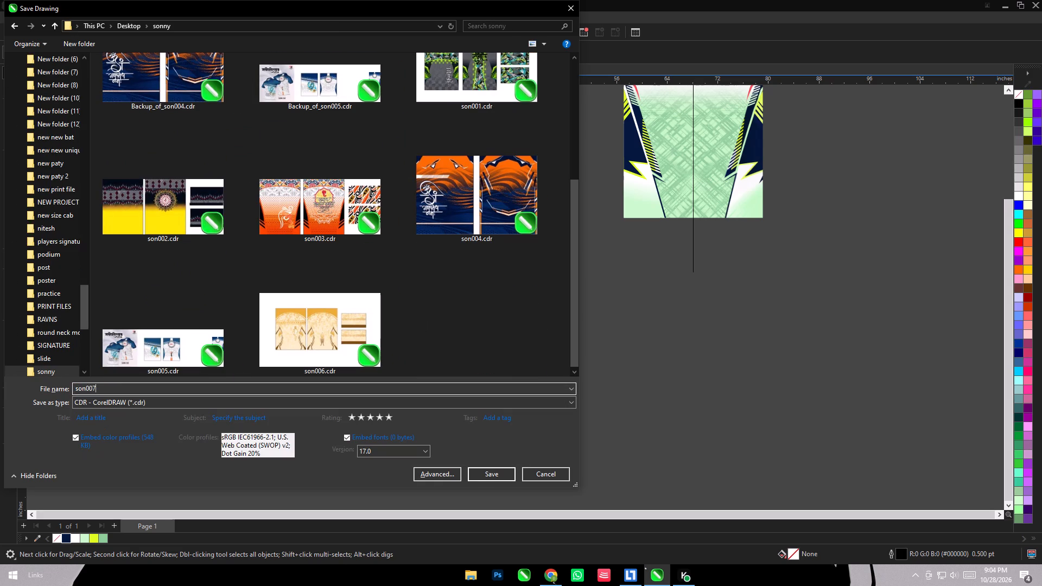
key(Return)
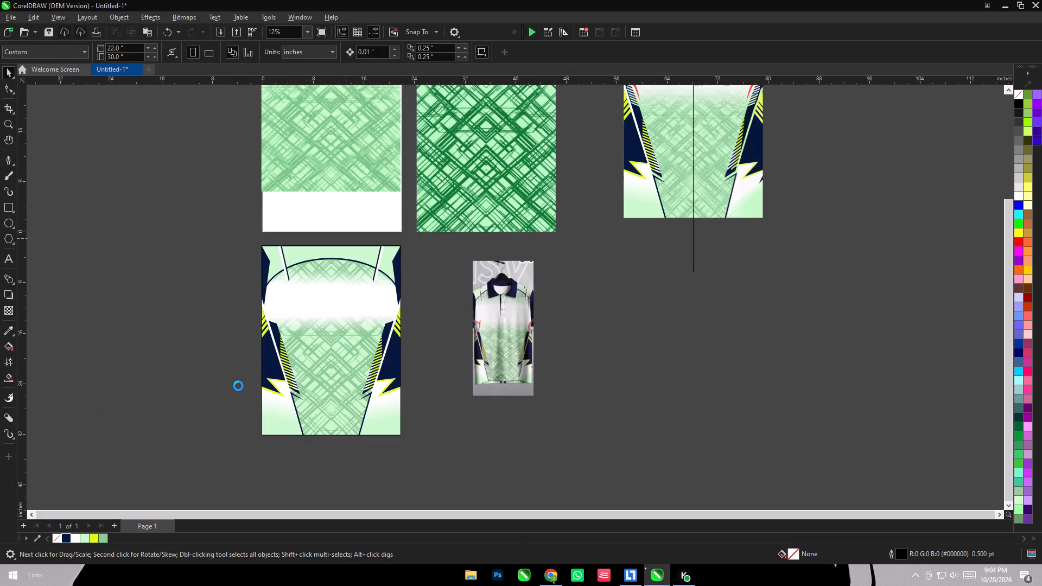
scroll(289, 238, down, 5)
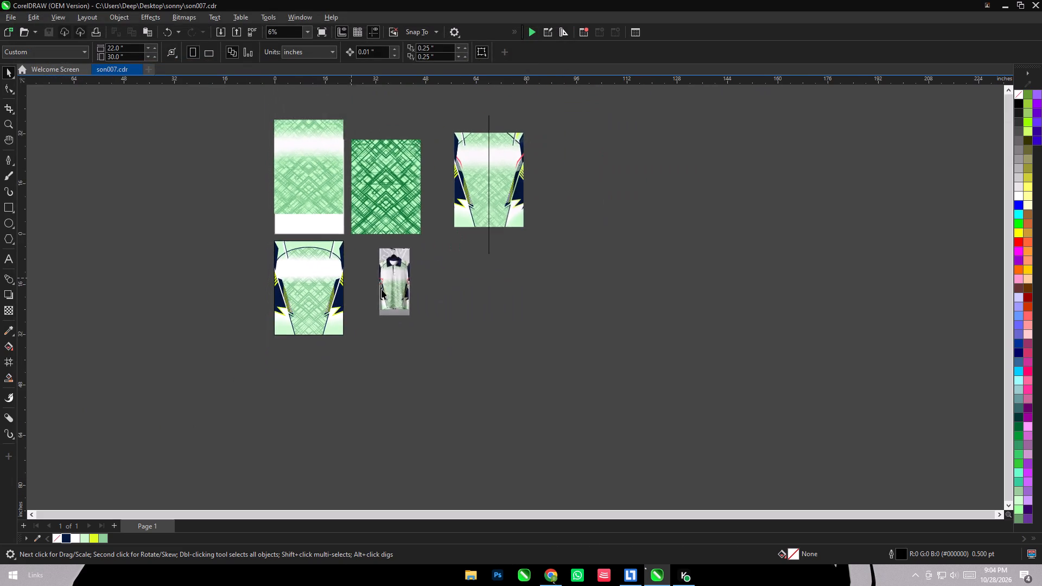
scroll(417, 292, up, 3)
click(385, 249)
scroll(436, 340, down, 1)
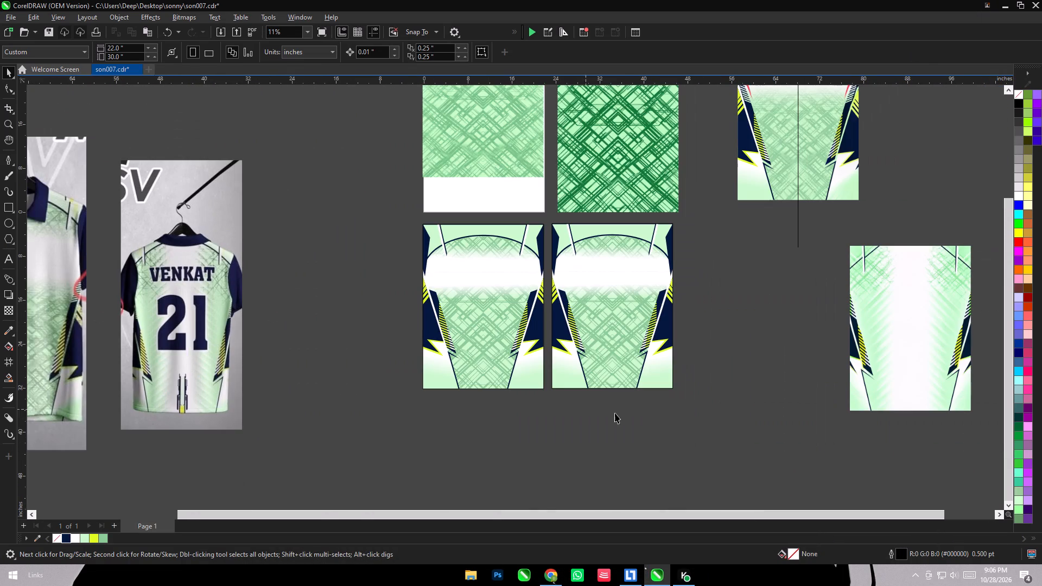
right_click(787, 281)
click(815, 372)
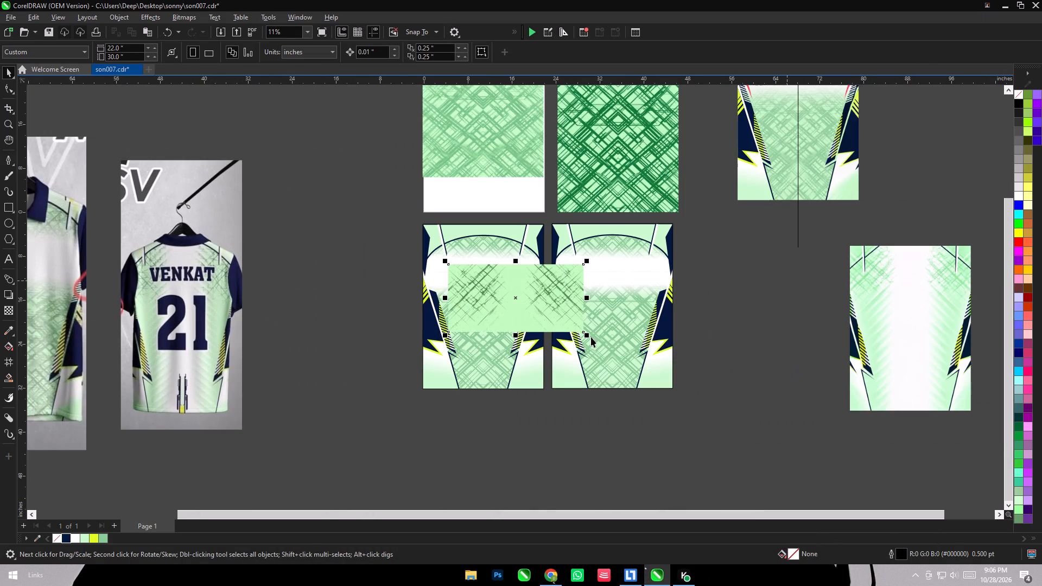
drag(536, 313, 857, 294)
click(703, 450)
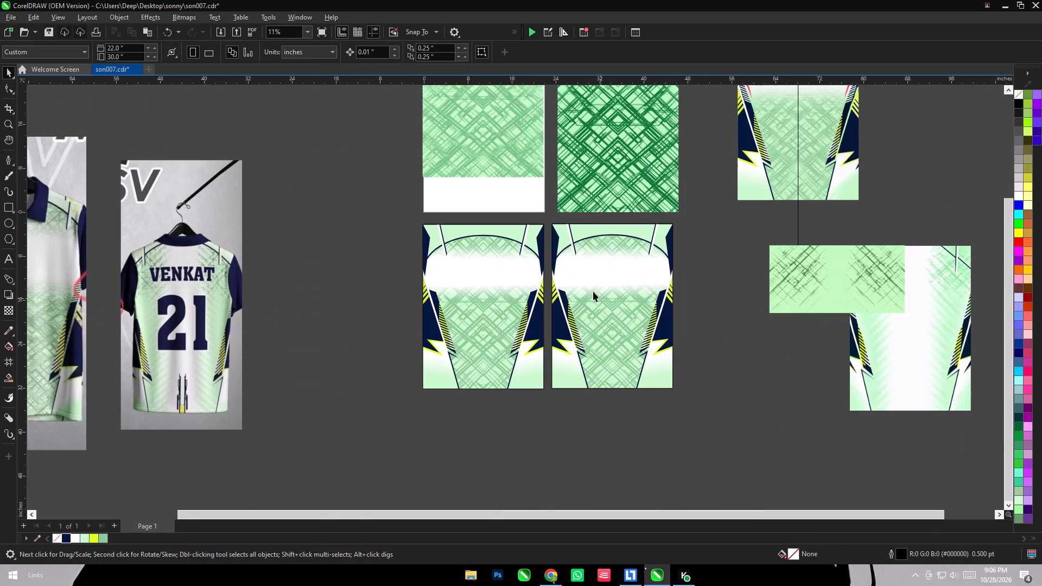
Edit the duplicate panel's PowerClip contents, deleting the crosshatch texture and the faded white chest band, and finish editing.
click(610, 258)
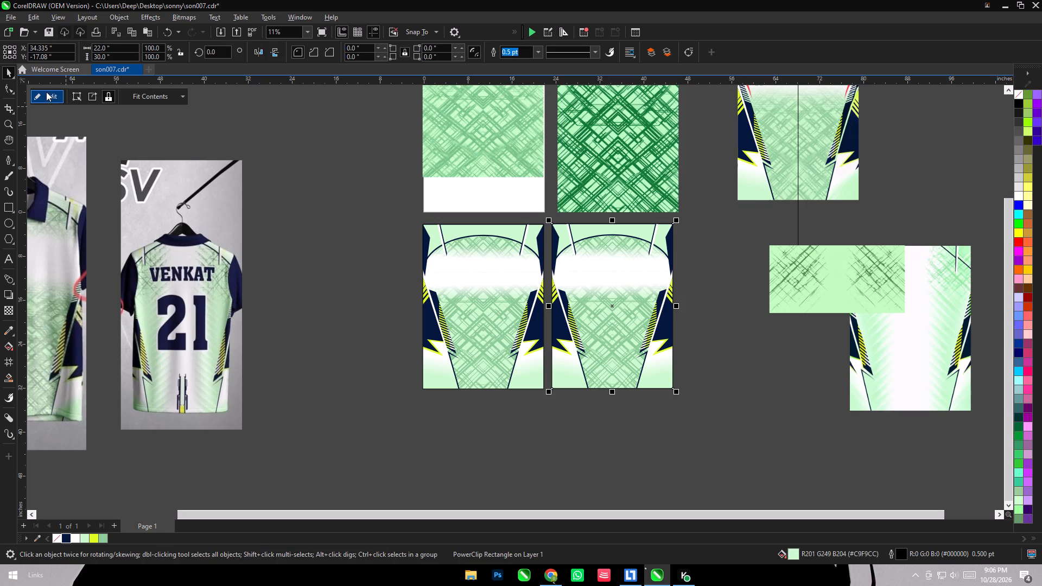
click(46, 92)
click(633, 327)
key(Delete)
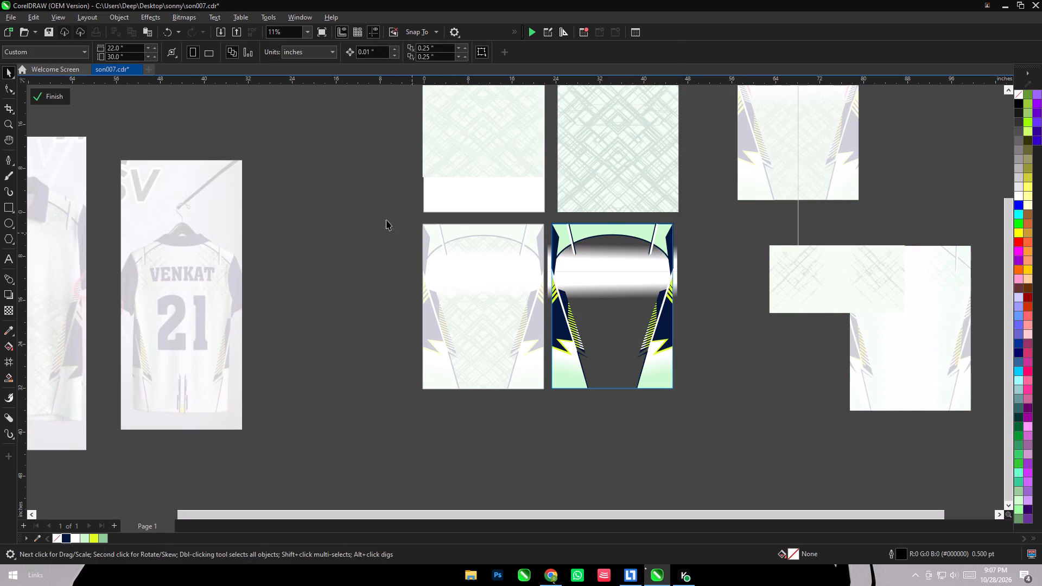
click(634, 275)
key(Delete)
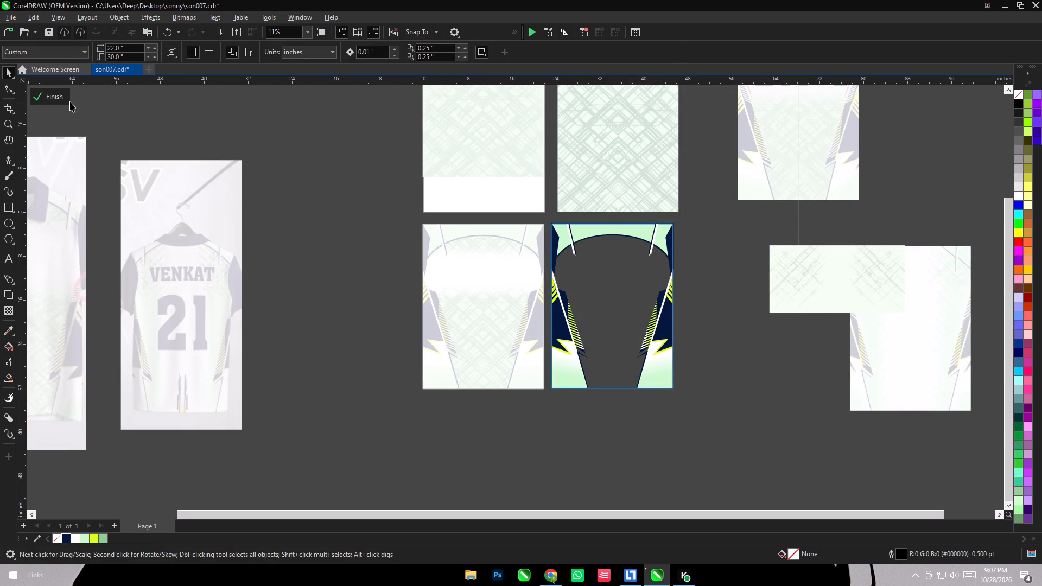
click(61, 98)
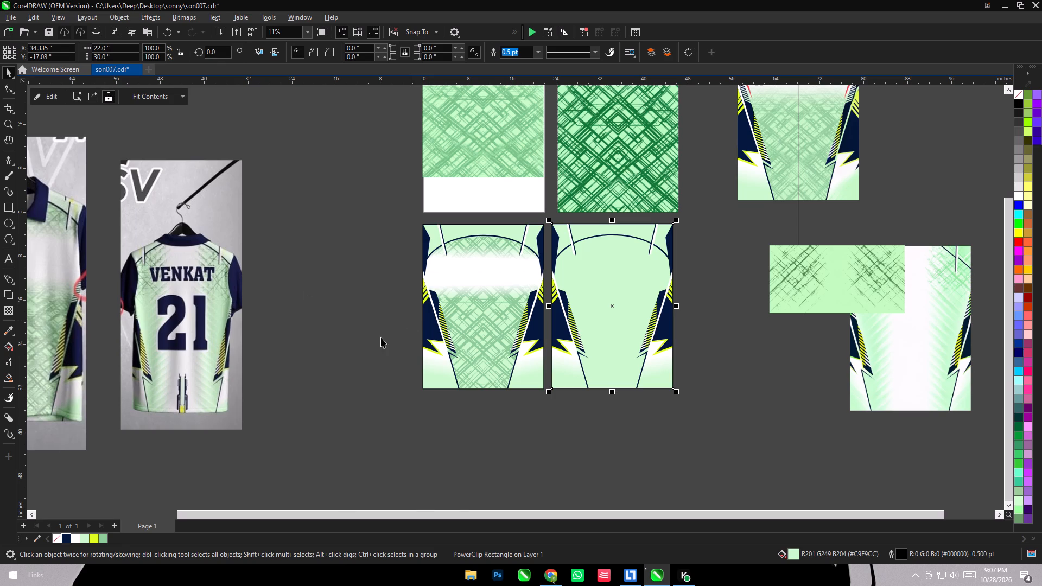
Move the grunge texture off the extracted back design into the empty space on its far side.
scroll(94, 303, up, 7)
scroll(131, 271, down, 12)
scroll(789, 221, up, 9)
drag(445, 192, 903, 218)
Examine the extracted back design's grunge and chevron shading and compare it with the back-view T-shirt photo.
scroll(454, 264, up, 5)
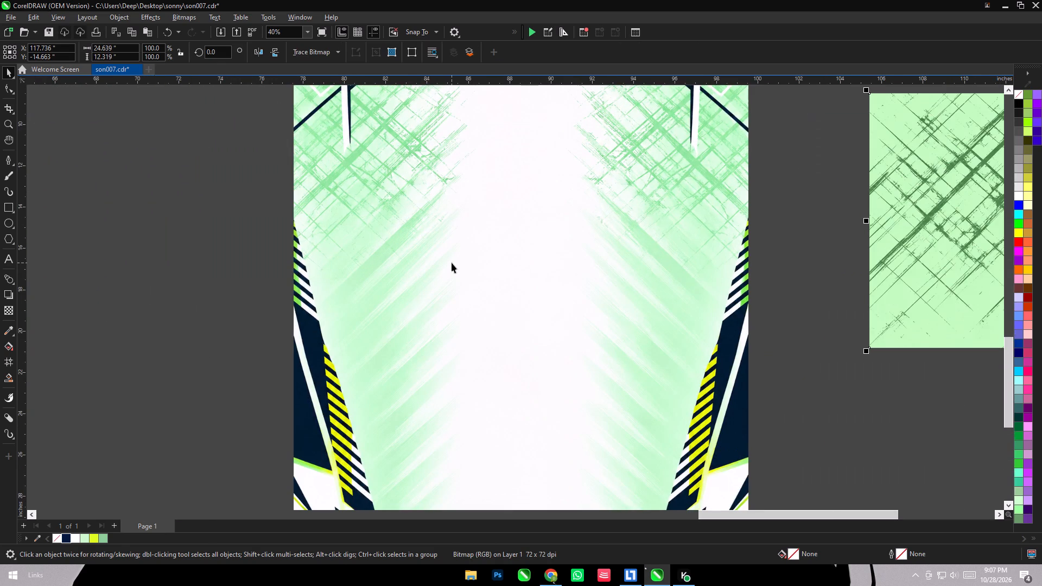
scroll(452, 263, down, 3)
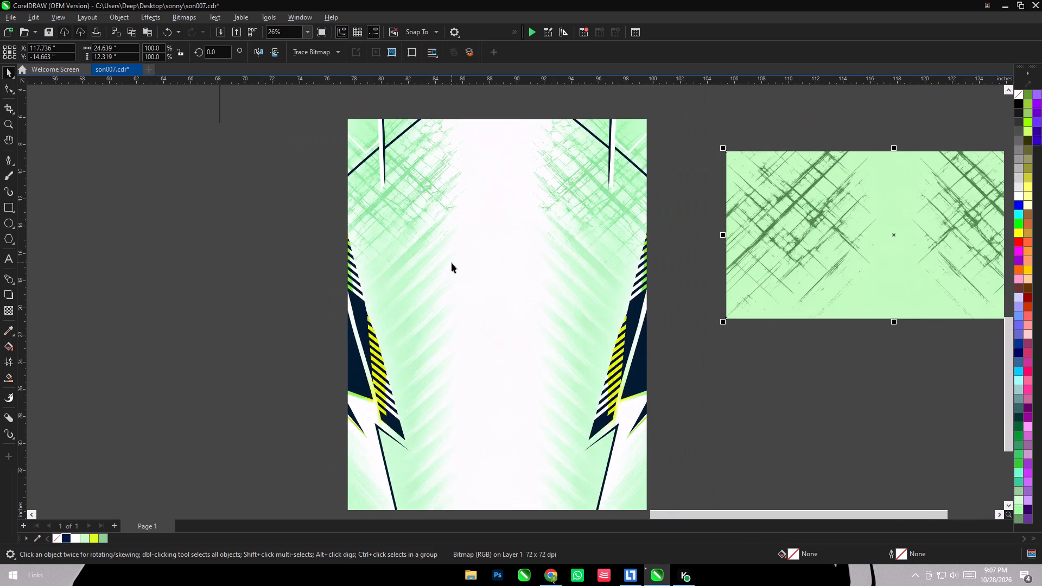
scroll(452, 263, down, 2)
scroll(641, 246, down, 5)
scroll(207, 241, up, 1)
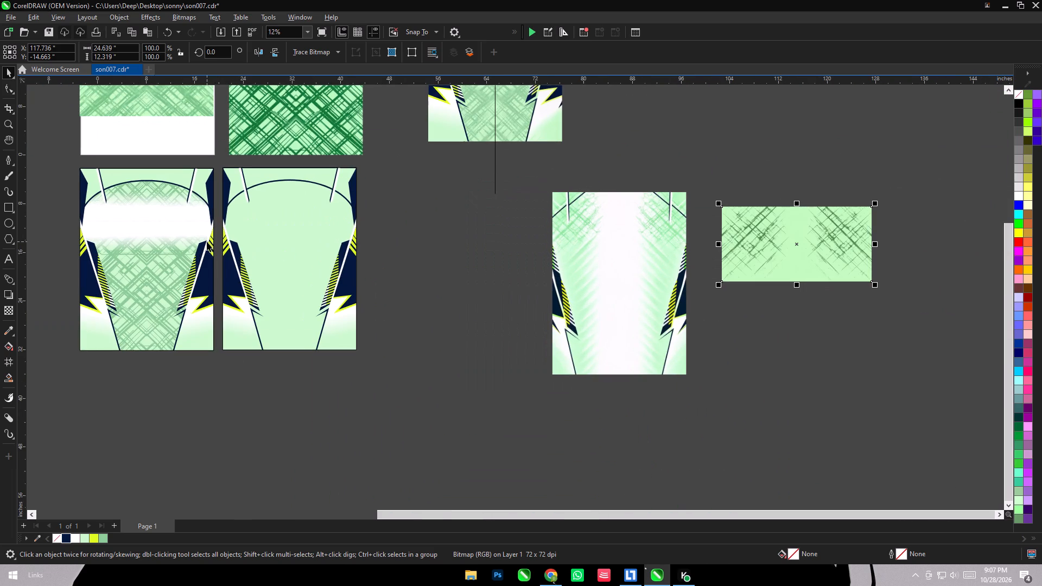
scroll(701, 279, down, 4)
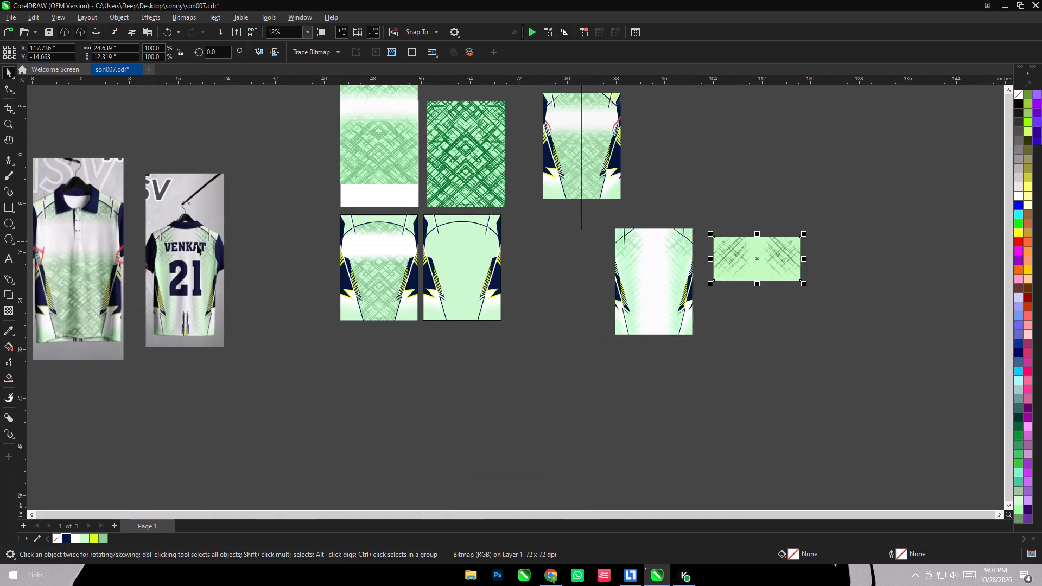
scroll(191, 244, up, 6)
scroll(110, 415, up, 6)
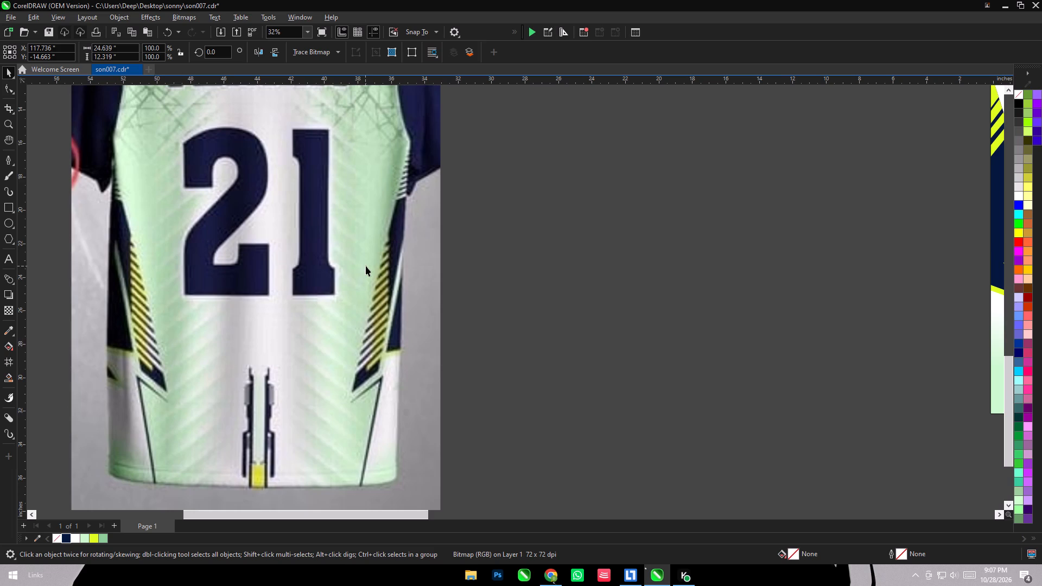
scroll(366, 266, down, 7)
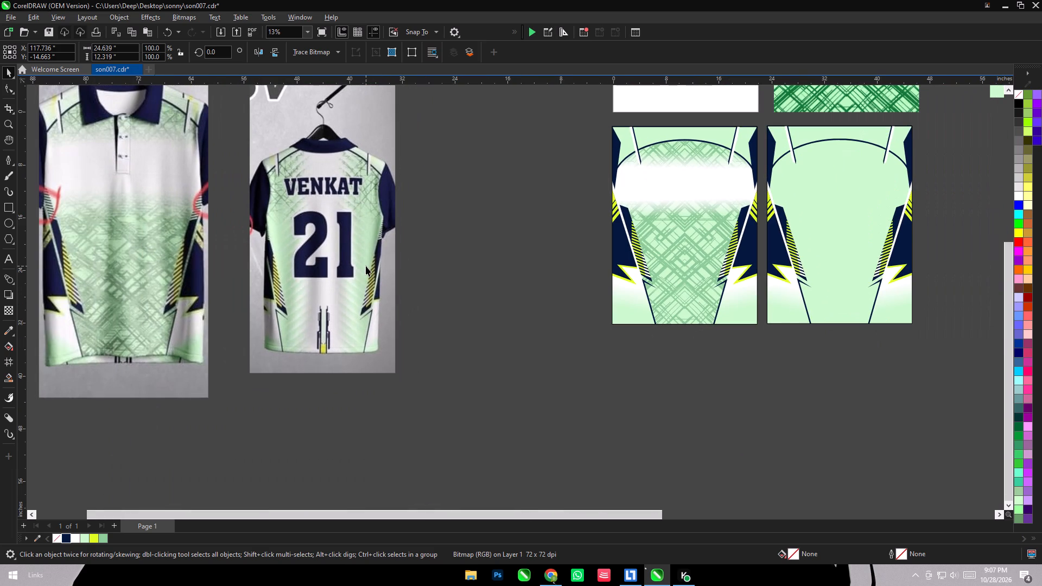
Compare the panels' lower side shapes with the reference photos and examine the centre motif at the back T-shirt's hem.
scroll(665, 347, up, 4)
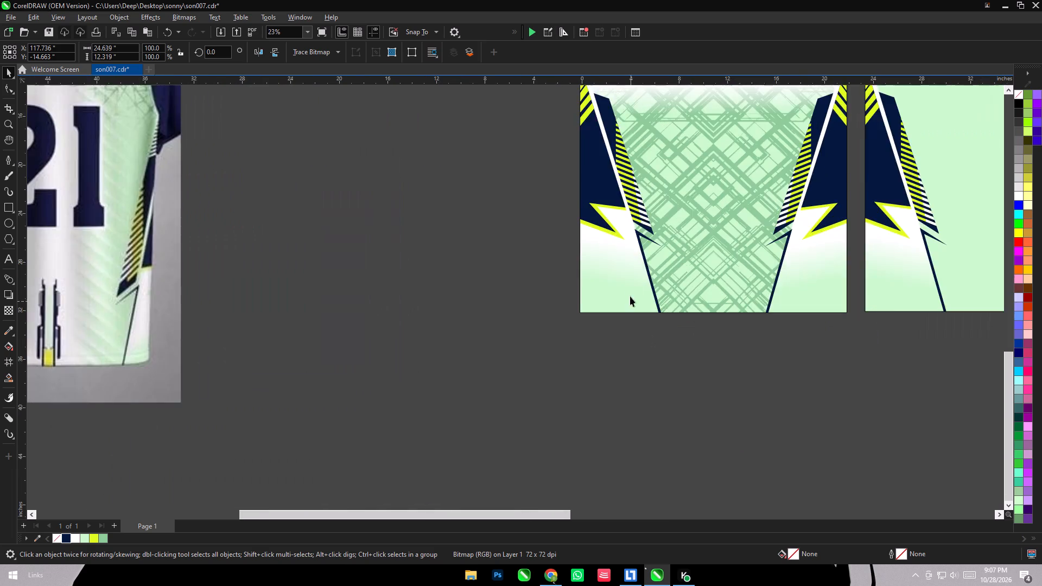
scroll(630, 296, up, 11)
scroll(637, 214, down, 10)
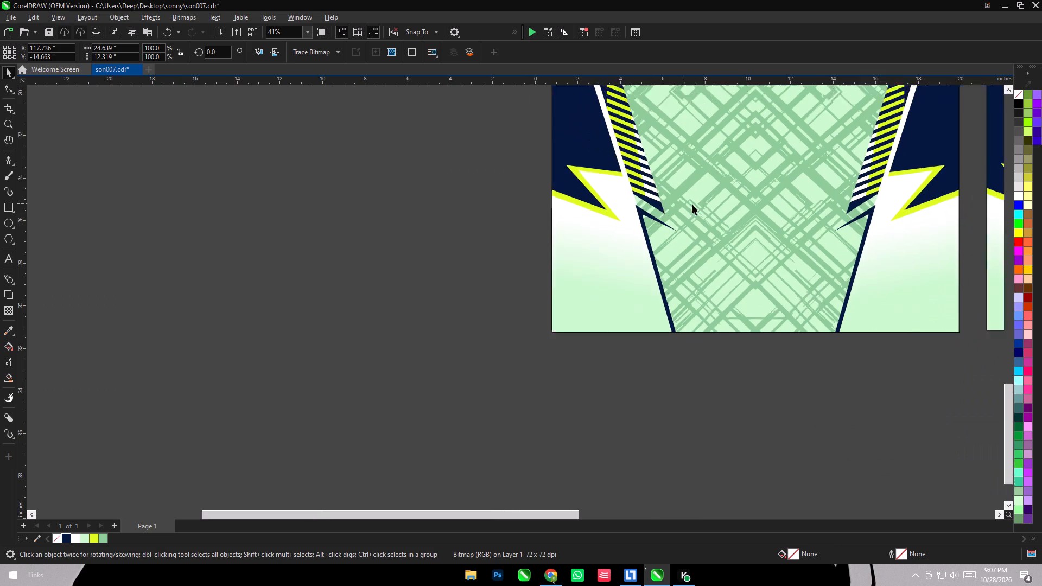
scroll(692, 205, down, 6)
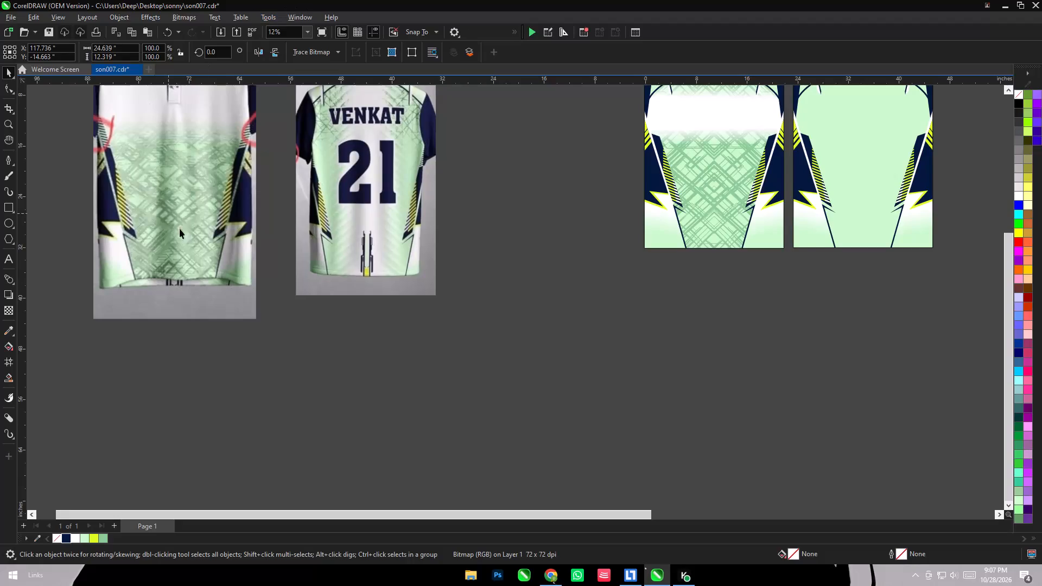
scroll(247, 261, down, 3)
scroll(816, 195, up, 2)
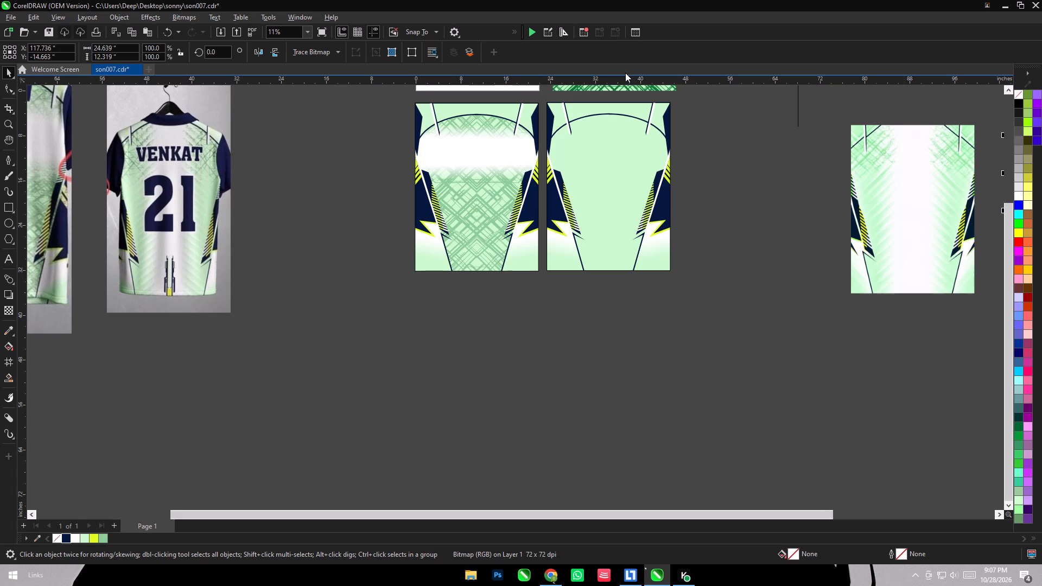
scroll(92, 265, up, 5)
scroll(116, 258, down, 5)
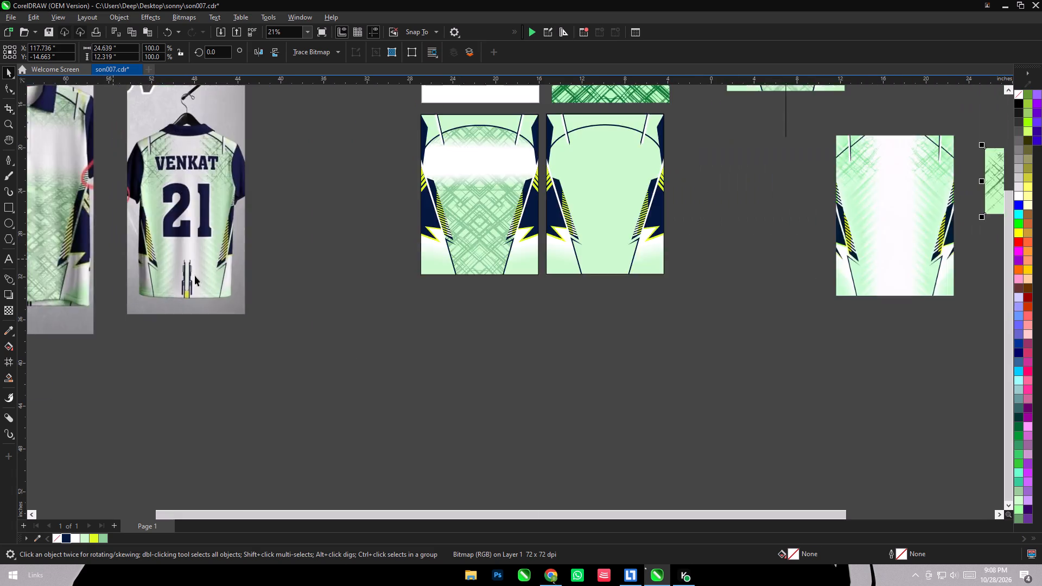
scroll(195, 276, down, 6)
scroll(227, 257, up, 11)
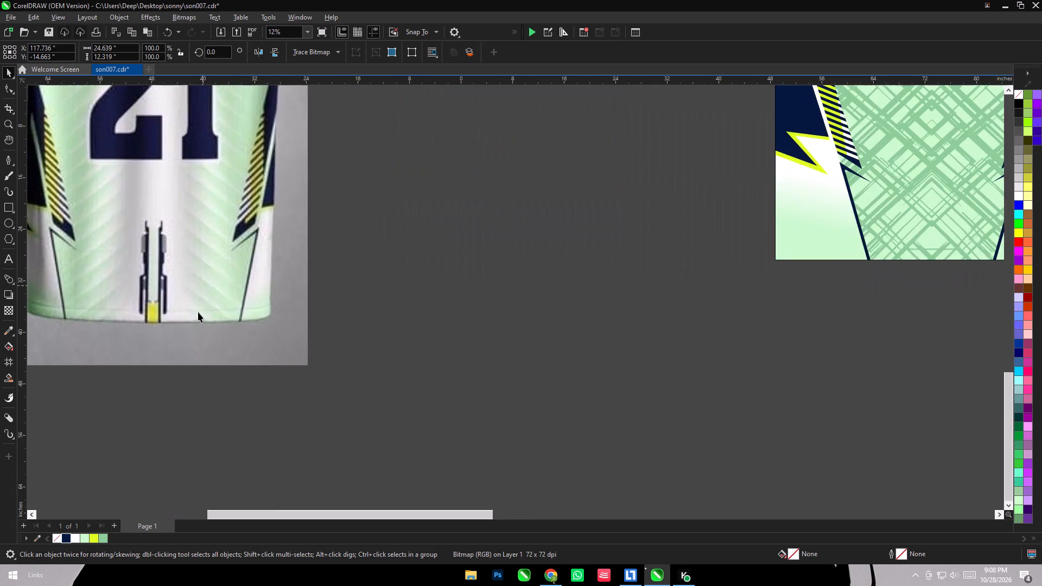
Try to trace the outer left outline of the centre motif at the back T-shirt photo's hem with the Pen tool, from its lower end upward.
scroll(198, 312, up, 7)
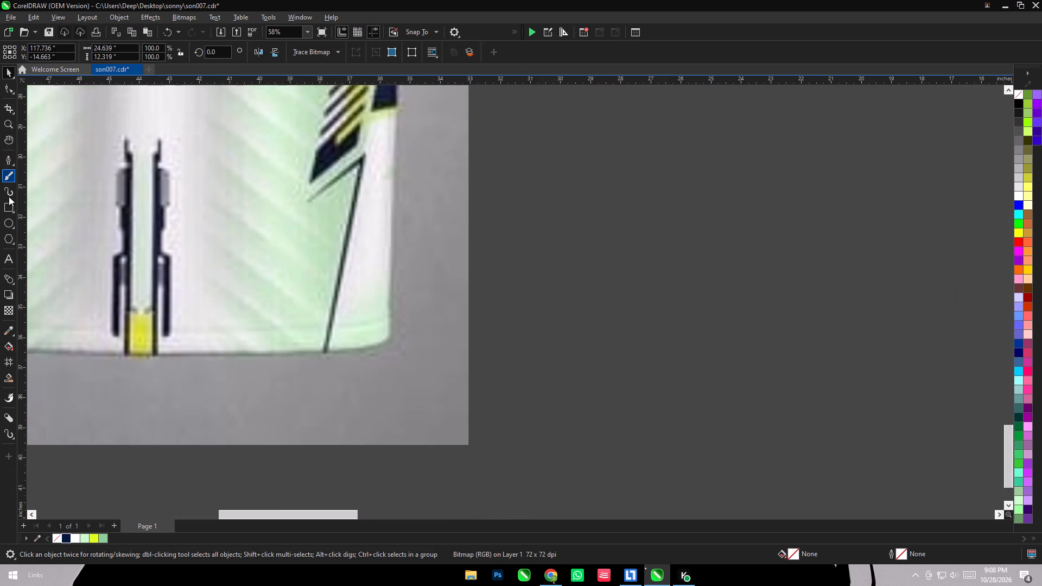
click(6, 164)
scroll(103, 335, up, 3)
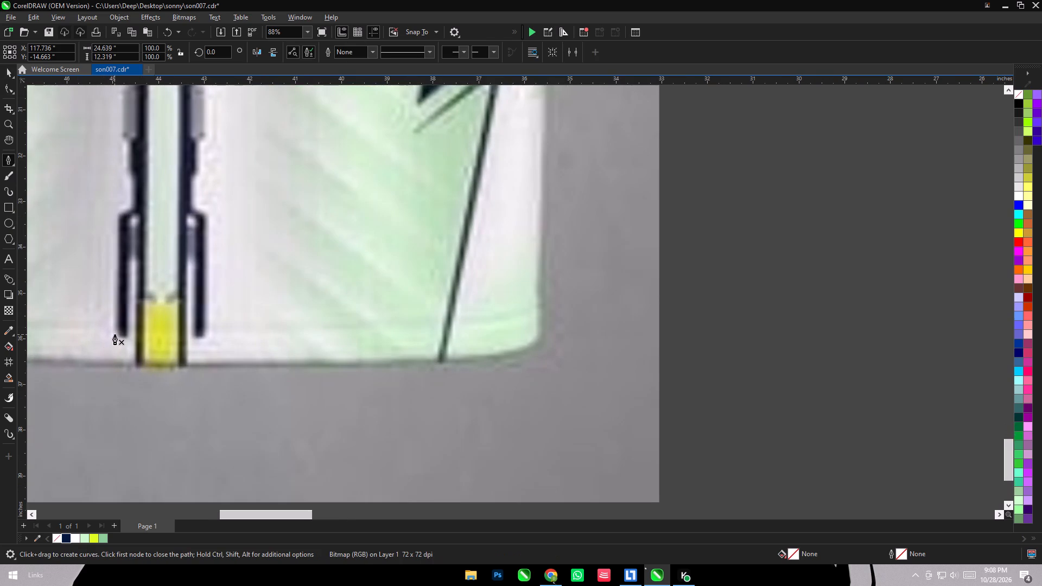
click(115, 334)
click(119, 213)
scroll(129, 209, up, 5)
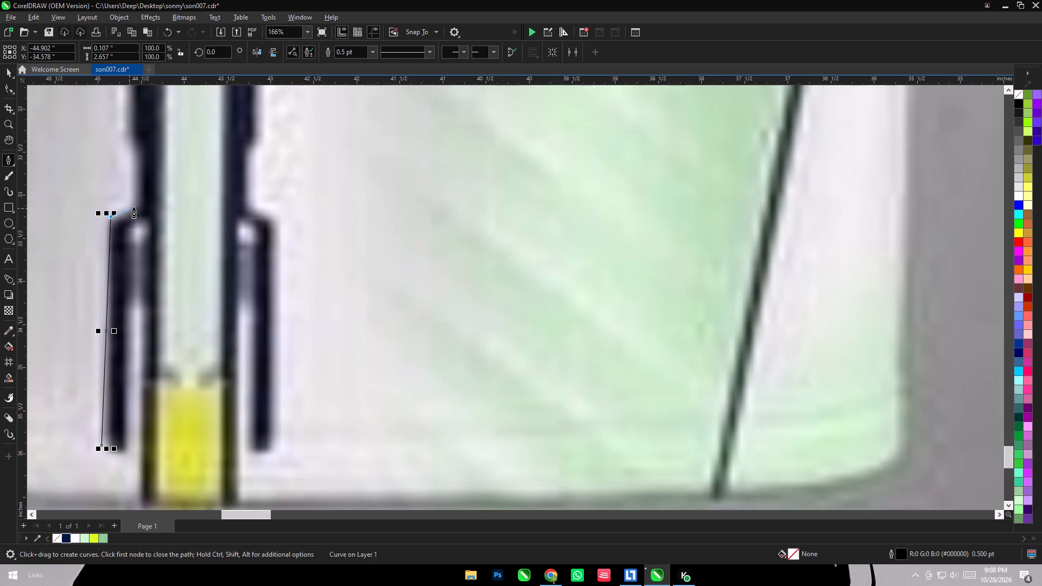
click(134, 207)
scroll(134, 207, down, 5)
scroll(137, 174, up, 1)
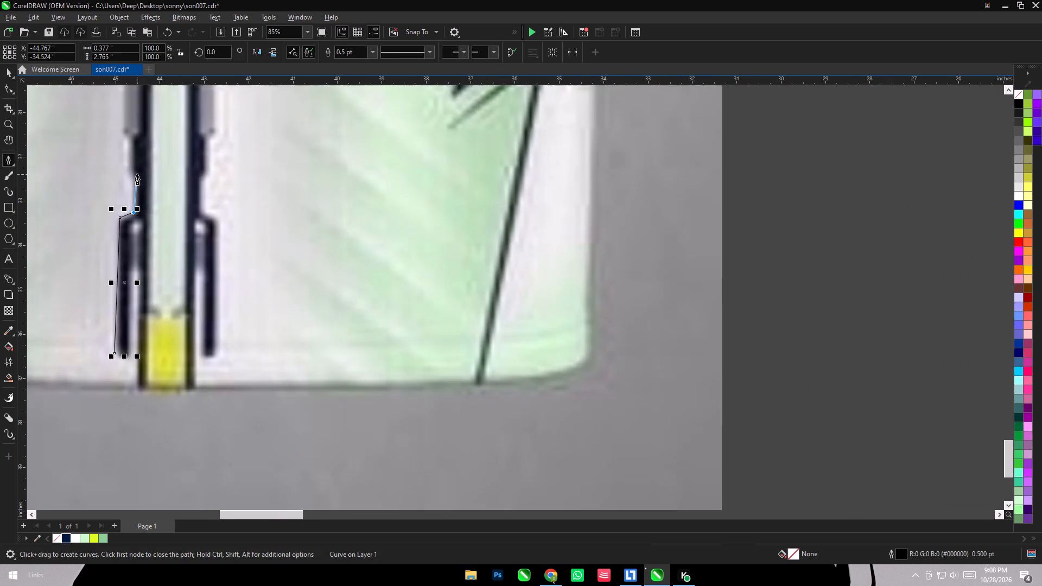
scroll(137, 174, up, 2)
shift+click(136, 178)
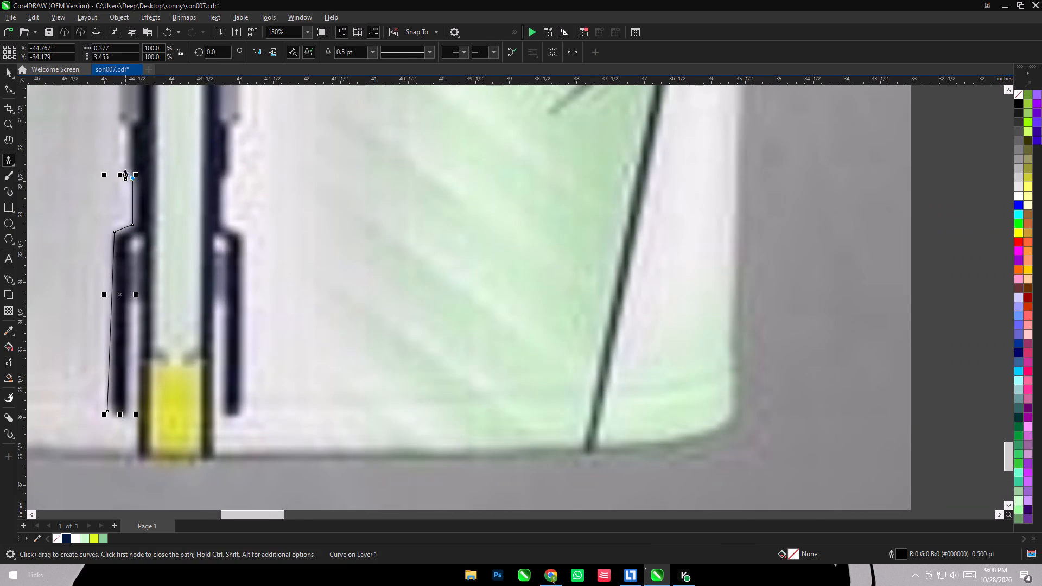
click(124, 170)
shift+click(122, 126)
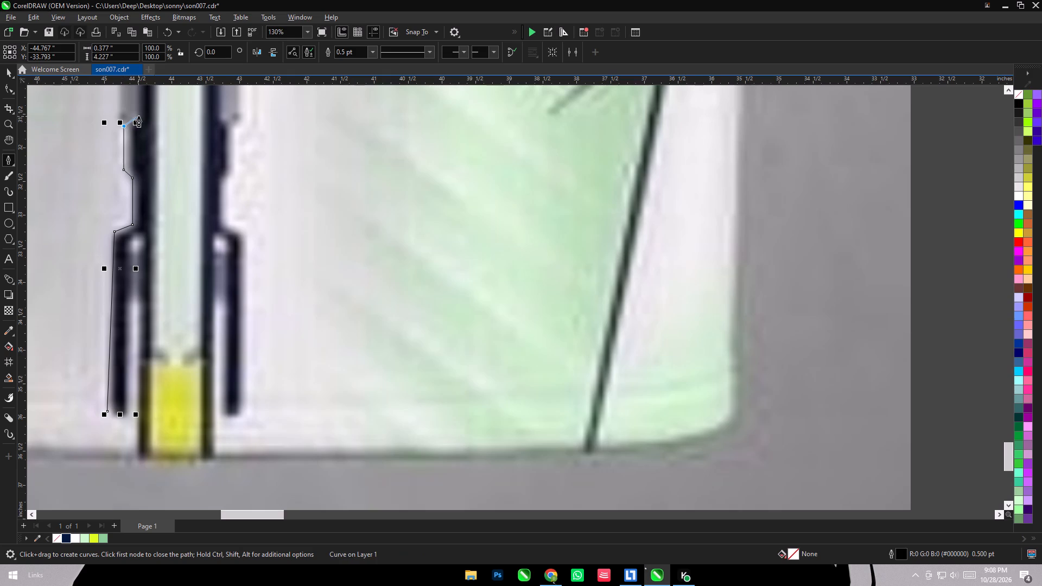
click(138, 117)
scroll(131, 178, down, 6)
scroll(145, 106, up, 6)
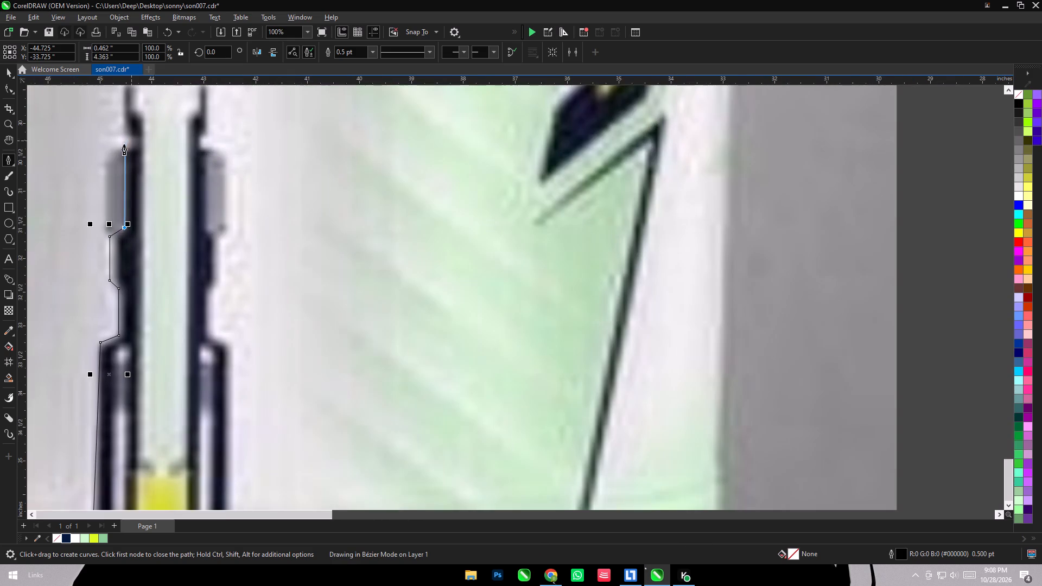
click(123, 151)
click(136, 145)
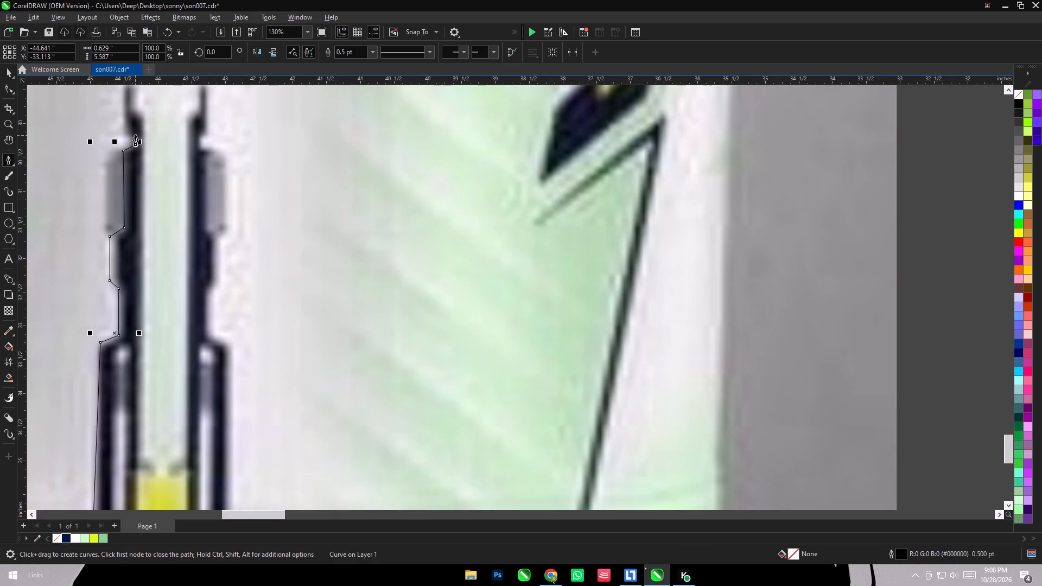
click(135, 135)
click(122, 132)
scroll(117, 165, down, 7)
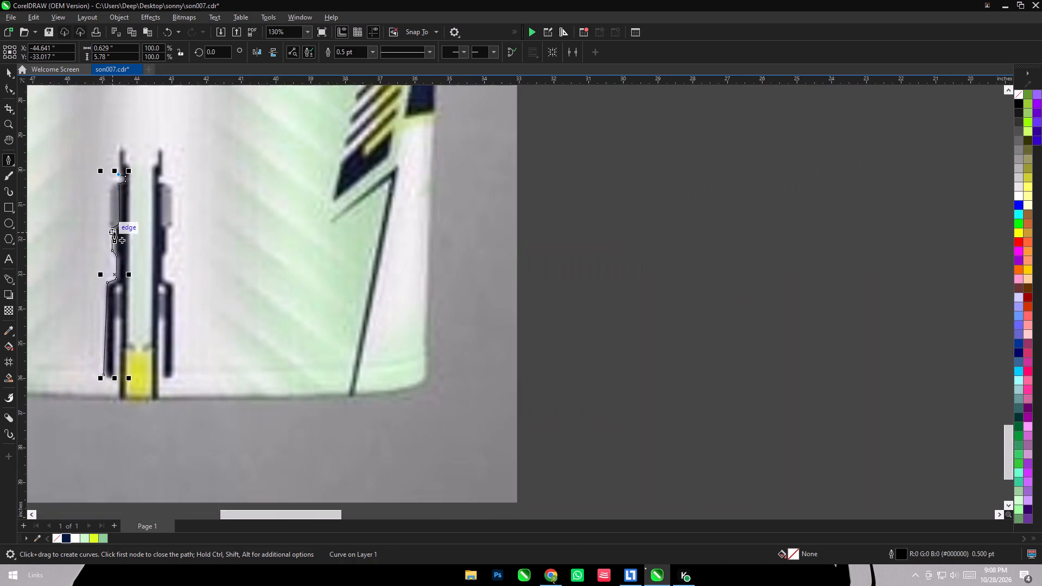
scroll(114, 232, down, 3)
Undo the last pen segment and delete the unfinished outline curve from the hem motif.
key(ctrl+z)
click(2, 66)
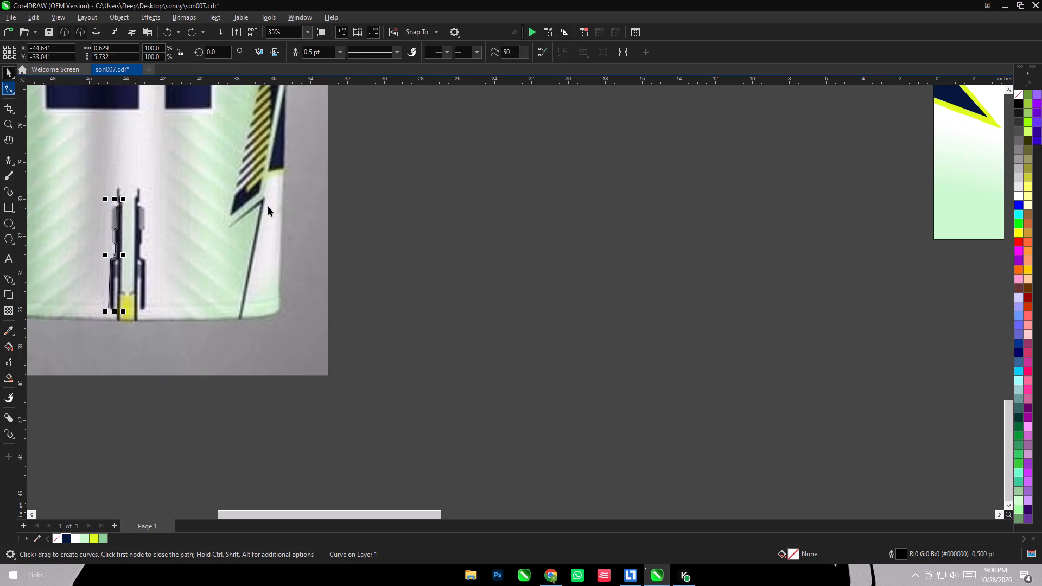
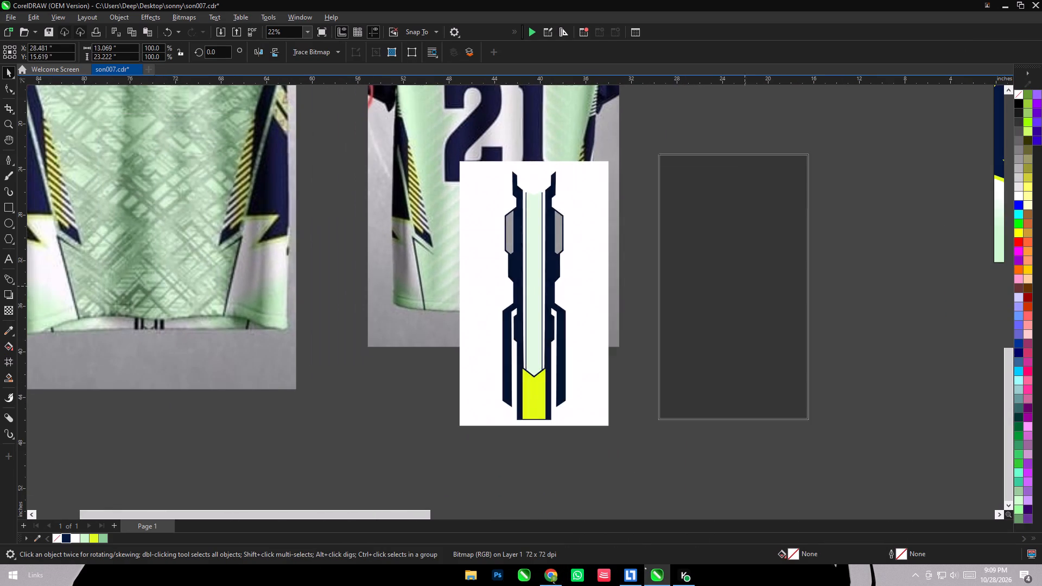
drag(777, 275, 778, 273)
Outline-trace the pasted motif bitmap as Clipart with detail 86, smoothing 25 and the background colour removed.
scroll(773, 226, up, 2)
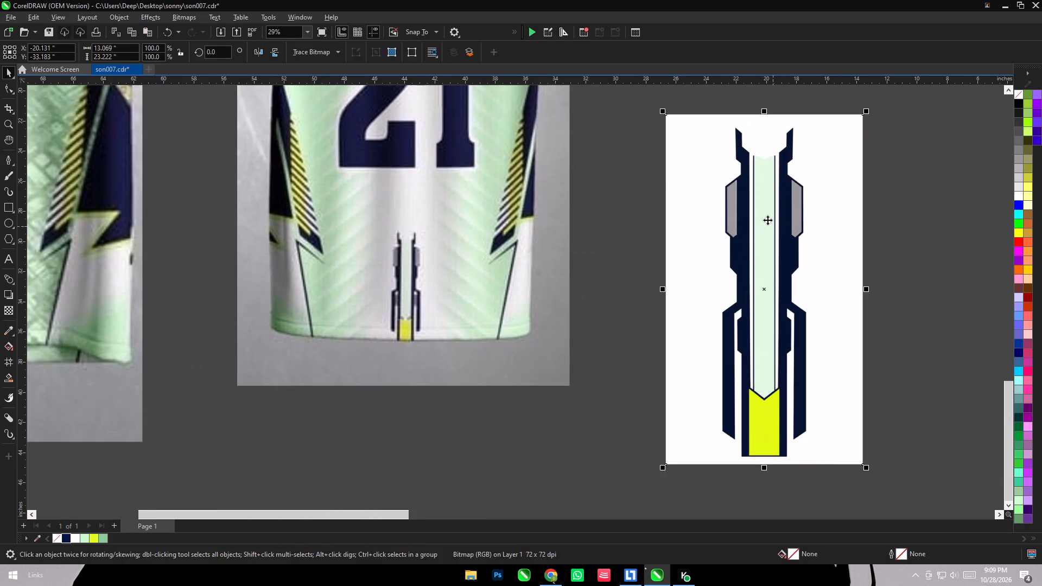
click(315, 48)
click(331, 88)
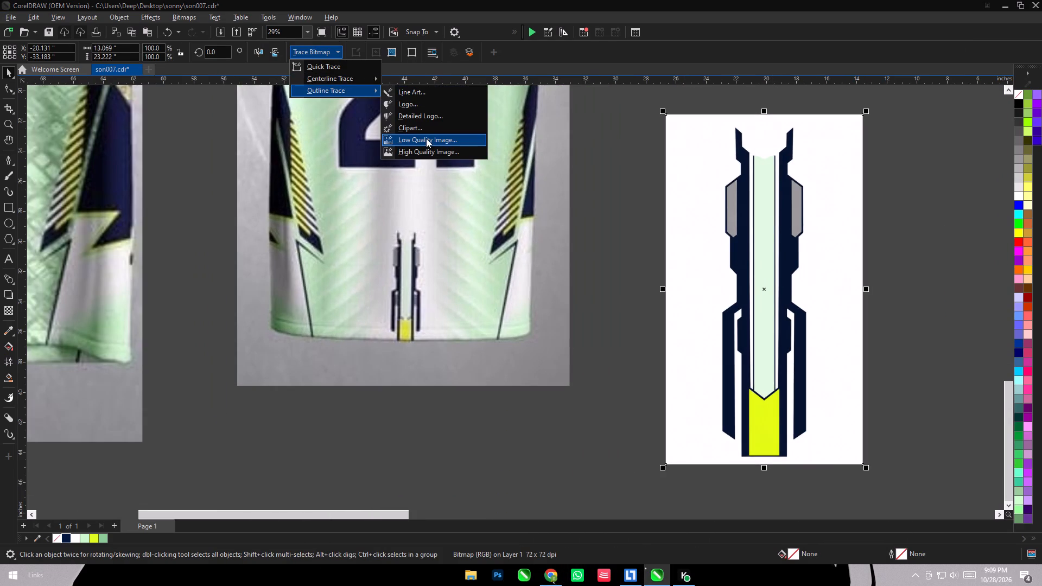
click(429, 127)
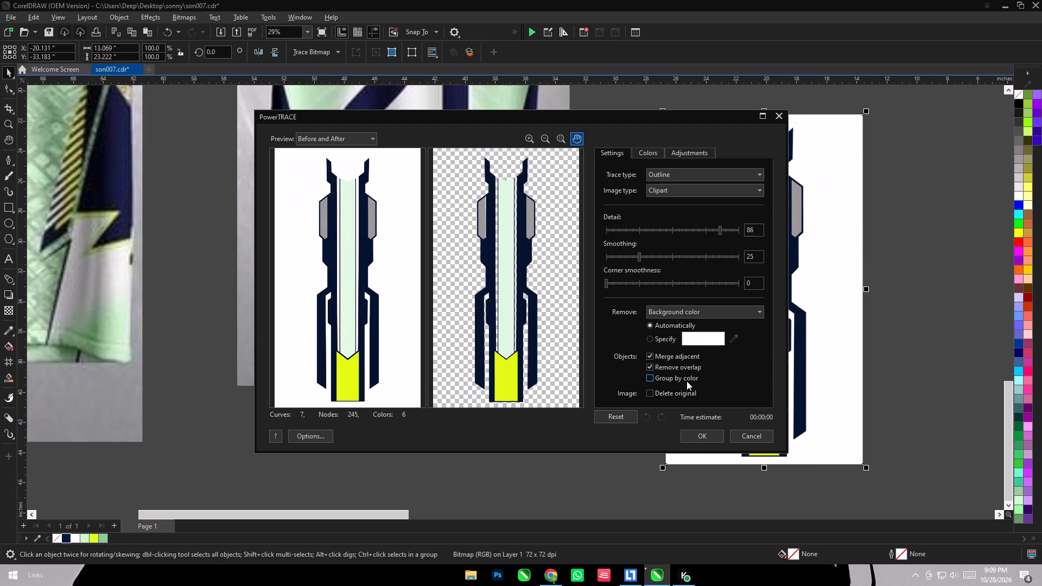
click(706, 435)
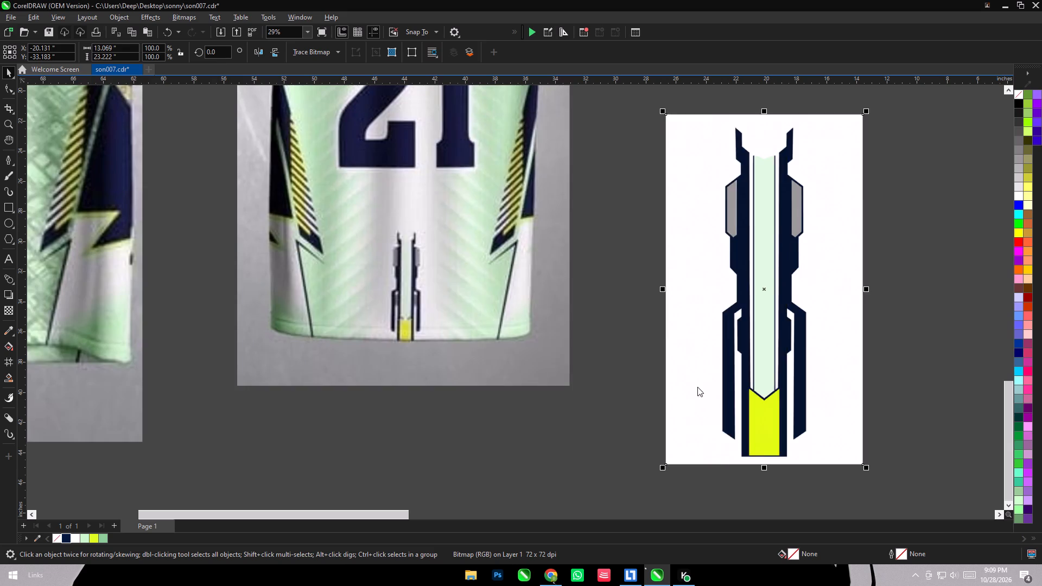
Move the traced motif off the source bitmap and delete that bitmap.
scroll(676, 355, down, 5)
drag(726, 330, 818, 363)
click(732, 348)
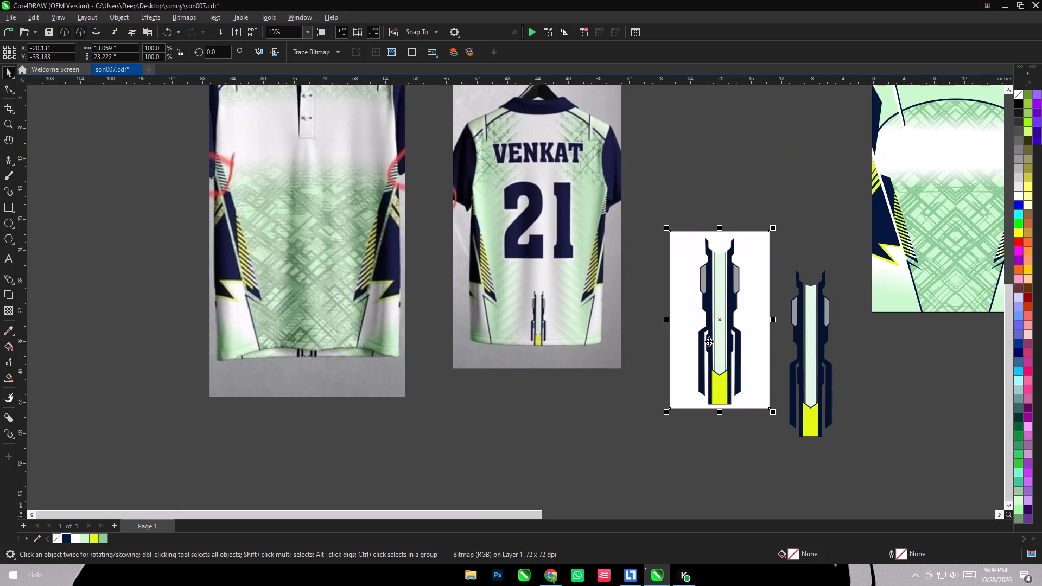
key(Delete)
Scale the traced motif down to about 50% of its size.
scroll(678, 330, down, 6)
scroll(725, 334, up, 10)
scroll(621, 302, down, 5)
drag(544, 182, 671, 413)
drag(646, 379, 631, 359)
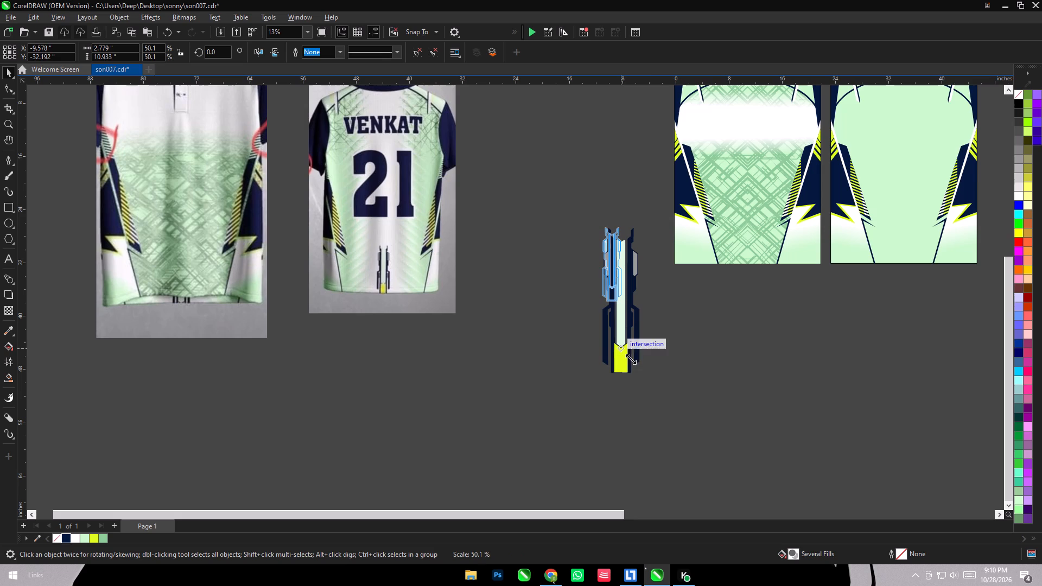
drag(631, 359, 631, 366)
Align the motif to the horizontal centre and bottom edge of the plain green back panel.
scroll(500, 311, down, 5)
shift+click(713, 260)
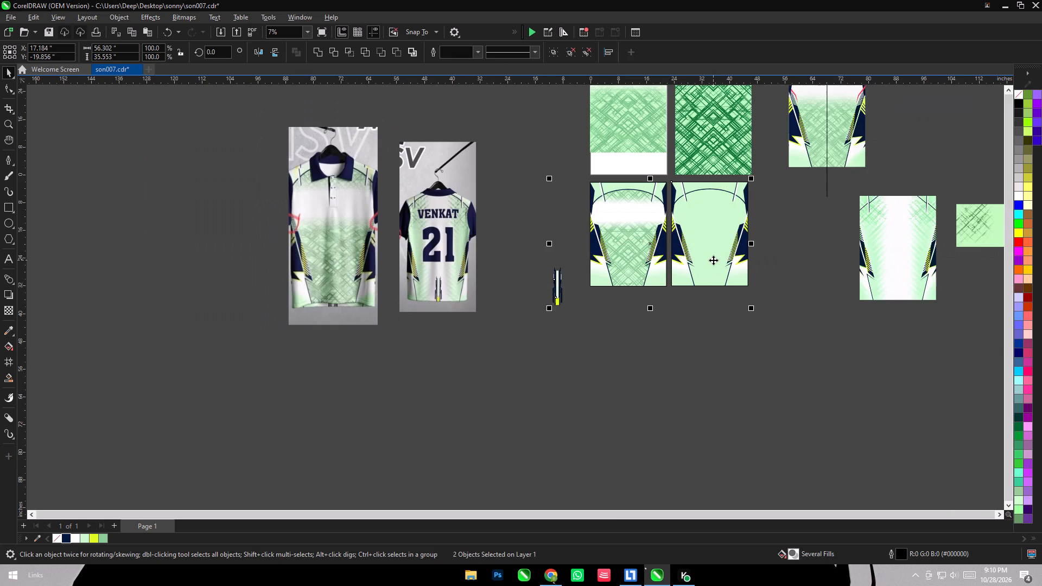
text(cb)
click(723, 339)
Shrink the hem motif to about 2.16 by 8.5 inches and centre it horizontally on the back panel again.
scroll(700, 265, up, 5)
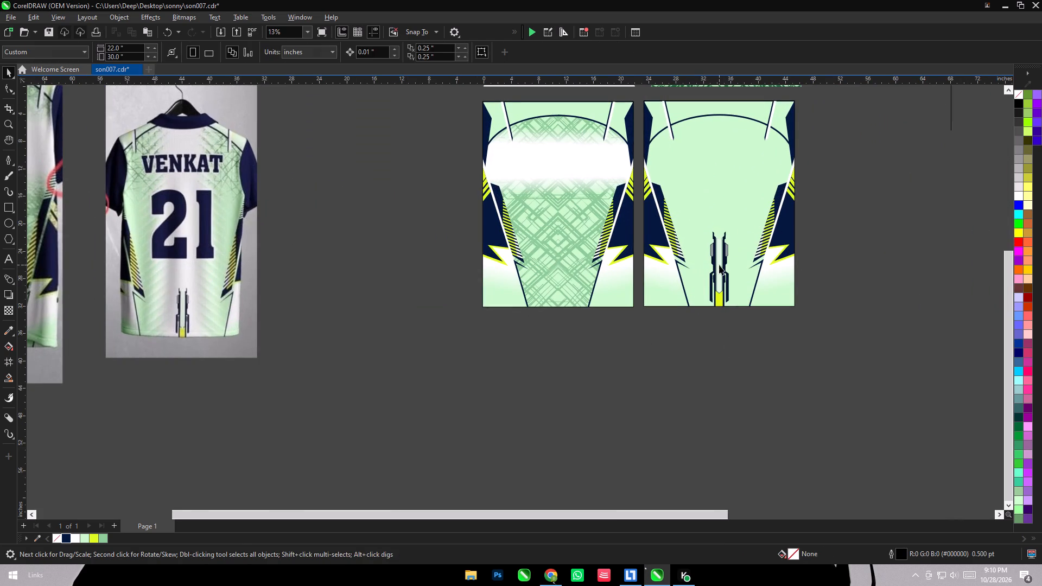
click(719, 265)
scroll(730, 221, up, 4)
drag(732, 236, 726, 251)
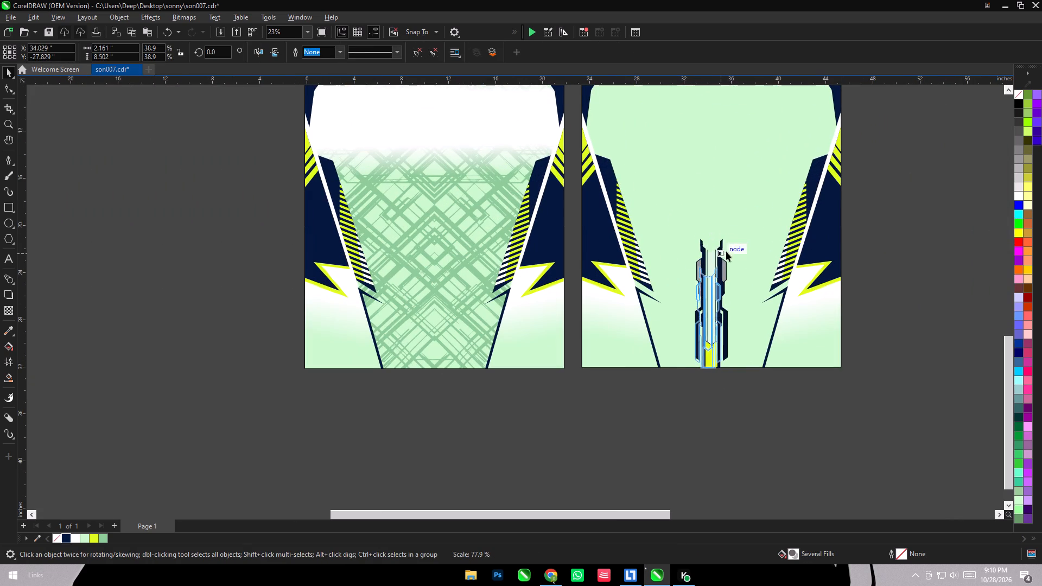
shift+click(741, 292)
key(c)
click(754, 405)
Reduce the hem motif further to about 1.8 by 7.1 inches and recentre it horizontally on the back panel.
scroll(751, 394, down, 5)
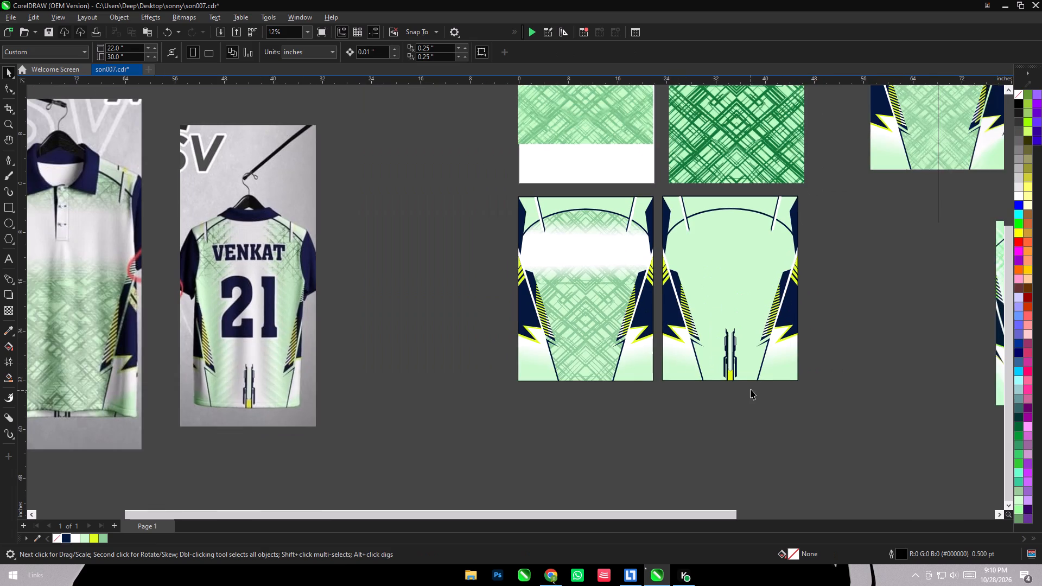
scroll(747, 382, up, 10)
click(706, 265)
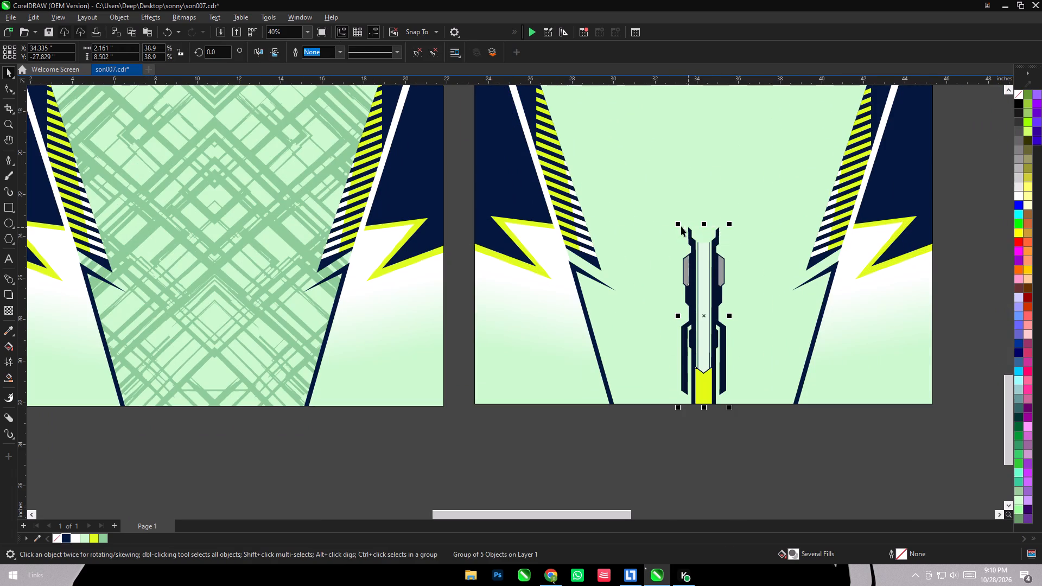
drag(679, 223, 686, 235)
shift+click(784, 290)
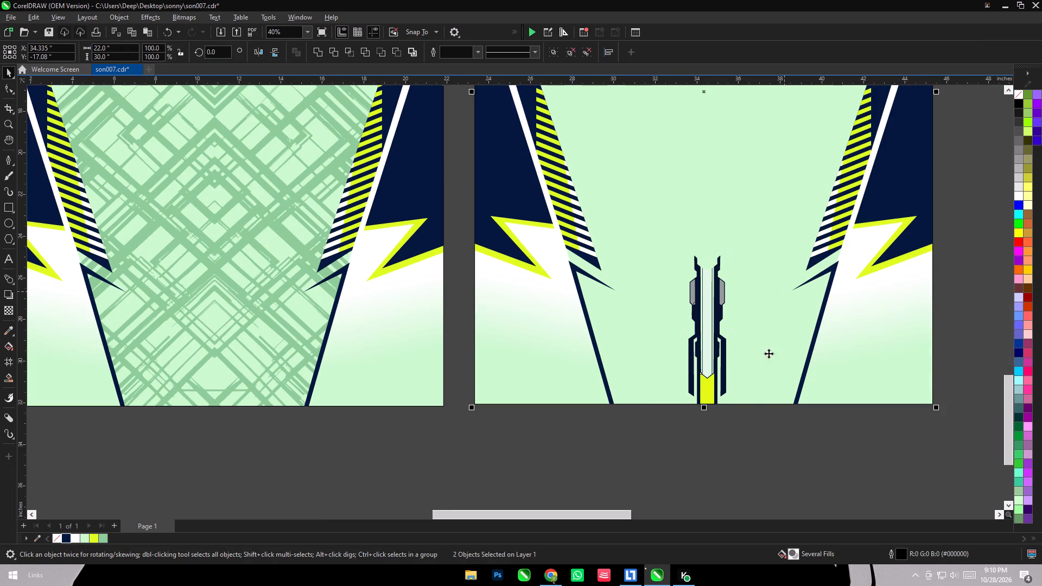
key(c)
click(741, 435)
PowerClip the hem motif inside the back panel.
scroll(736, 431, down, 6)
click(723, 386)
right_click(721, 386)
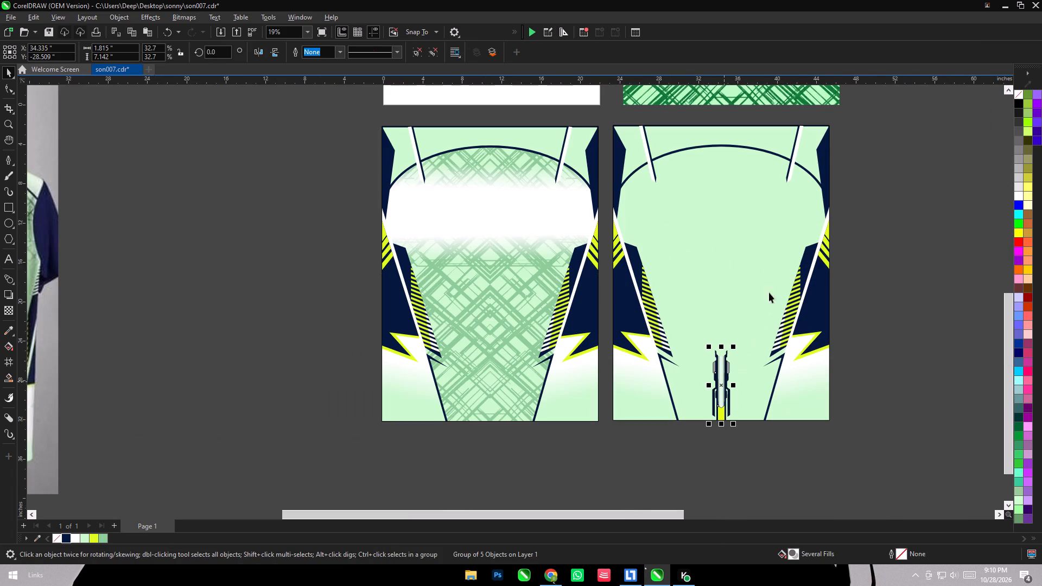
right_click(719, 367)
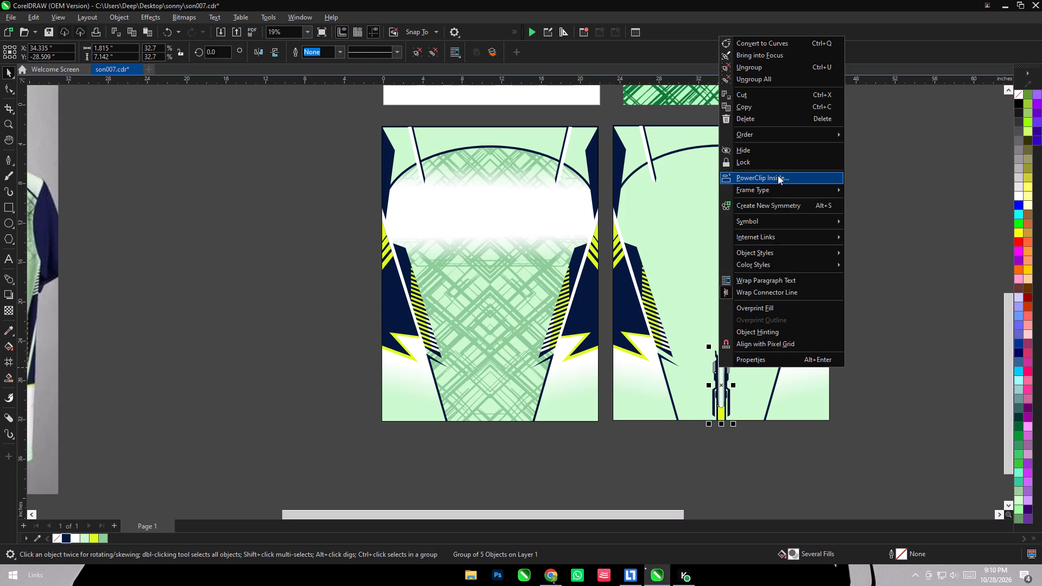
click(778, 175)
click(767, 231)
click(865, 449)
Move the green grunge bitmap into the empty space beside the back panel.
scroll(752, 371, down, 5)
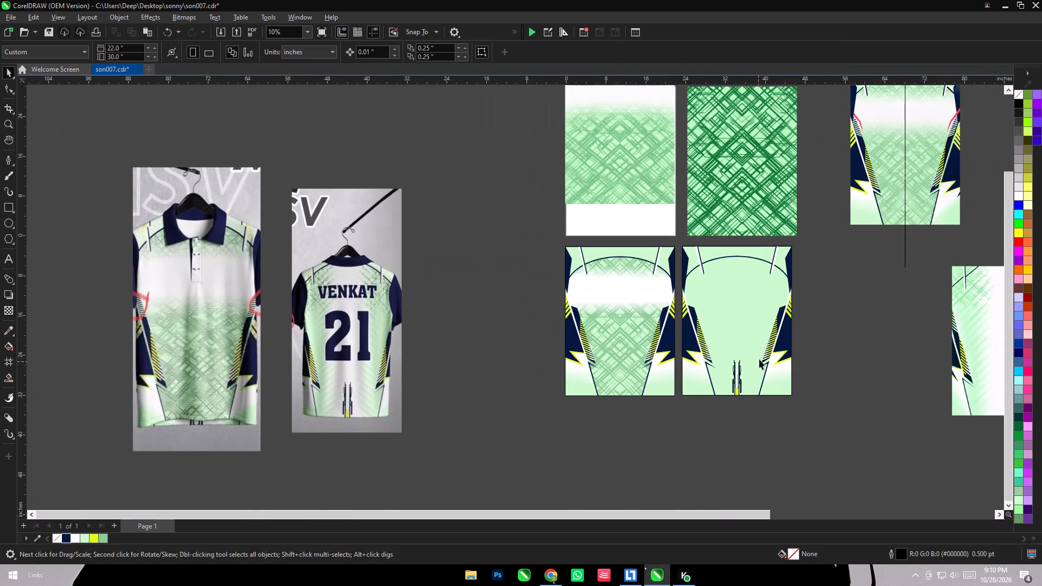
scroll(528, 263, down, 3)
scroll(835, 336, up, 3)
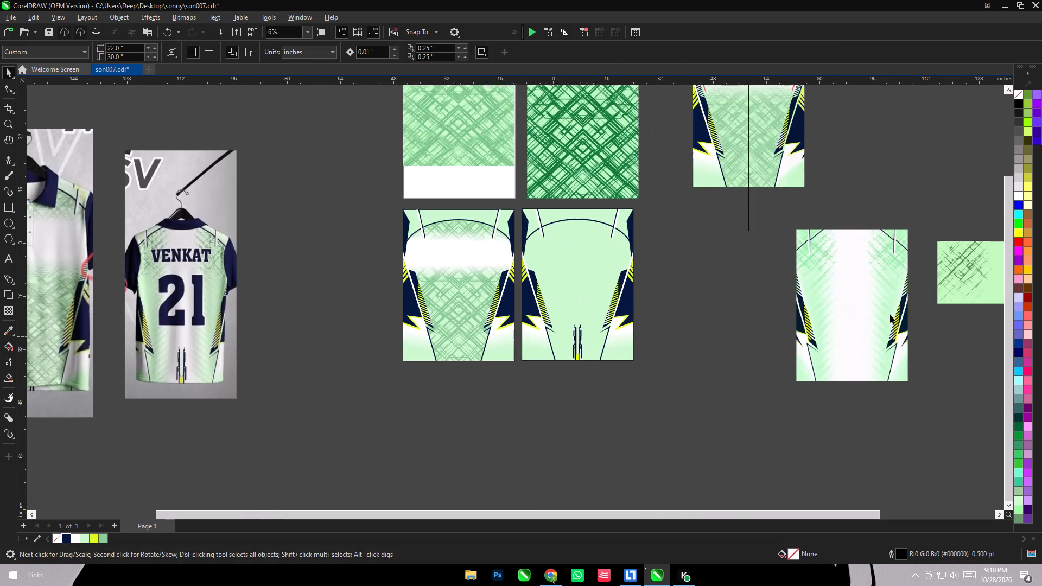
drag(945, 273, 661, 279)
Trim away the right half of the grunge bitmap using a rectangle about 16.5 by 18.4 inches, and delete the rectangle.
scroll(720, 293, up, 4)
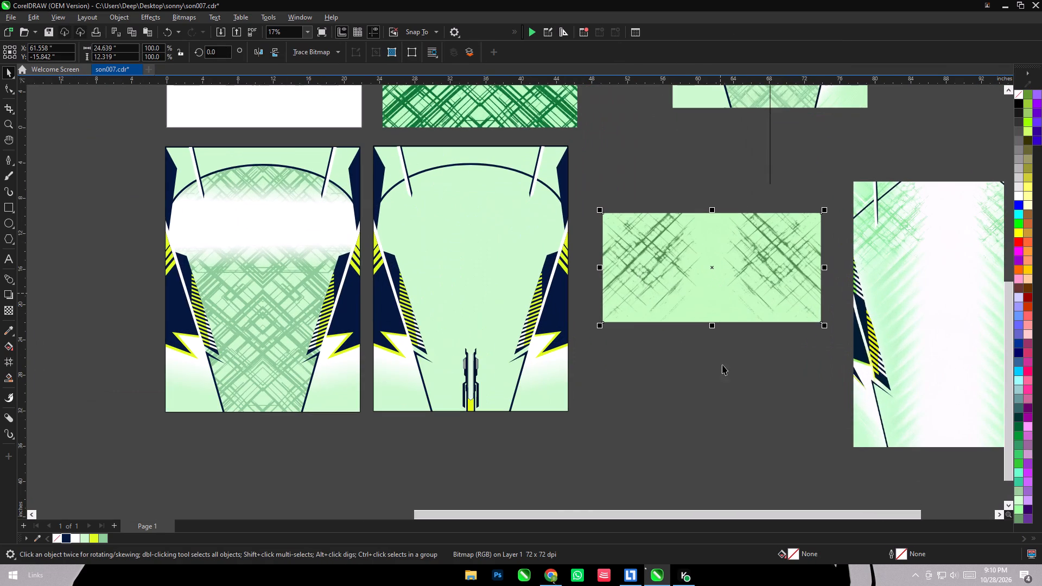
click(4, 211)
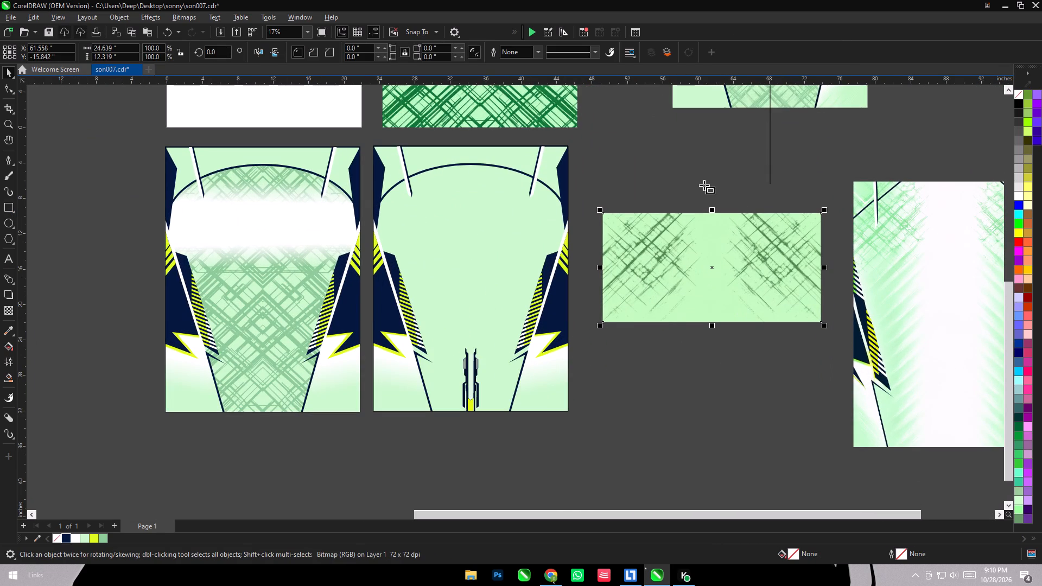
drag(703, 184, 849, 347)
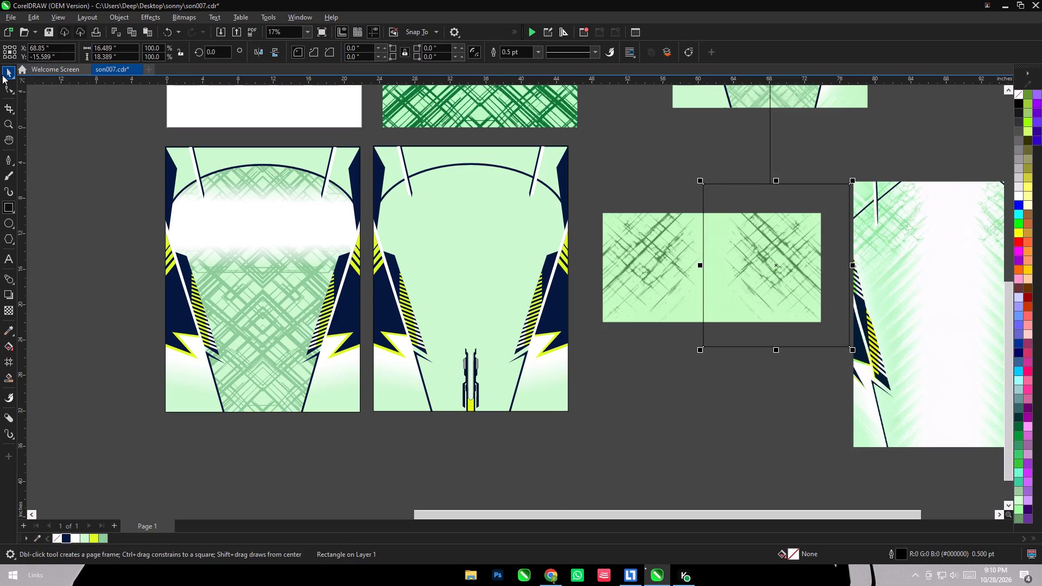
click(2, 75)
scroll(659, 264, up, 4)
shift+click(717, 206)
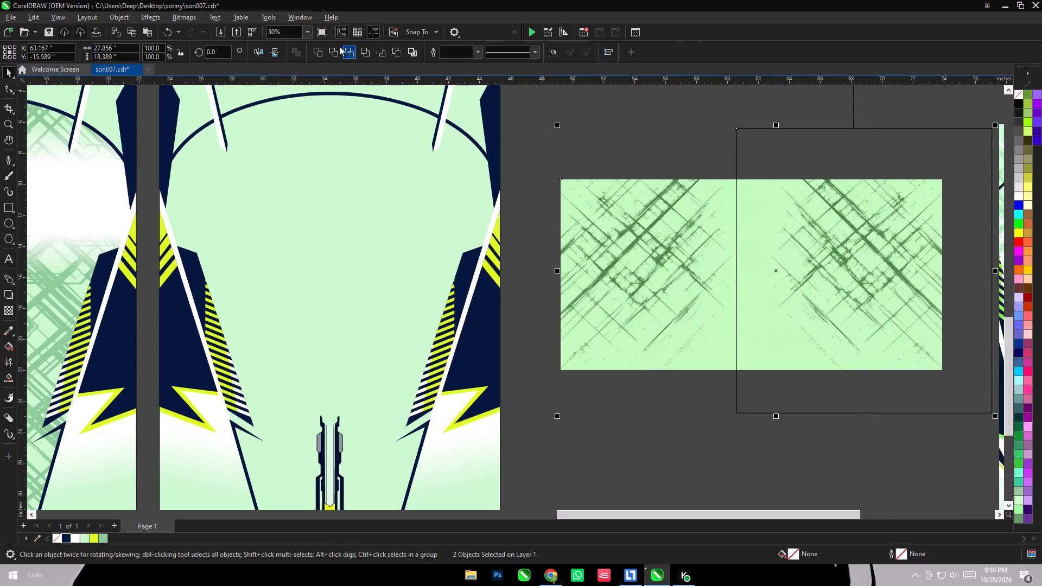
click(333, 51)
click(745, 257)
click(816, 276)
key(Delete)
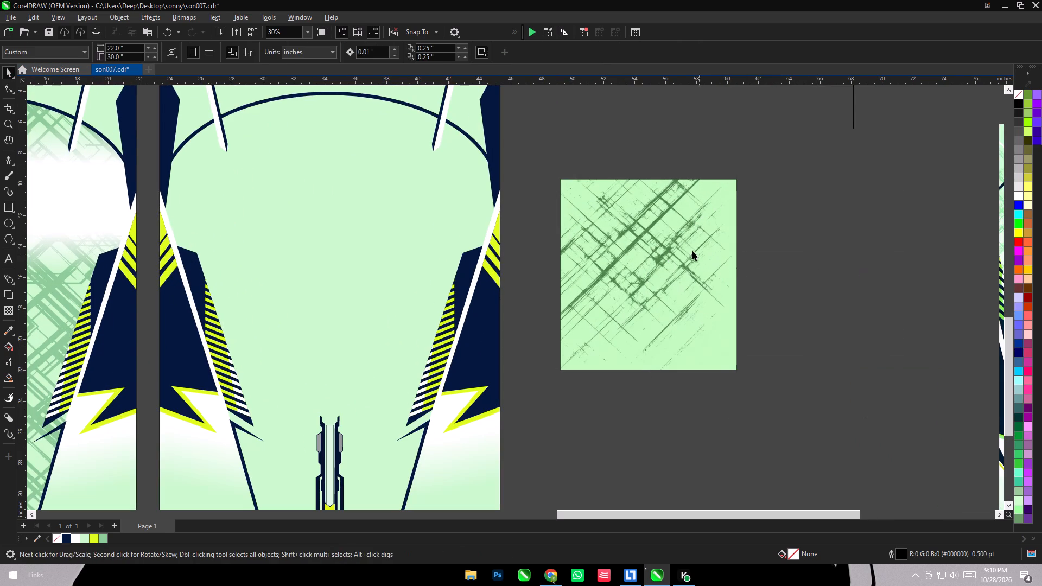
Start an outline trace of the remaining half of the grunge bitmap with the Clipart image type.
click(690, 249)
click(325, 44)
click(325, 54)
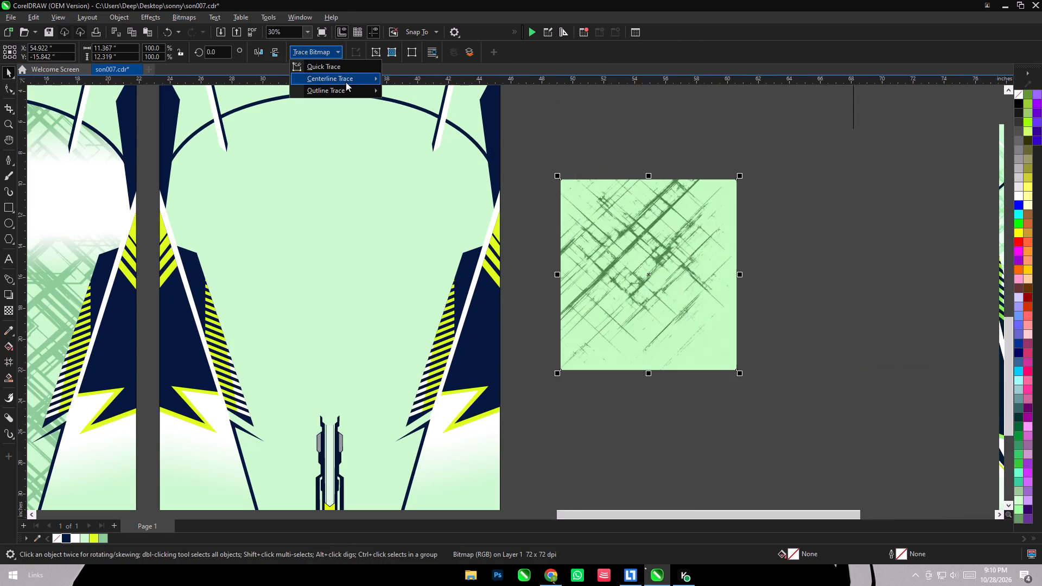
click(348, 88)
click(461, 125)
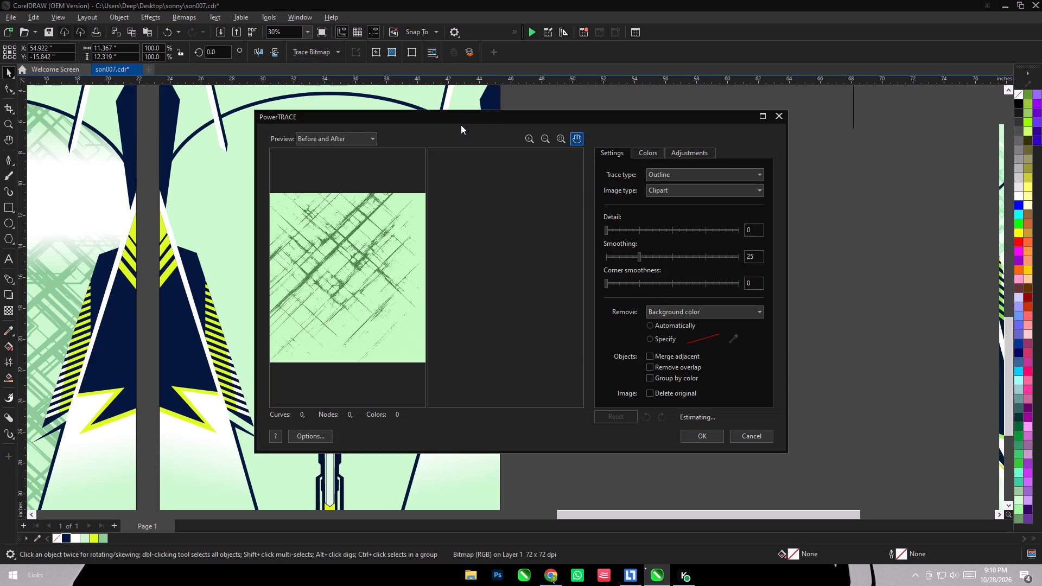
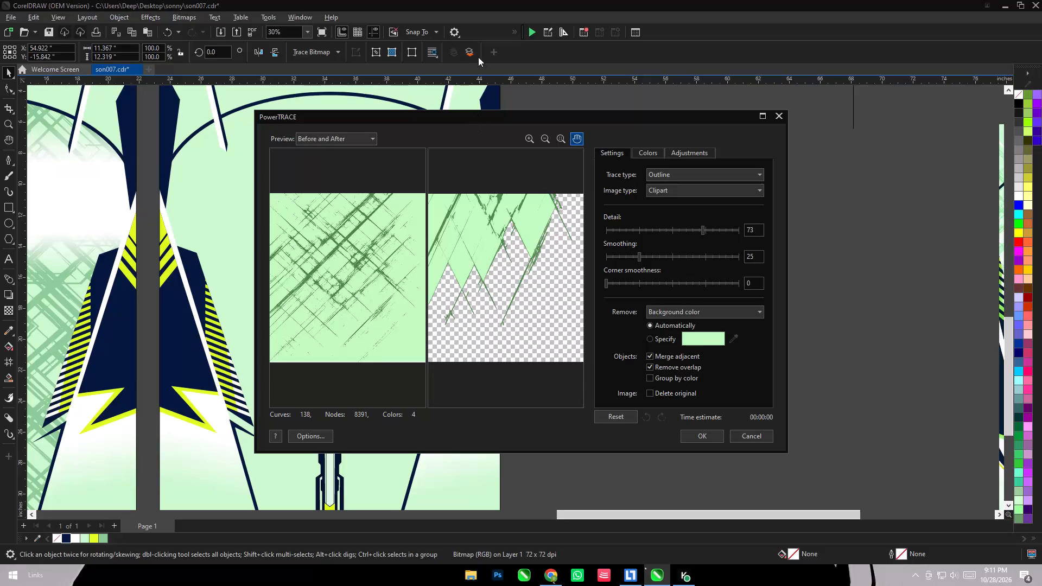
Complete the trace with its objects grouped by colour, and delete the original grunge bitmap.
click(683, 381)
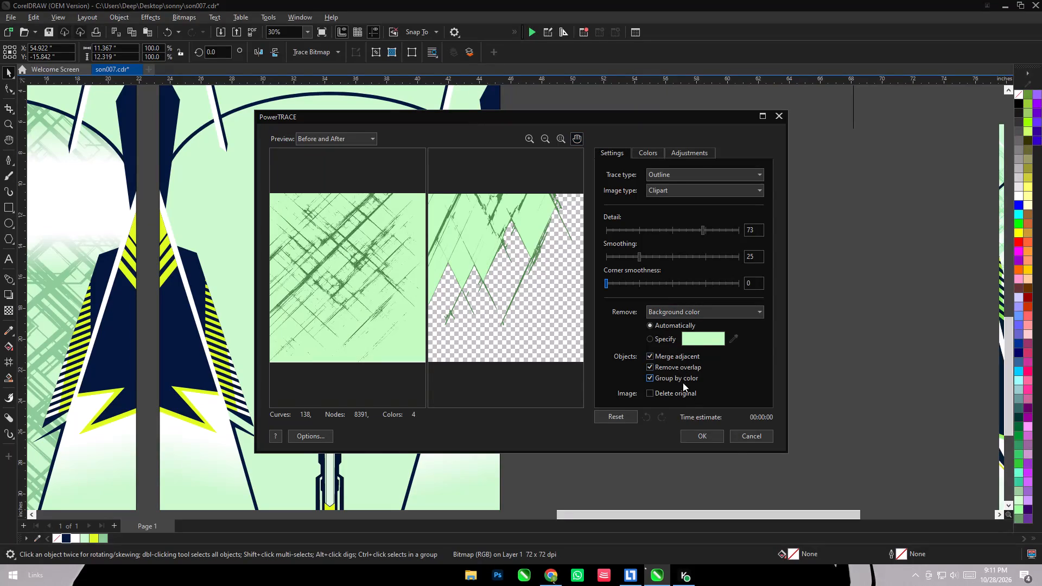
click(702, 441)
drag(641, 251, 809, 286)
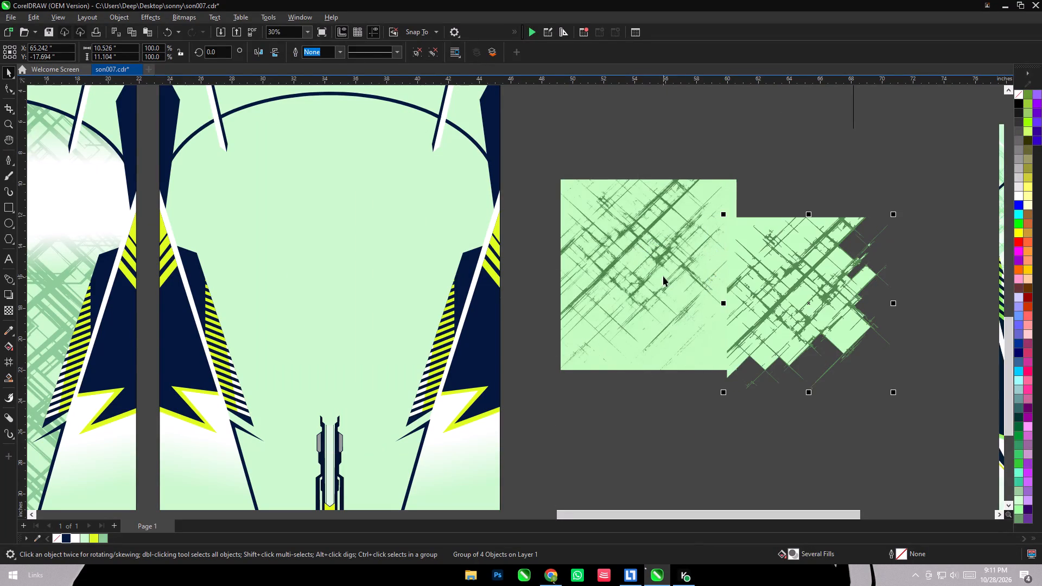
click(663, 276)
key(Delete)
key(Delete)
Ungroup the traced artwork and delete its light green background shape, leaving only the grunge lines.
drag(752, 293, 653, 268)
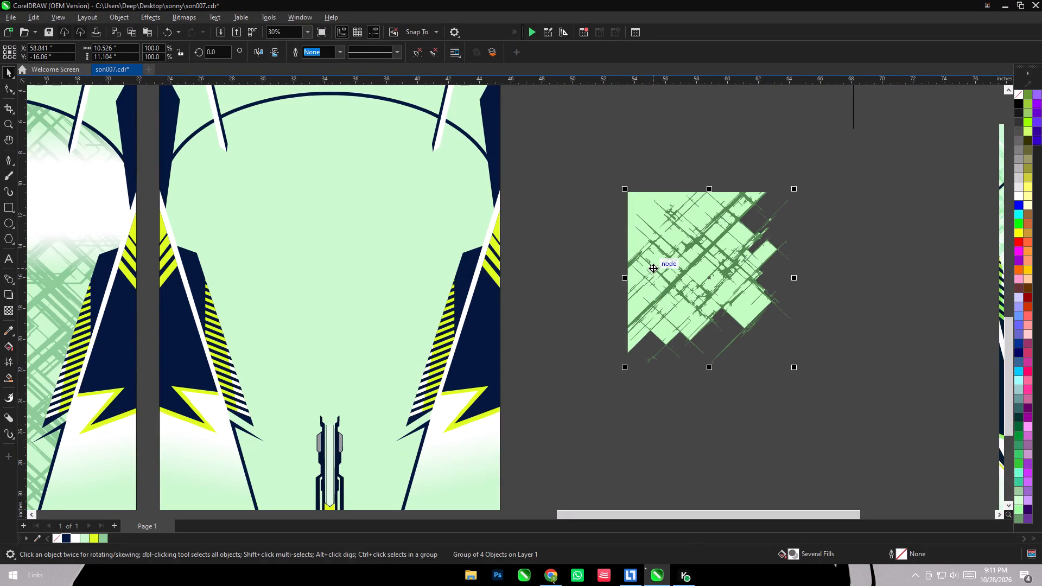
key(ctrl+u)
click(727, 425)
click(747, 304)
key(Delete)
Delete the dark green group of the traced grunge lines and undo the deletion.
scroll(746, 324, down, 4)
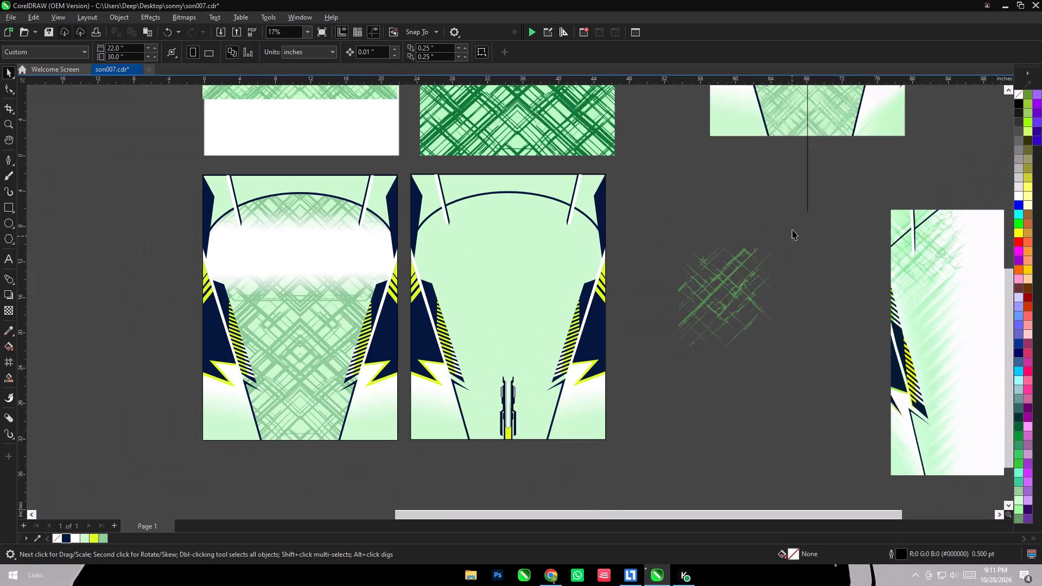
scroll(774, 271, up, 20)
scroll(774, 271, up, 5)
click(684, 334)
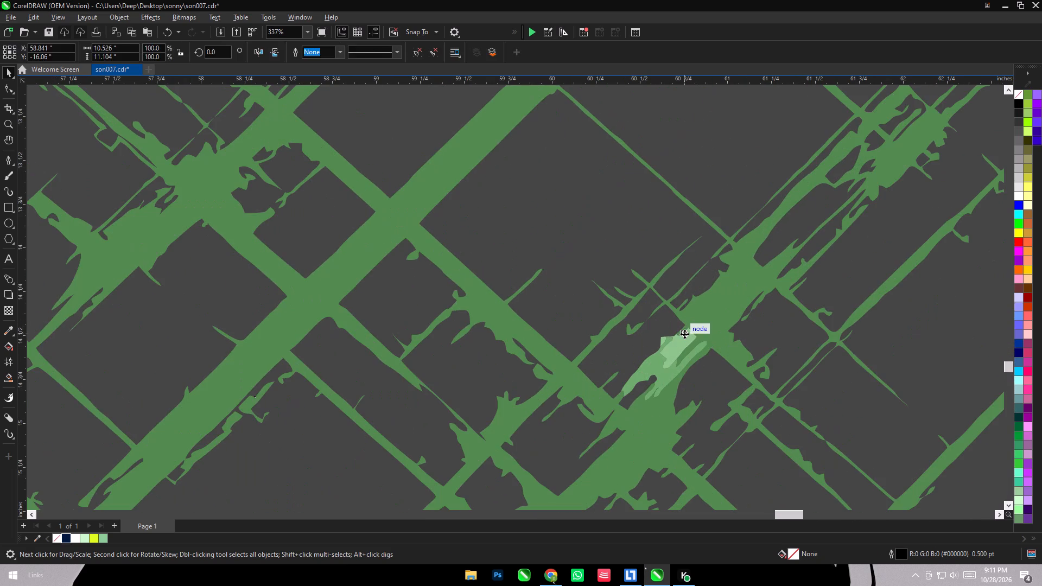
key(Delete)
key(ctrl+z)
Fill all the traced grunge line groups with the document palette's green #8BCC96.
scroll(645, 265, down, 6)
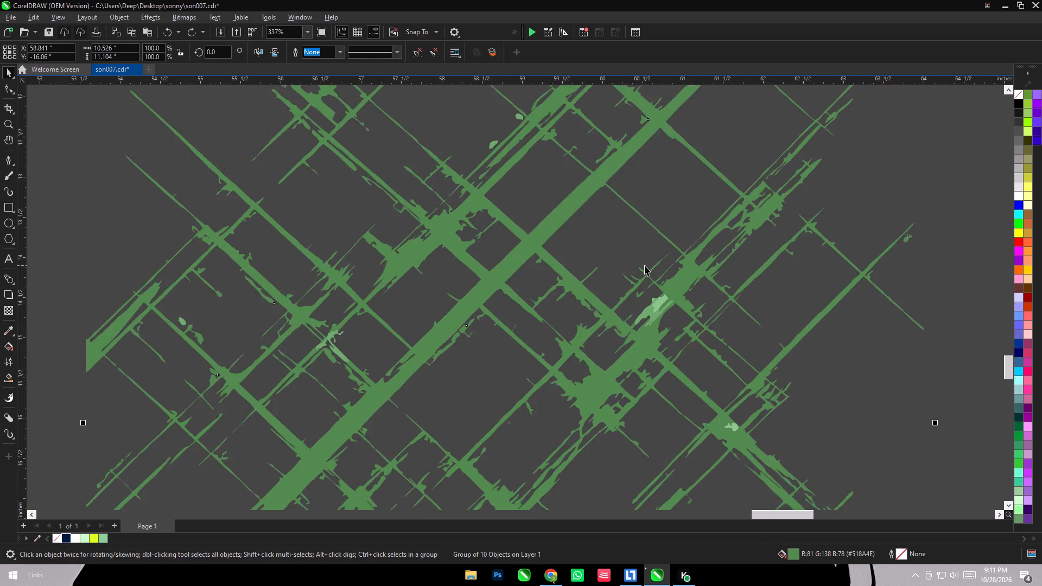
scroll(645, 265, down, 15)
drag(532, 177, 730, 393)
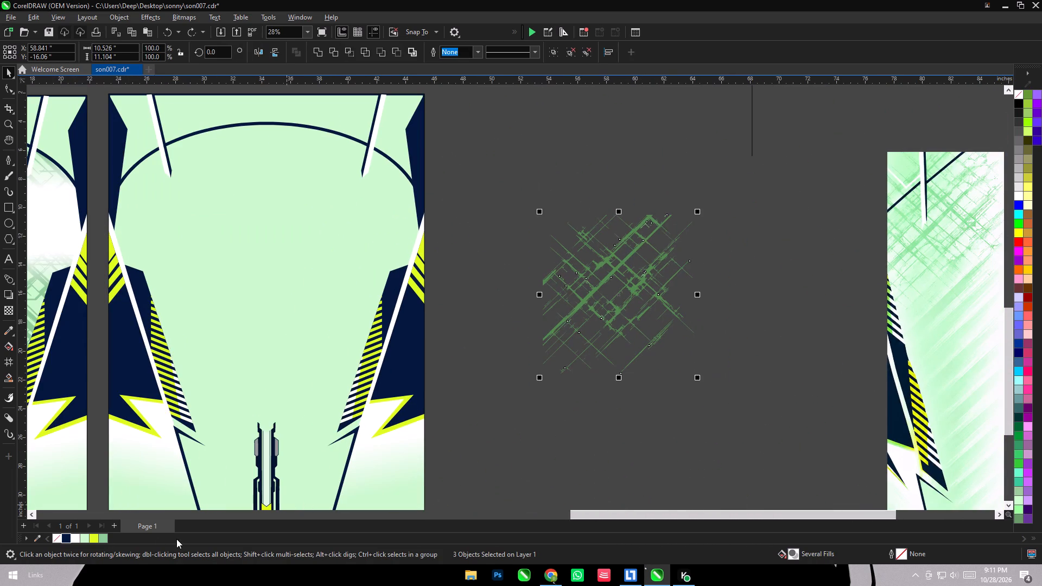
click(105, 537)
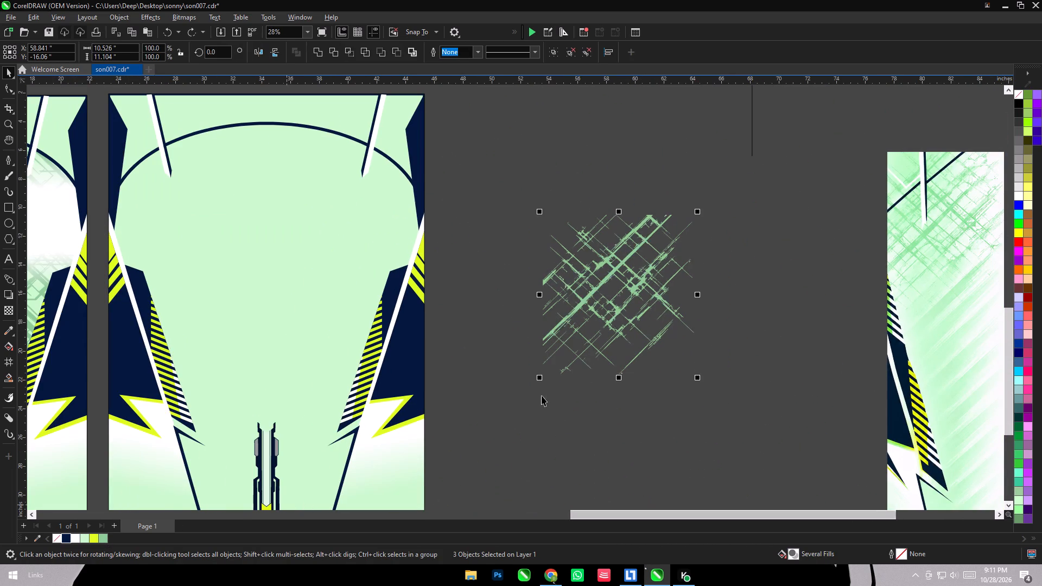
Move the grunge lines onto the upper left part of the back panel and group them.
scroll(600, 362, down, 3)
drag(627, 317, 330, 263)
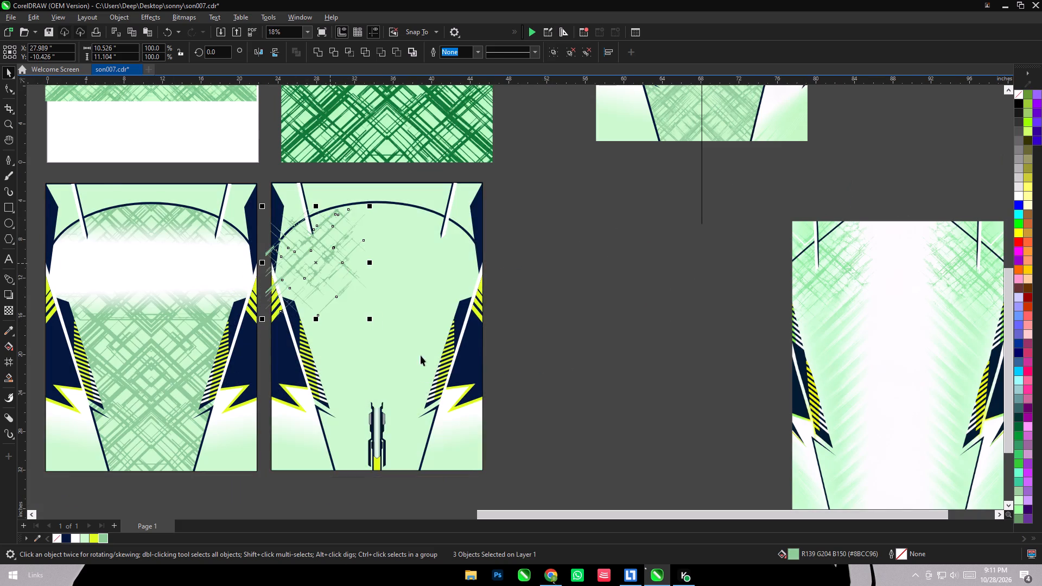
scroll(421, 355, down, 9)
scroll(219, 355, up, 7)
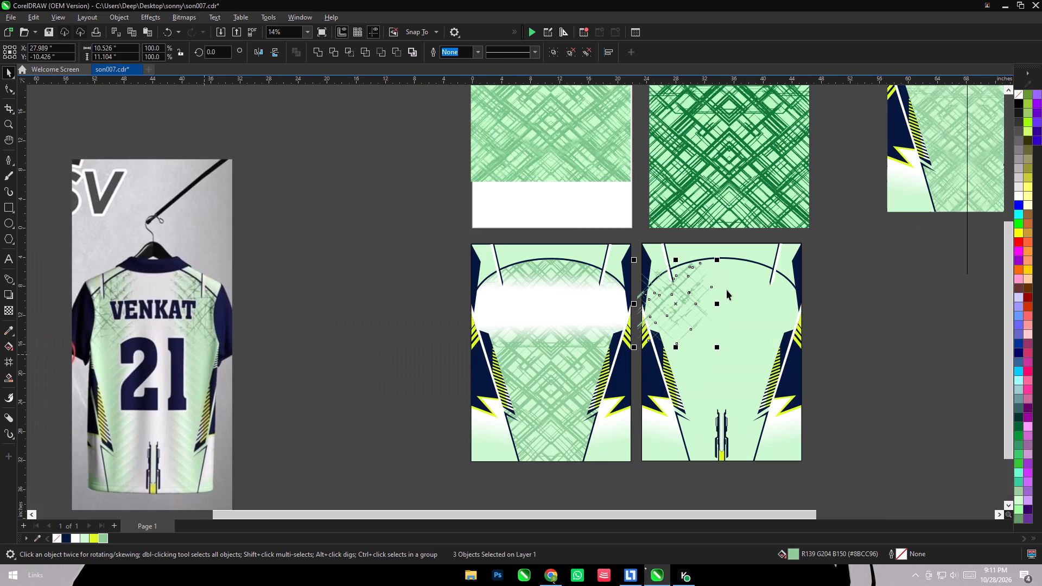
key(ctrl+g)
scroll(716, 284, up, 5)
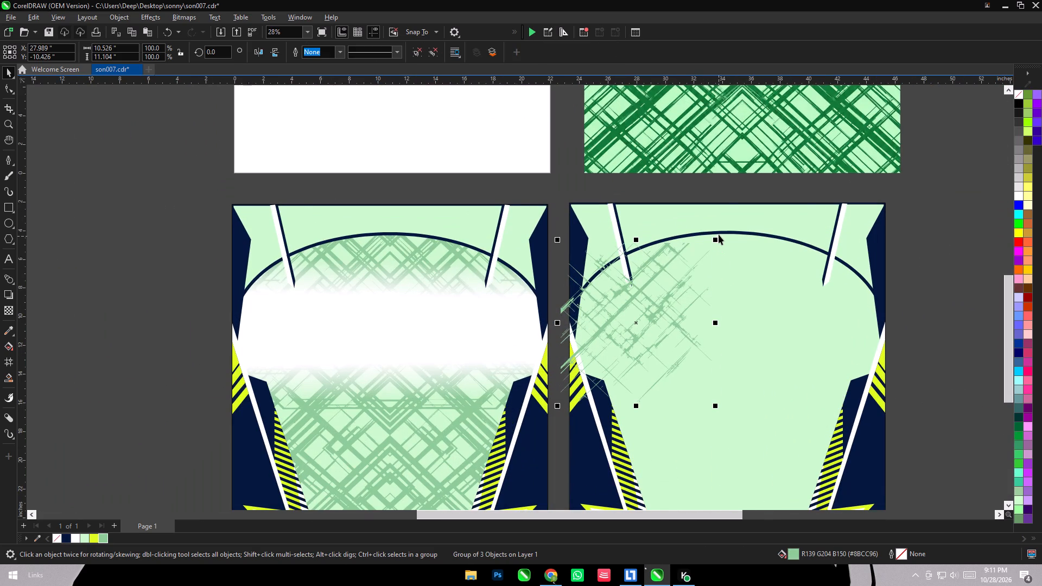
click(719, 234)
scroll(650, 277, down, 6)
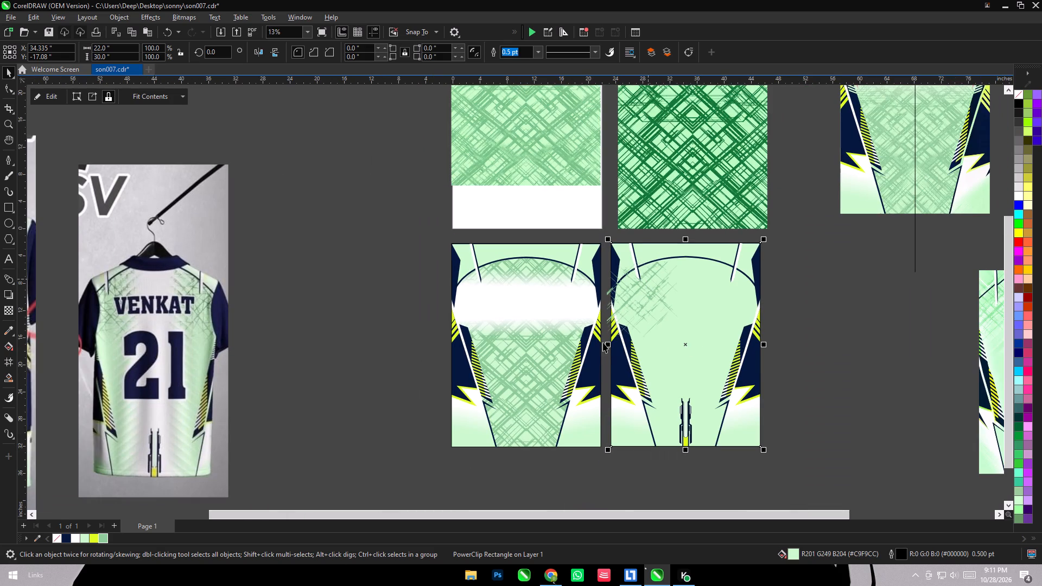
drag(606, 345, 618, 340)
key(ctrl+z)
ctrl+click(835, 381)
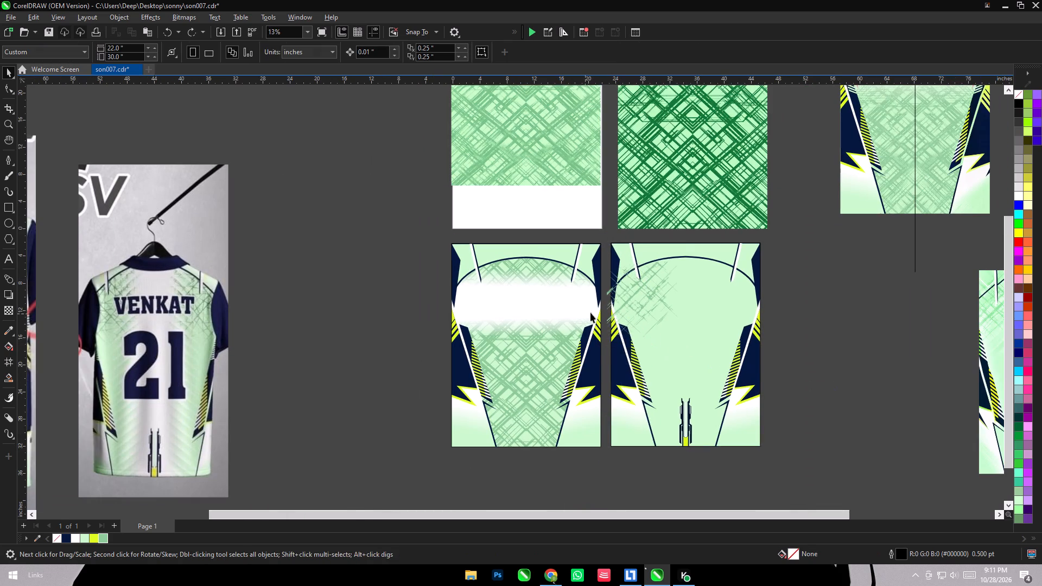
Scale the grunge texture down proportionally to about 9.3 by 9.8 inches.
scroll(590, 312, up, 8)
click(621, 264)
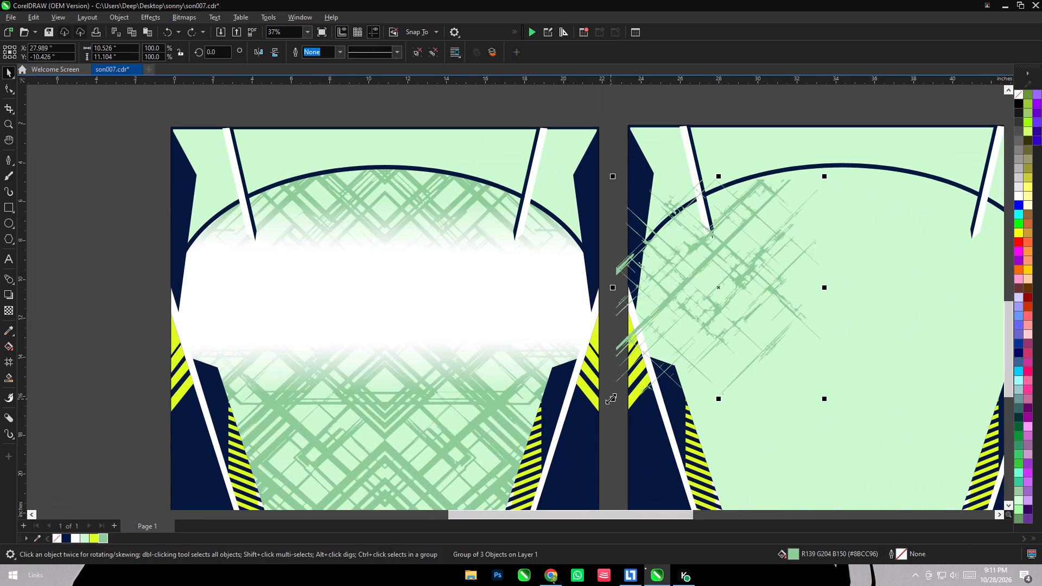
drag(611, 398, 634, 379)
Move the grunge texture down the back panel to a vertical position of about -12 inches.
scroll(618, 376, down, 5)
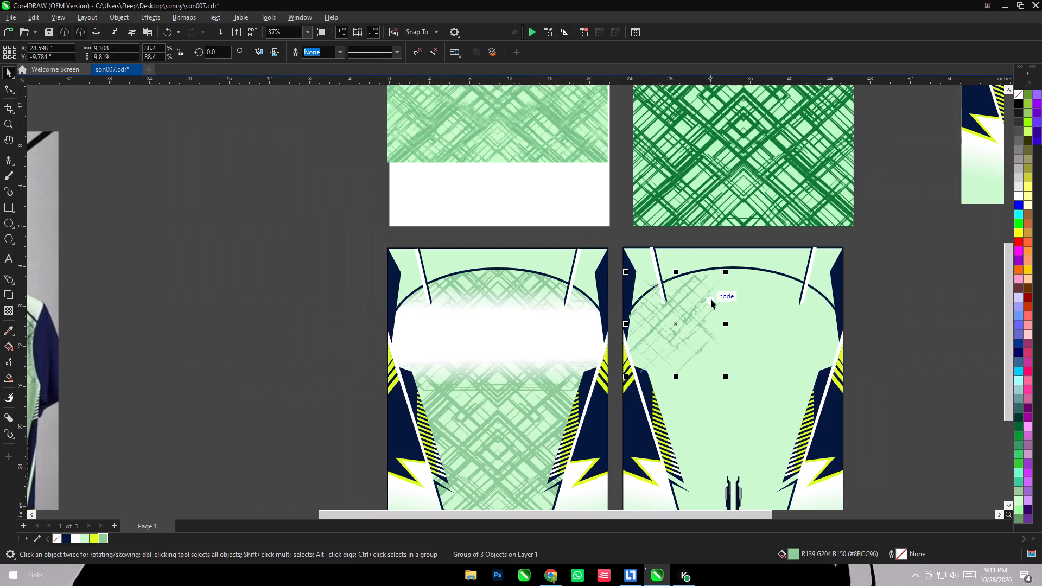
scroll(711, 299, down, 2)
scroll(692, 308, up, 7)
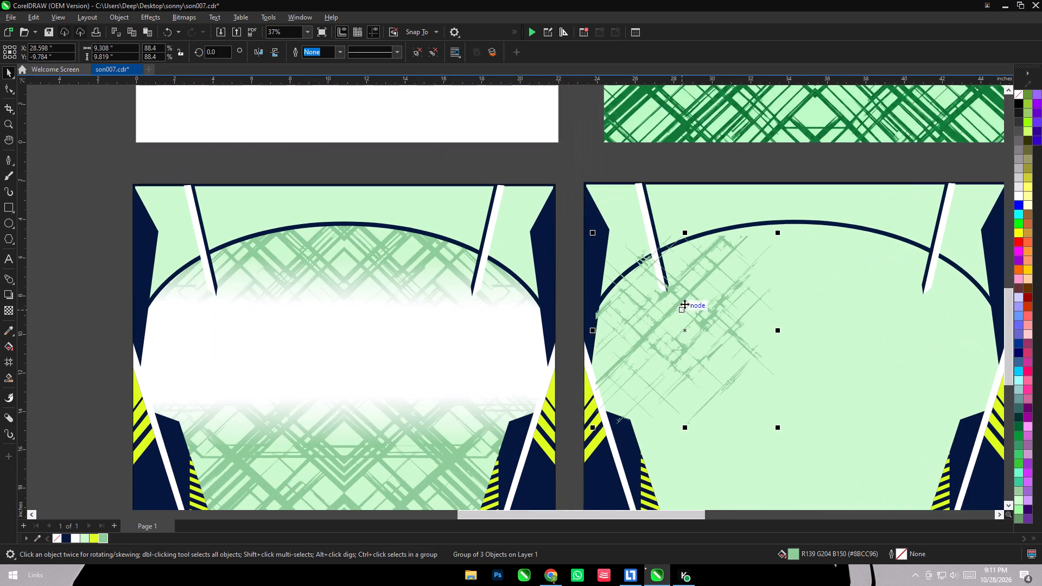
drag(684, 299, 684, 342)
click(684, 340)
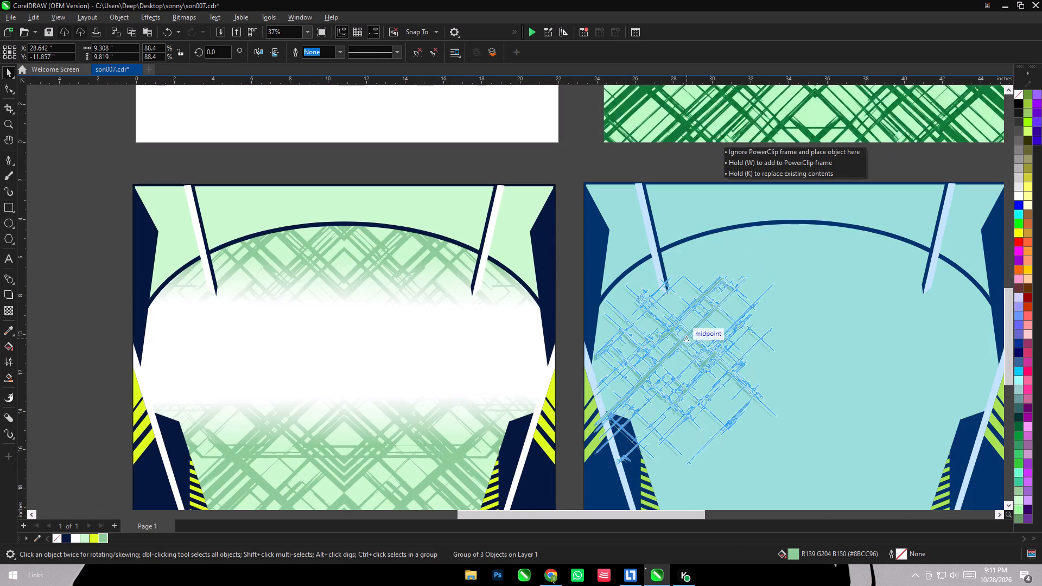
key(ctrl+z)
Create a vertically mirrored copy of the grunge texture directly above the original.
ctrl+alt+drag(685, 472, 678, 311)
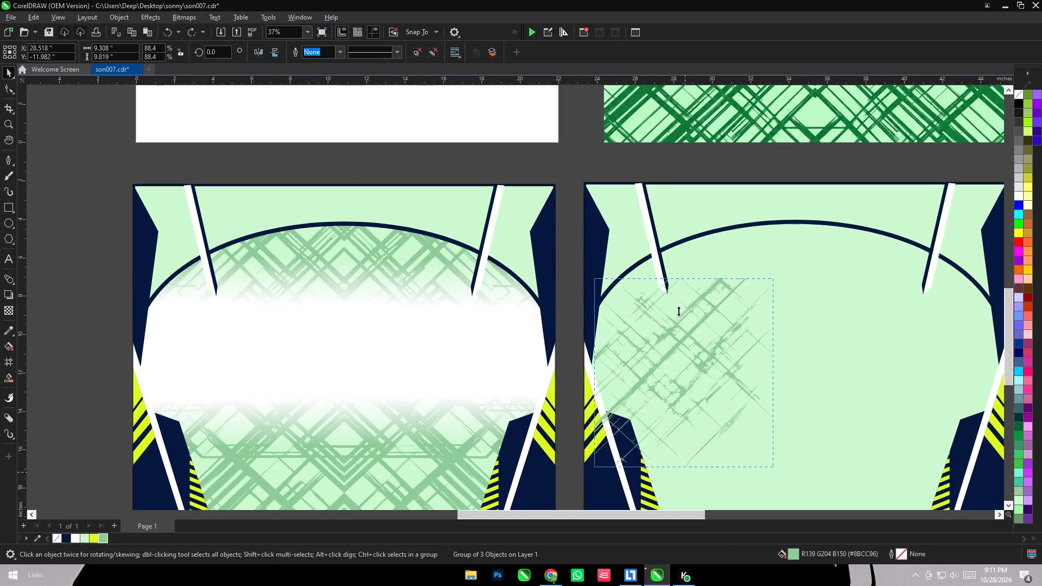
ctrl+alt+drag(678, 311, 685, 262)
ctrl+alt+right_click(685, 262)
Resize the two mirrored grunge textures together to about 8.3 by 14.2 inches and group them.
scroll(689, 388, down, 6)
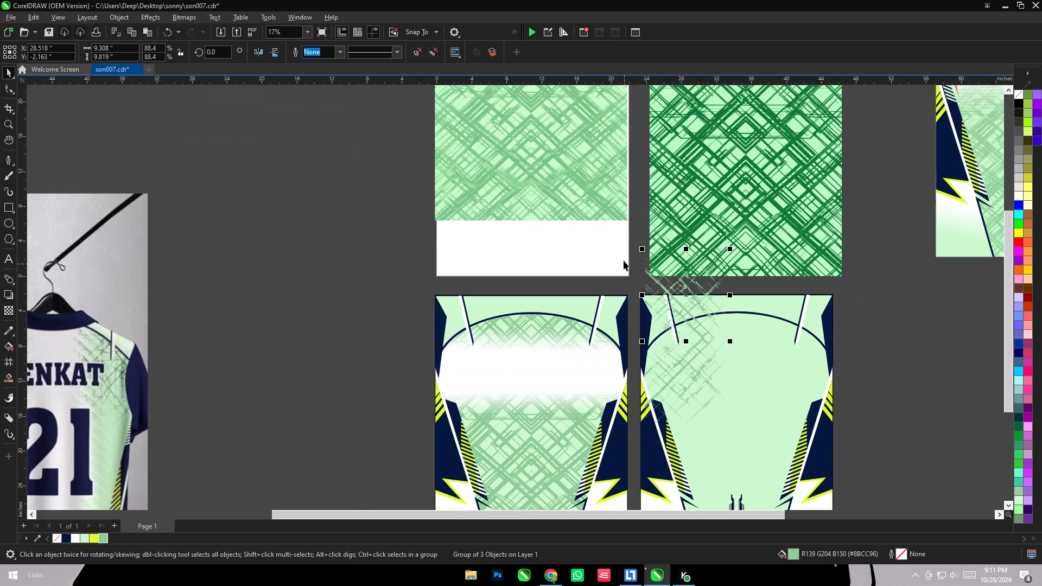
drag(624, 257, 636, 272)
scroll(637, 272, down, 2)
scroll(637, 272, up, 2)
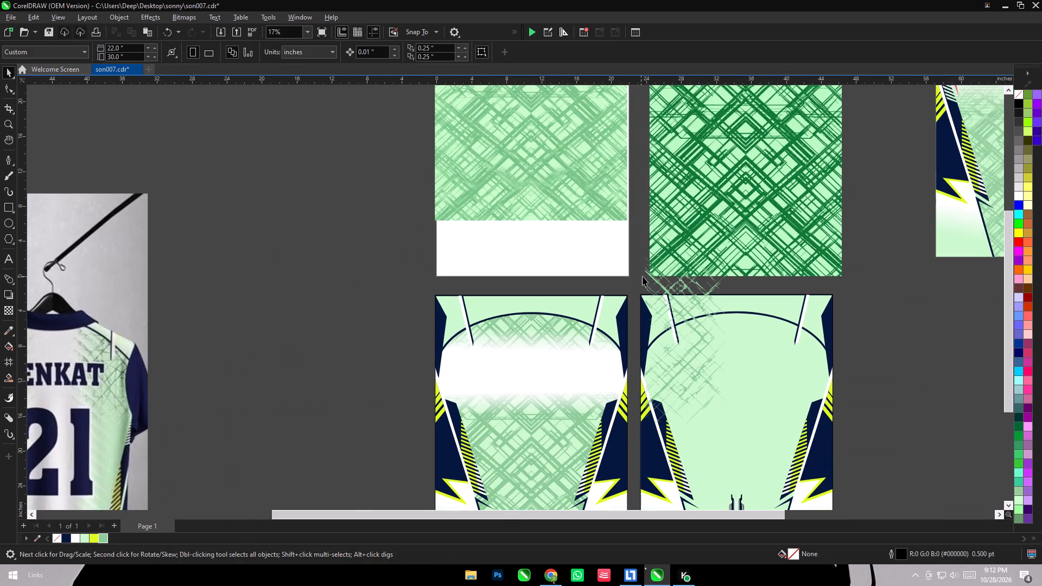
drag(637, 244, 757, 482)
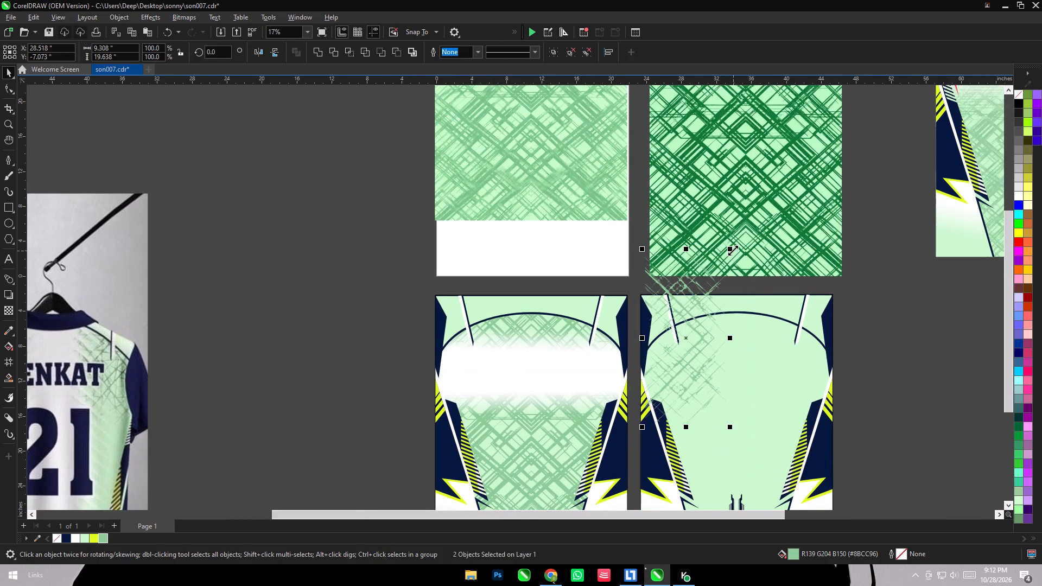
drag(733, 250, 728, 288)
drag(715, 356, 724, 355)
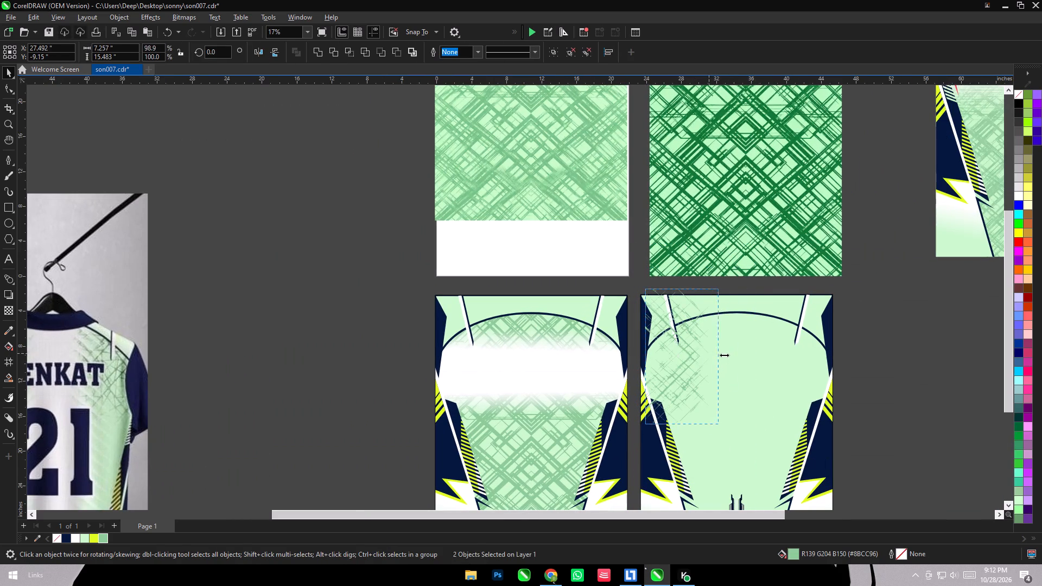
drag(724, 355, 730, 355)
drag(728, 285, 725, 295)
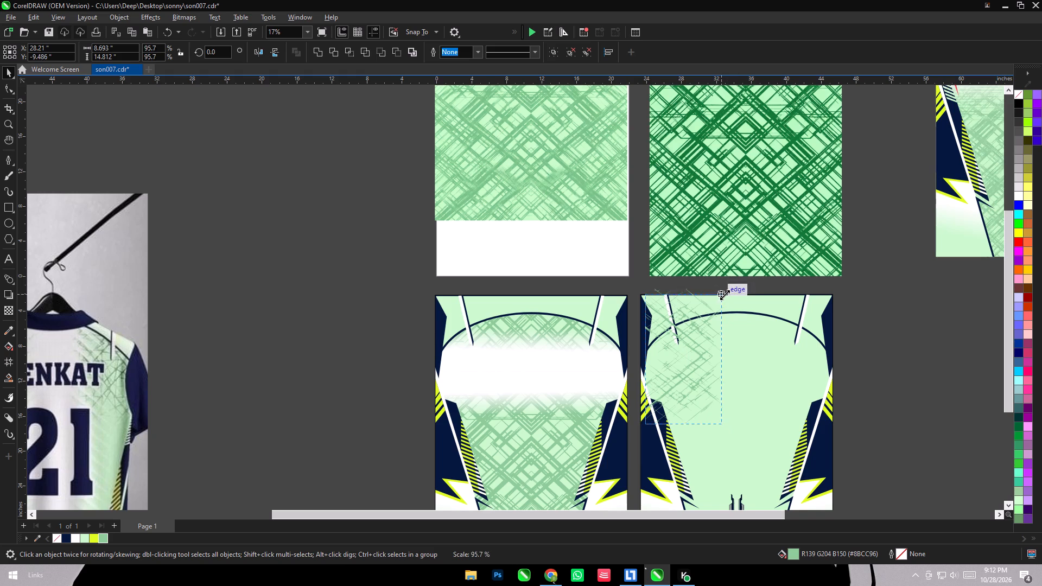
drag(725, 295, 723, 297)
scroll(697, 343, up, 4)
key(ctrl+g)
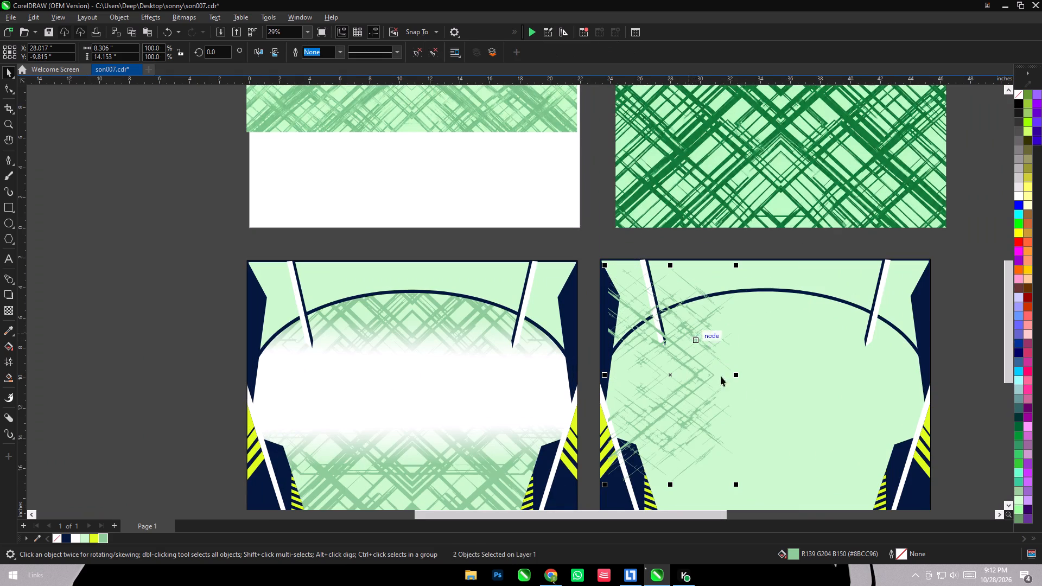
Enlarge the grouped grunge texture to about 9.3 inches wide and align it to the back panel's left edge.
shift+drag(738, 488, 748, 501)
shift+click(776, 439)
key(l)
scroll(733, 418, down, 4)
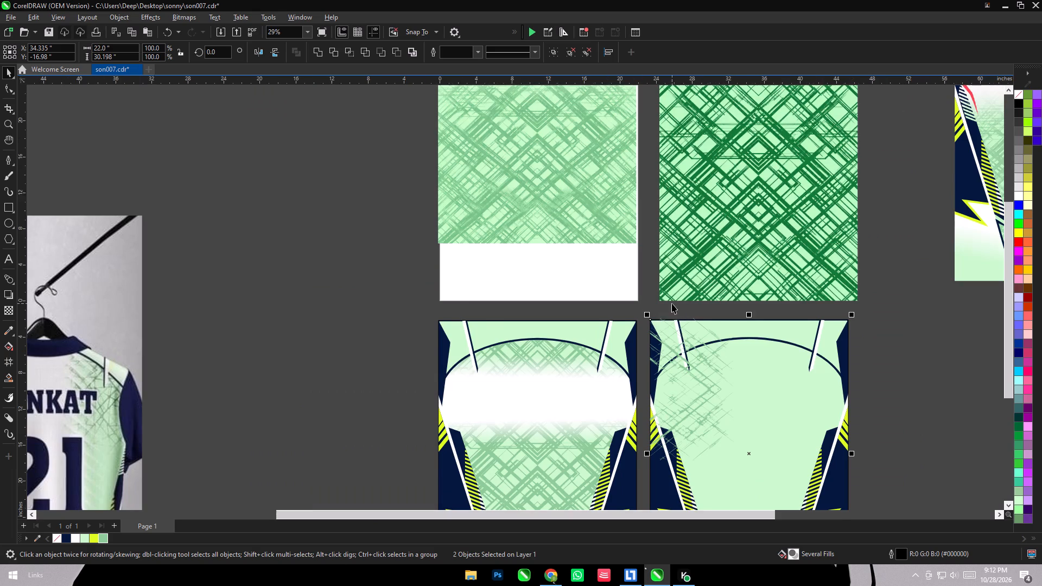
scroll(672, 304, down, 3)
click(648, 301)
Reduce the height of the grouped grunge texture to about 14.8 inches, keeping it centred vertically.
scroll(686, 370, up, 5)
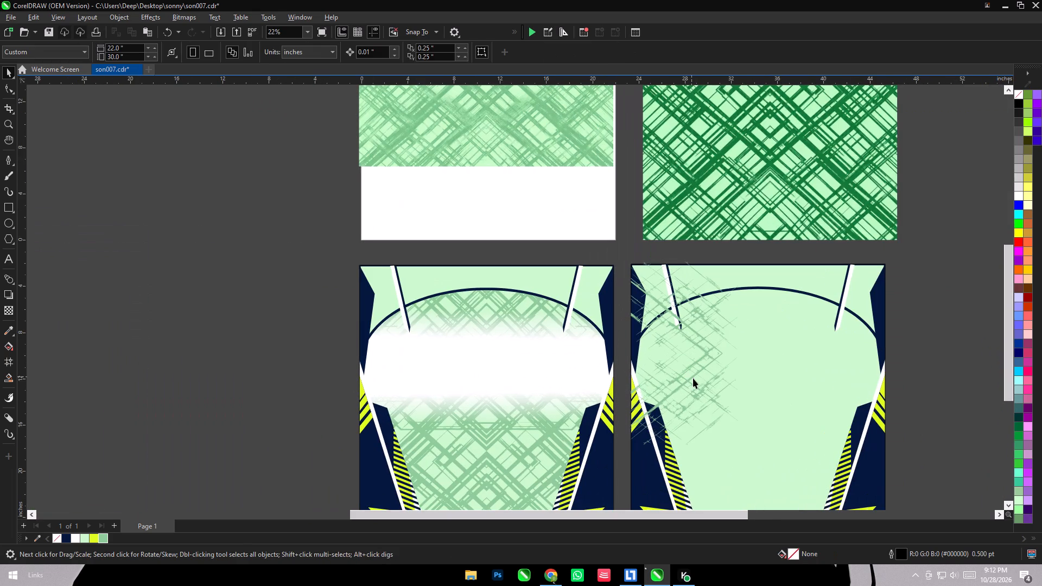
click(693, 378)
shift+drag(687, 450, 686, 441)
Create a horizontally mirrored copy of the grunge texture and align it to the back panel's right edge.
ctrl+alt+drag(627, 354, 652, 355)
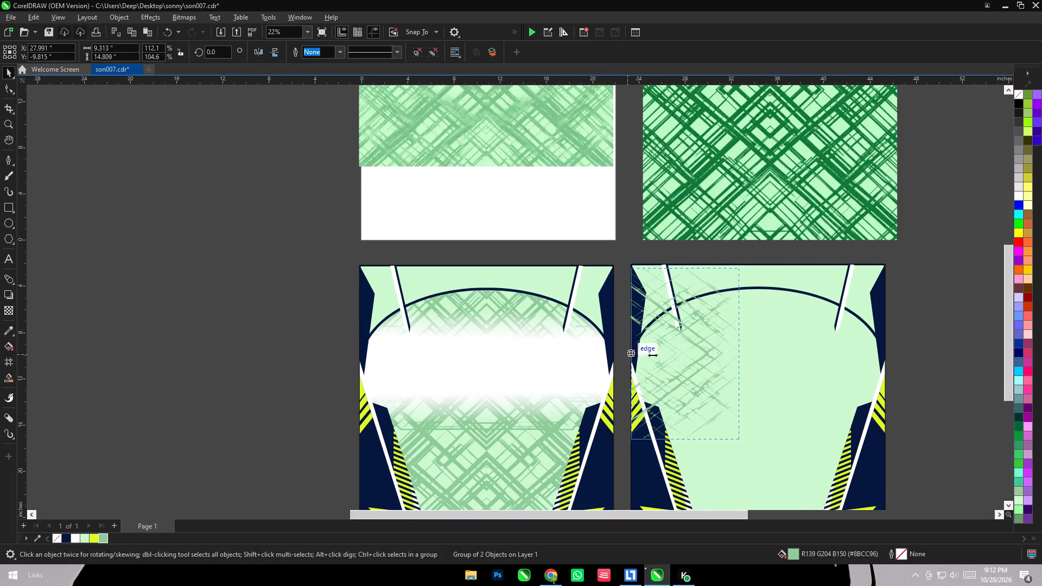
ctrl+alt+drag(652, 355, 755, 368)
ctrl+alt+right_click(755, 368)
shift+click(746, 469)
key(r)
scroll(619, 354, down, 5)
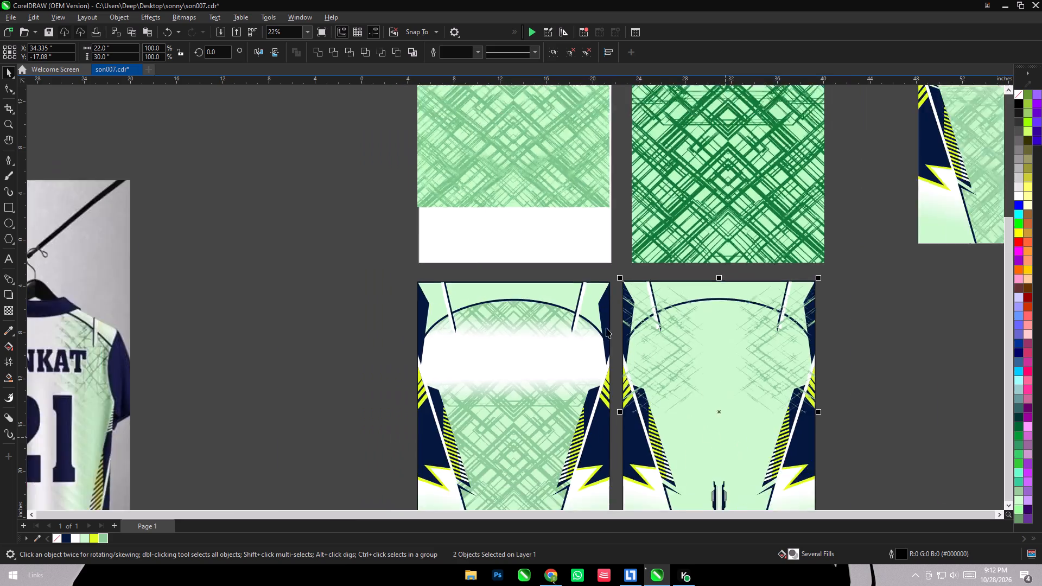
scroll(785, 392, up, 4)
click(812, 339)
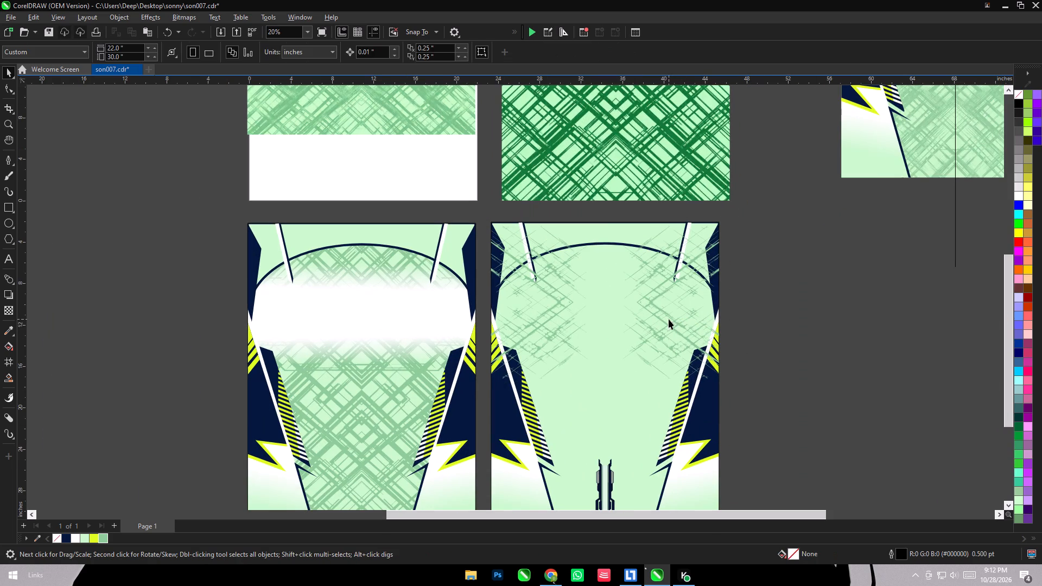
PowerClip both grunge textures inside the back panel.
click(670, 317)
scroll(670, 317, down, 5)
scroll(670, 317, up, 3)
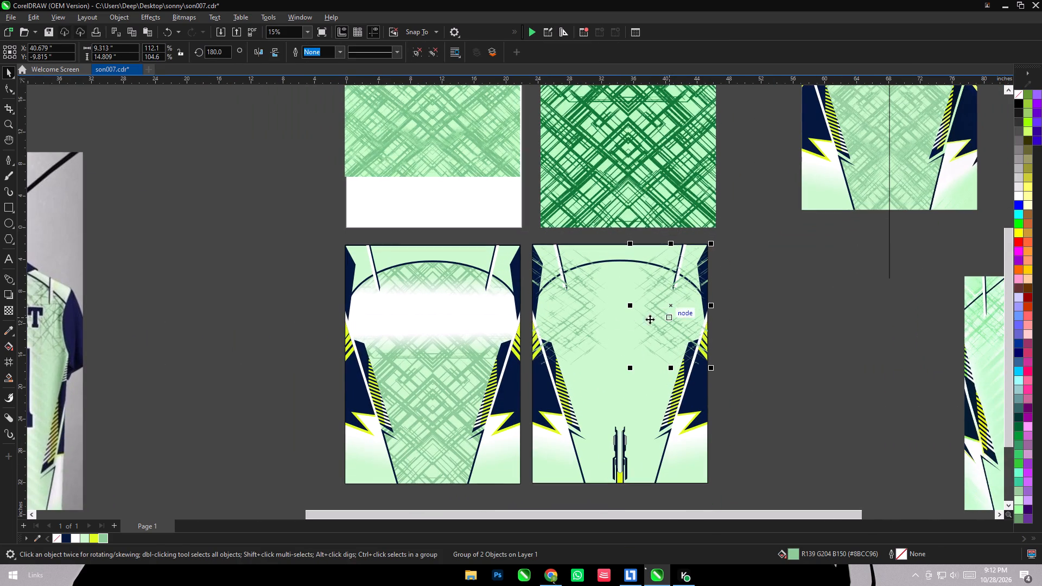
shift+click(594, 304)
right_click(594, 304)
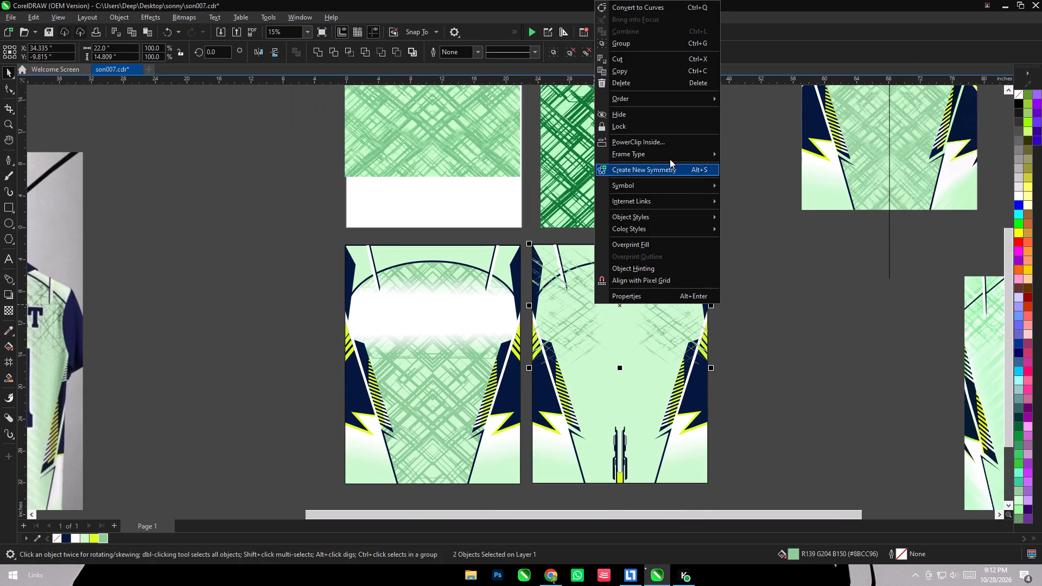
click(671, 143)
click(616, 399)
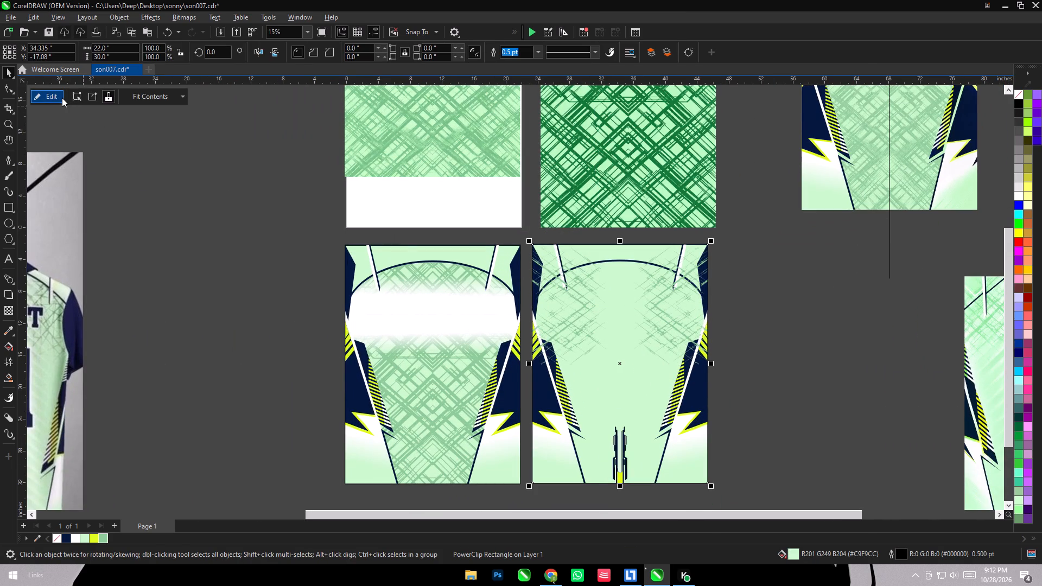
Edit the back panel's PowerClip contents, send both grunge textures behind the other shapes, and finish editing.
click(57, 98)
click(652, 314)
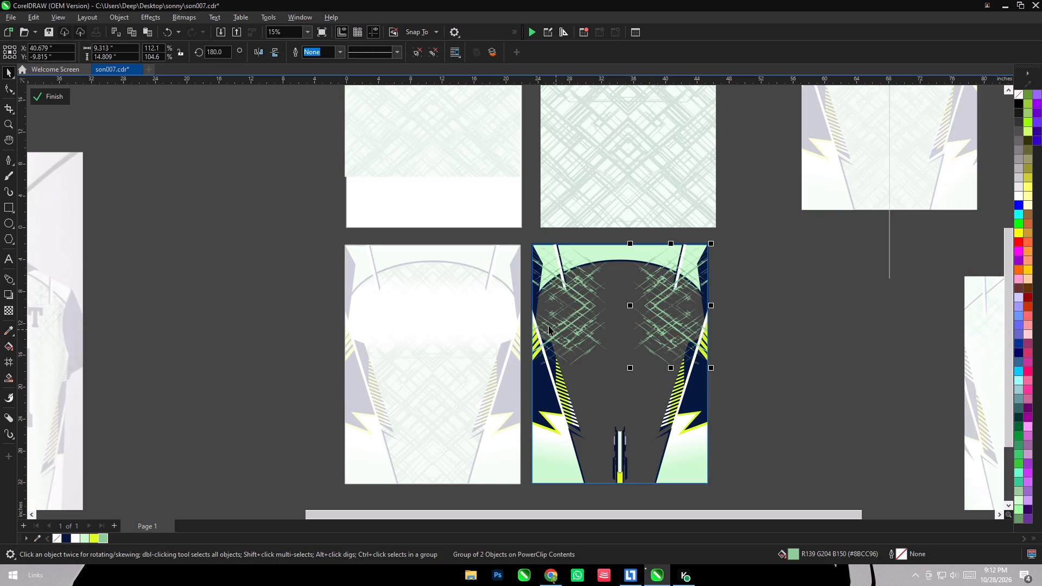
shift+click(556, 324)
key(shift+Page_Down)
click(809, 354)
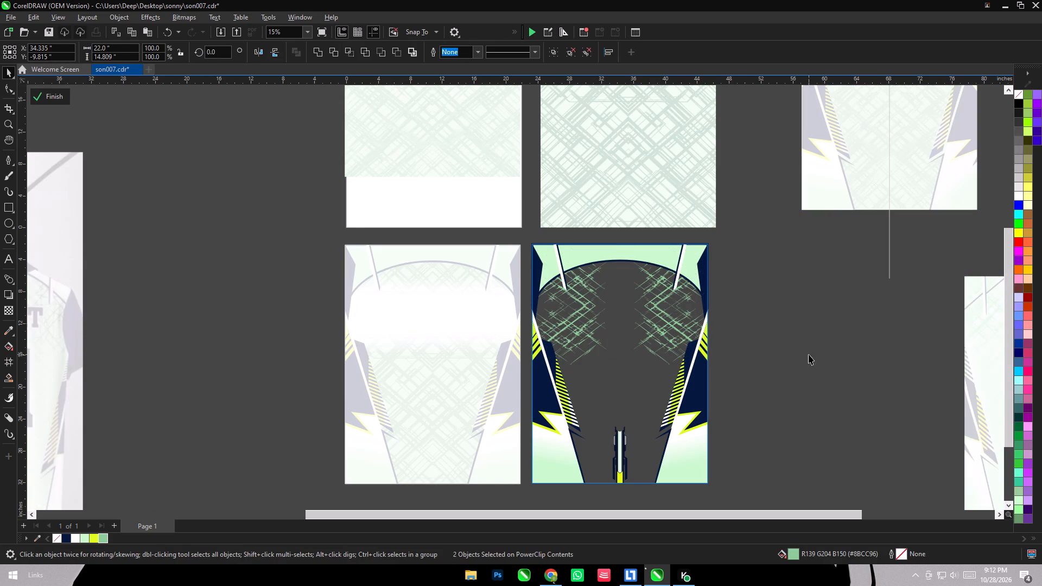
click(56, 96)
click(820, 355)
scroll(808, 334, down, 3)
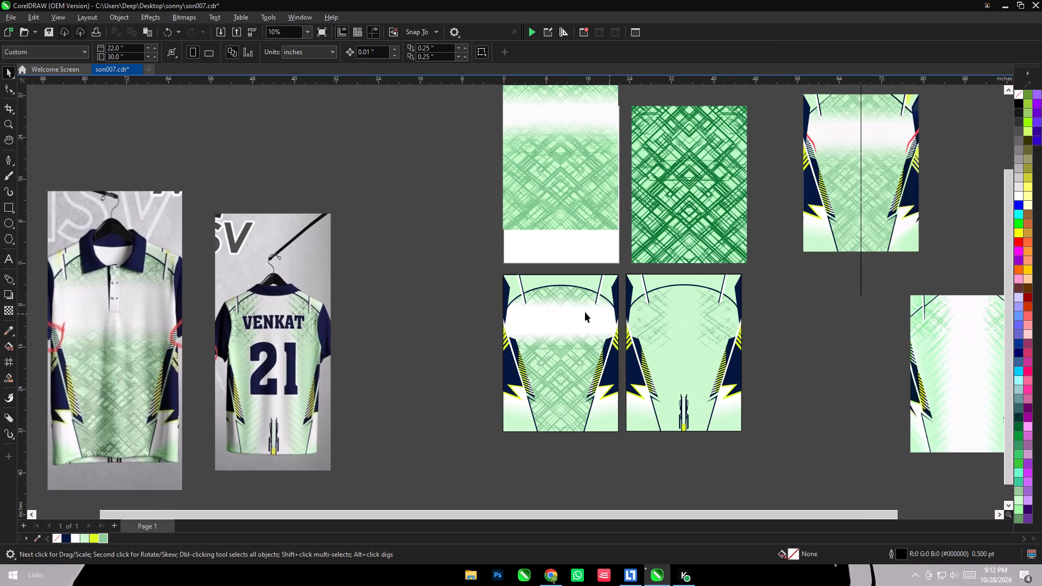
scroll(301, 353, up, 4)
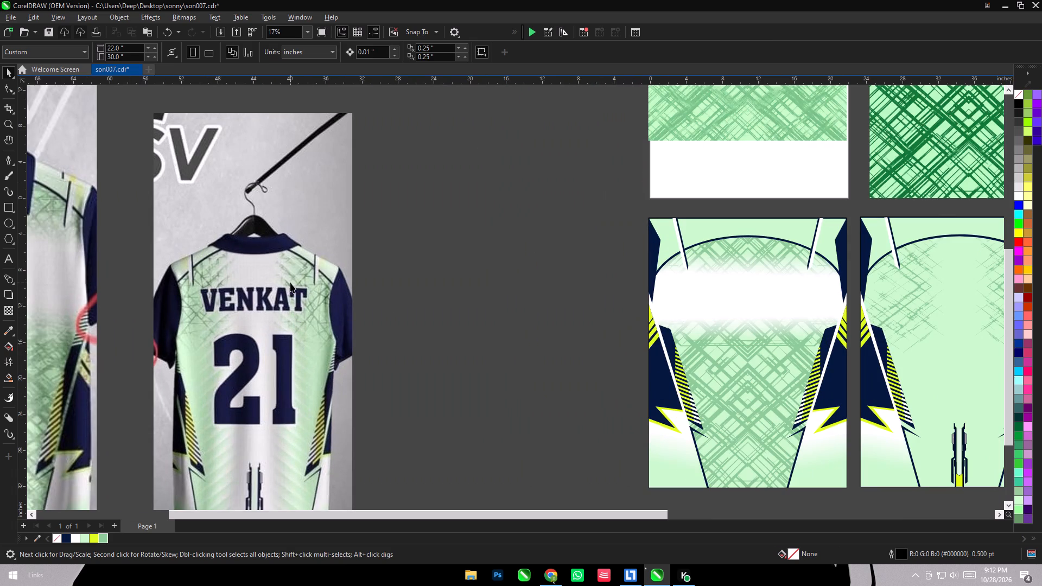
scroll(290, 283, down, 5)
scroll(291, 229, down, 2)
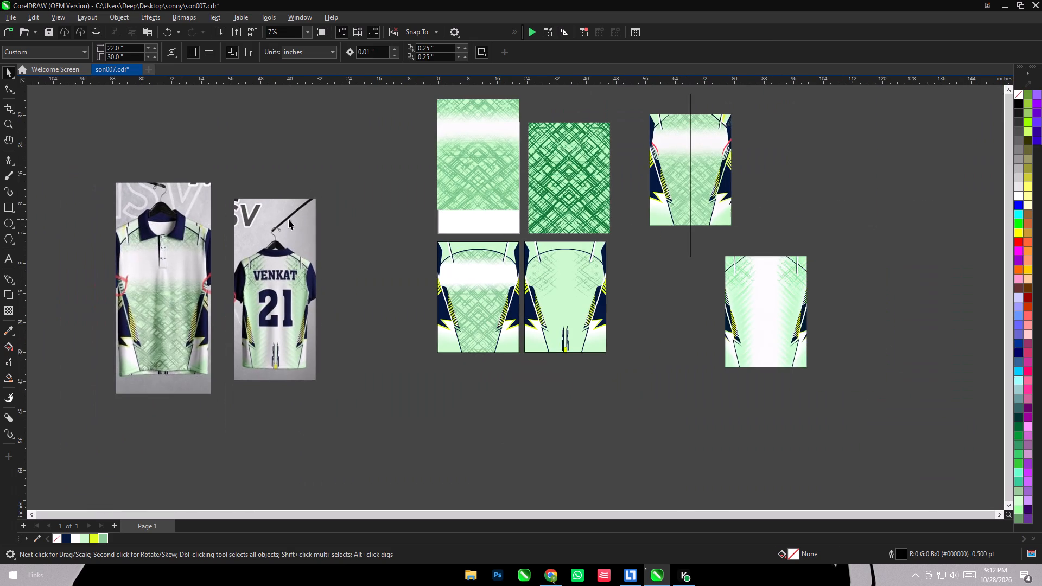
scroll(844, 361, up, 9)
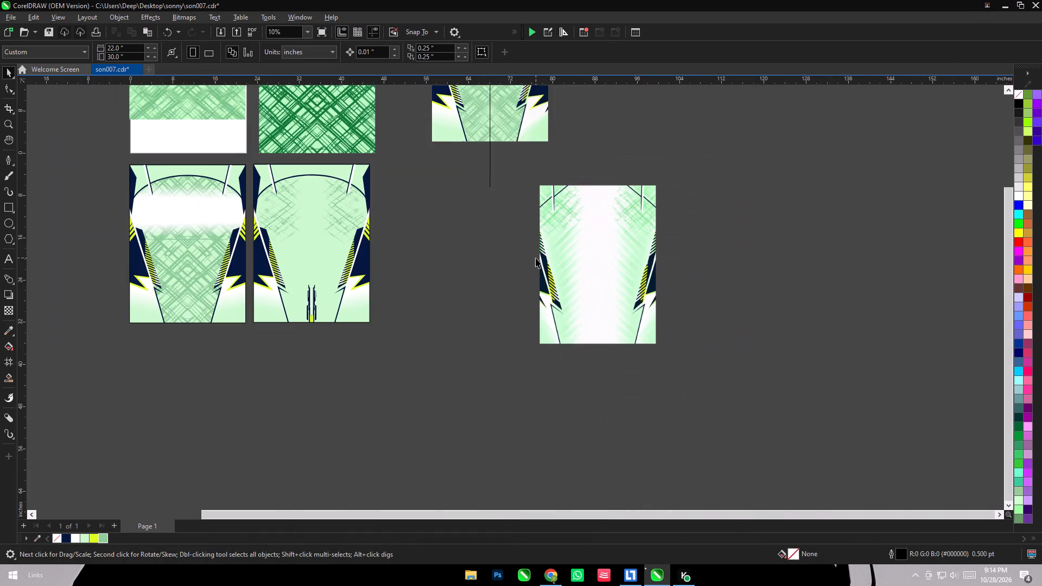
scroll(585, 206, up, 11)
scroll(587, 268, up, 4)
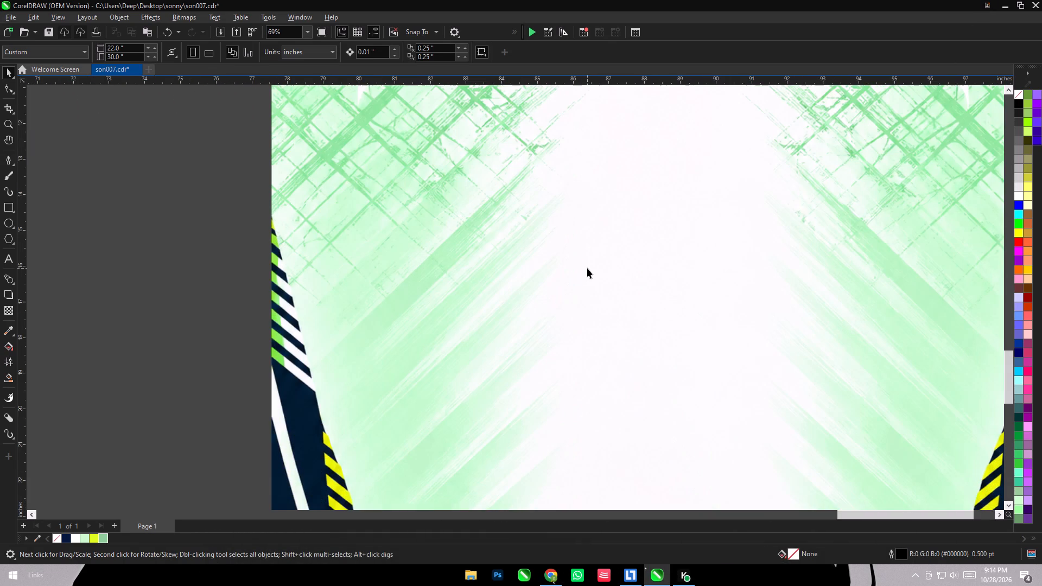
scroll(587, 268, down, 12)
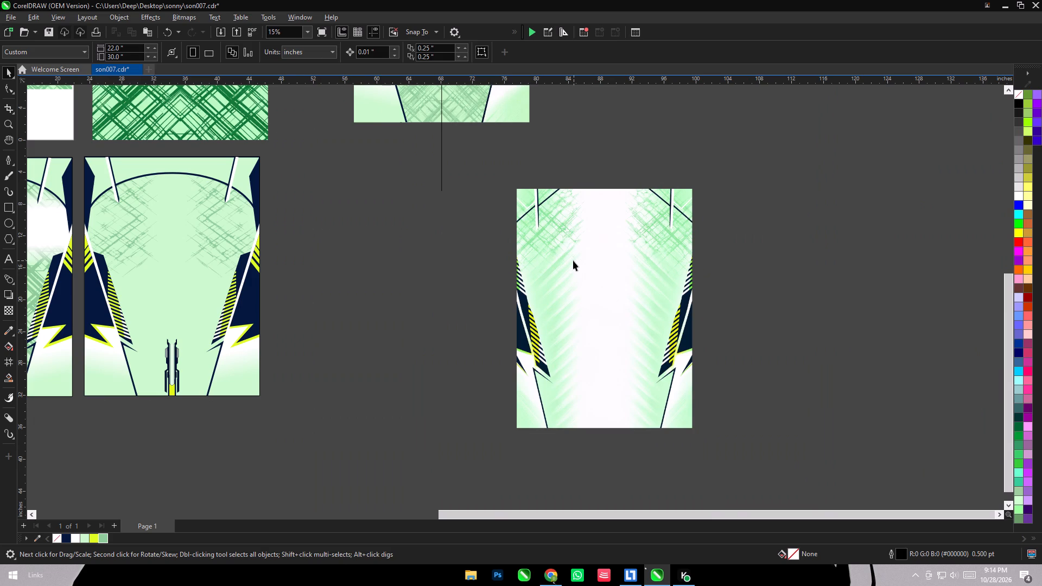
scroll(573, 258, up, 4)
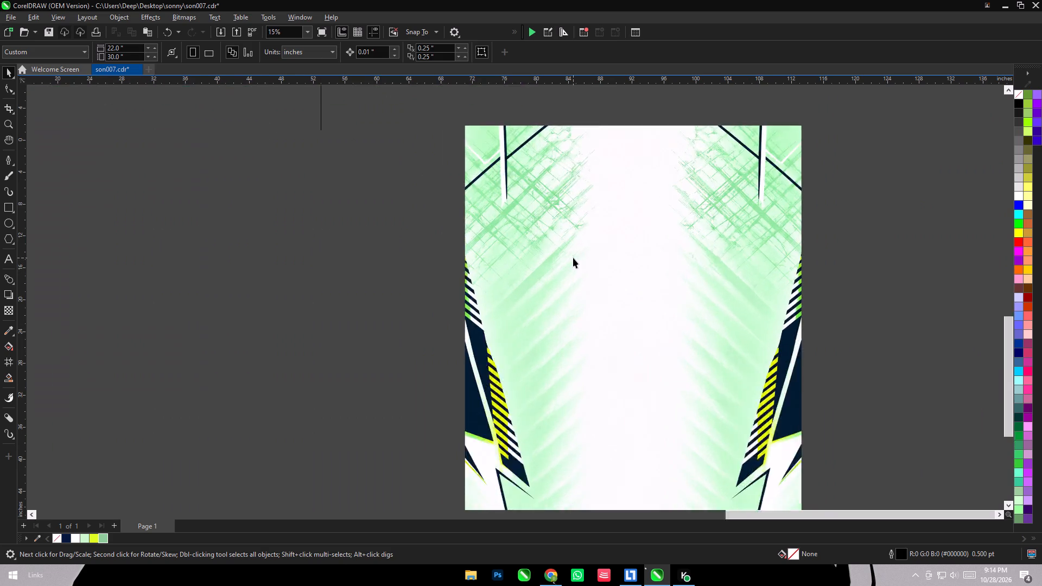
scroll(573, 258, up, 4)
scroll(549, 309, down, 3)
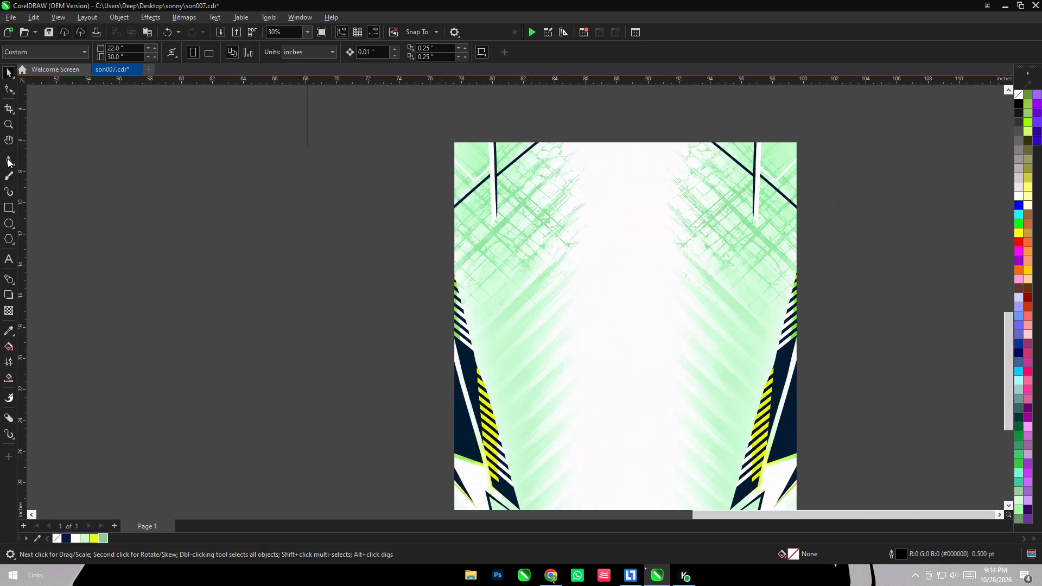
Start a Pen outline beside the left side stripes of the background image and trace a zigzag along its upper four diagonal streaks.
click(8, 158)
scroll(555, 202, up, 3)
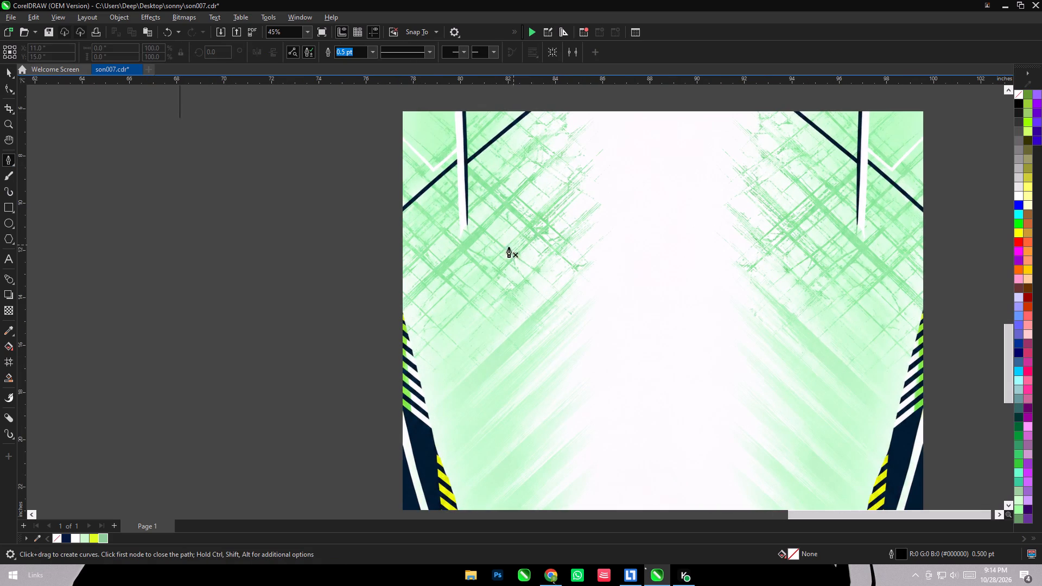
scroll(504, 245, down, 9)
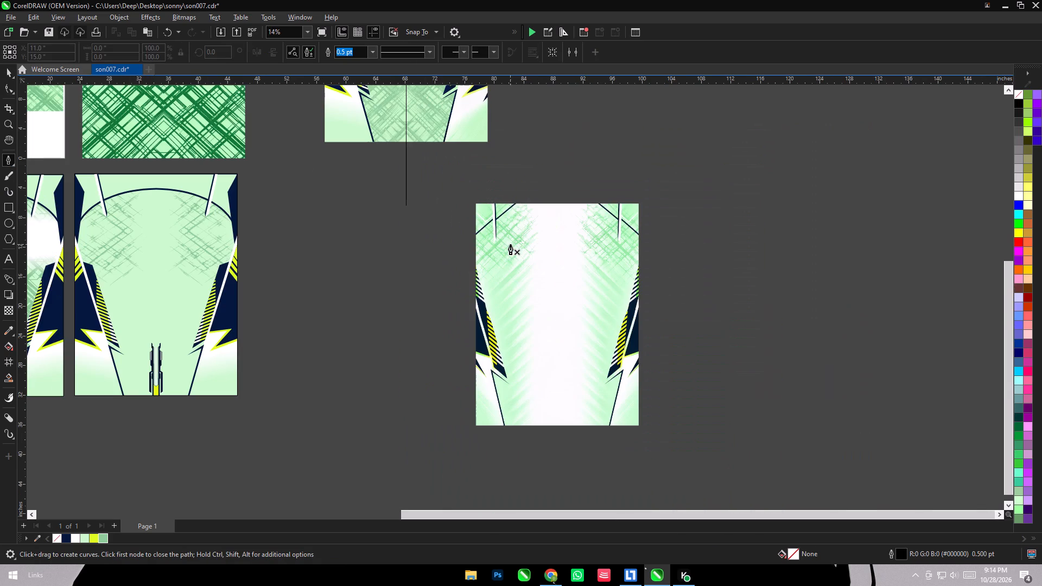
scroll(510, 244, up, 7)
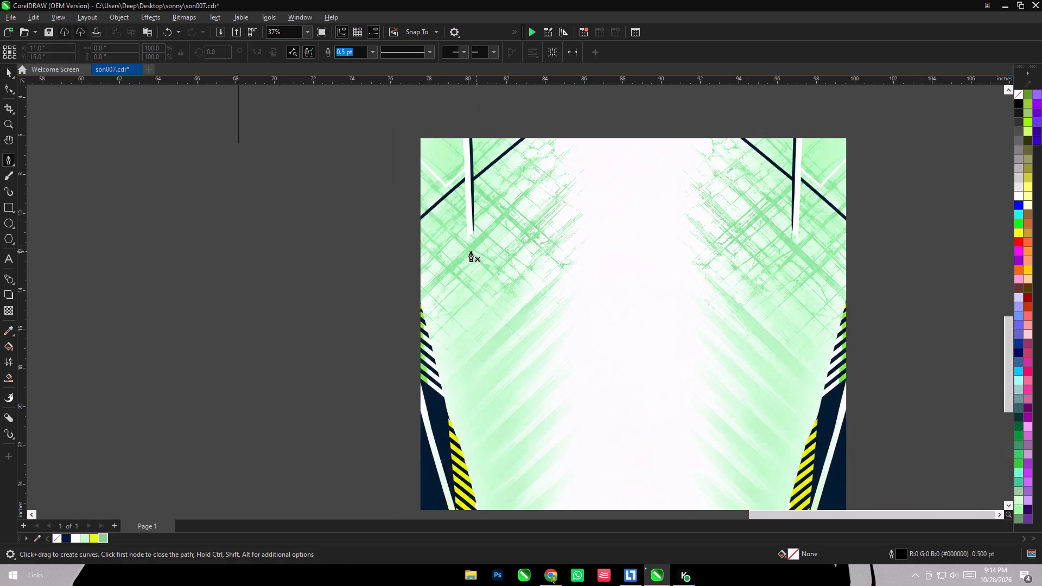
click(438, 356)
click(558, 245)
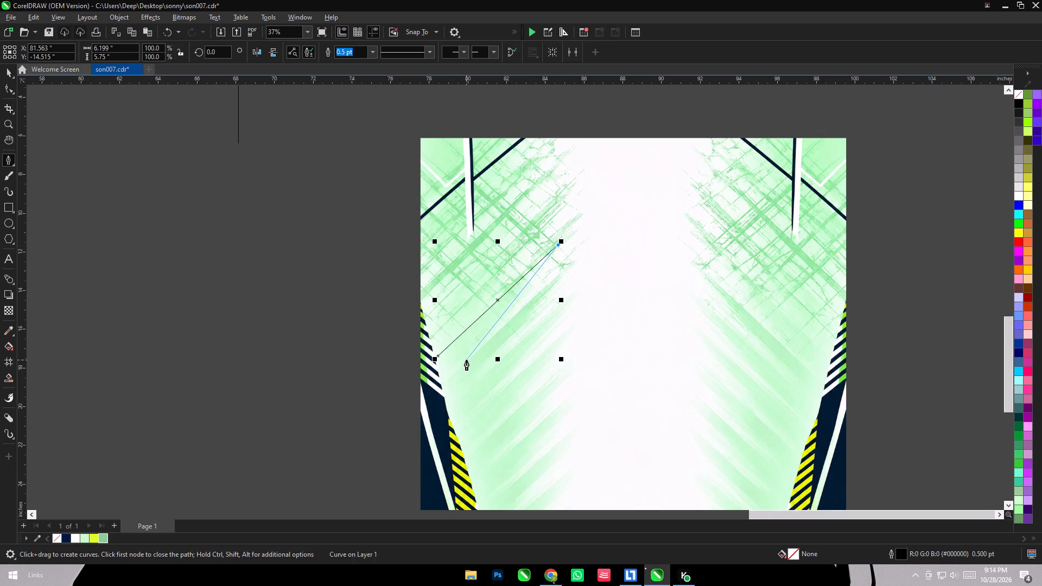
click(466, 360)
click(566, 271)
click(467, 378)
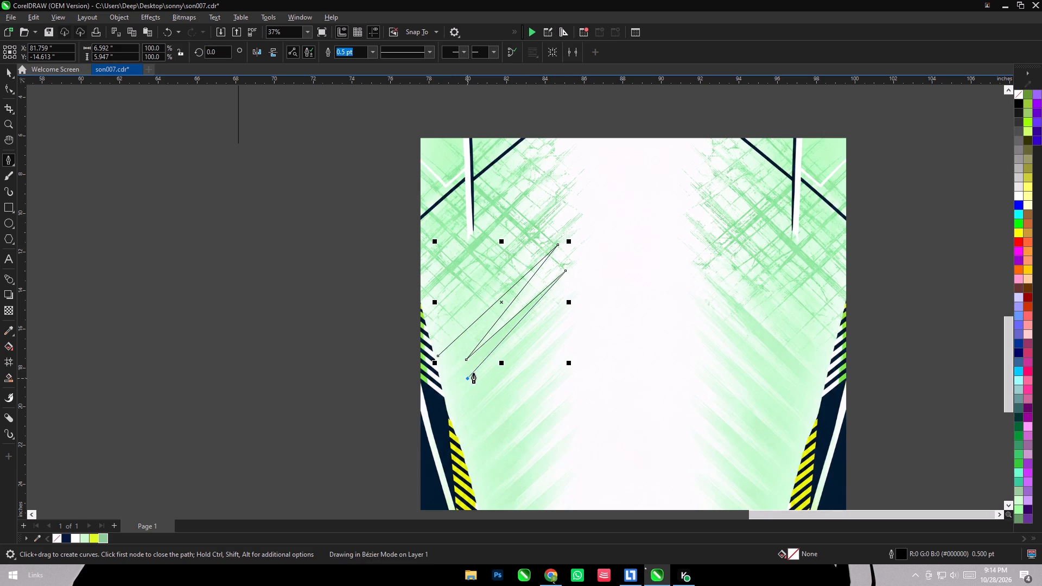
click(570, 300)
click(486, 394)
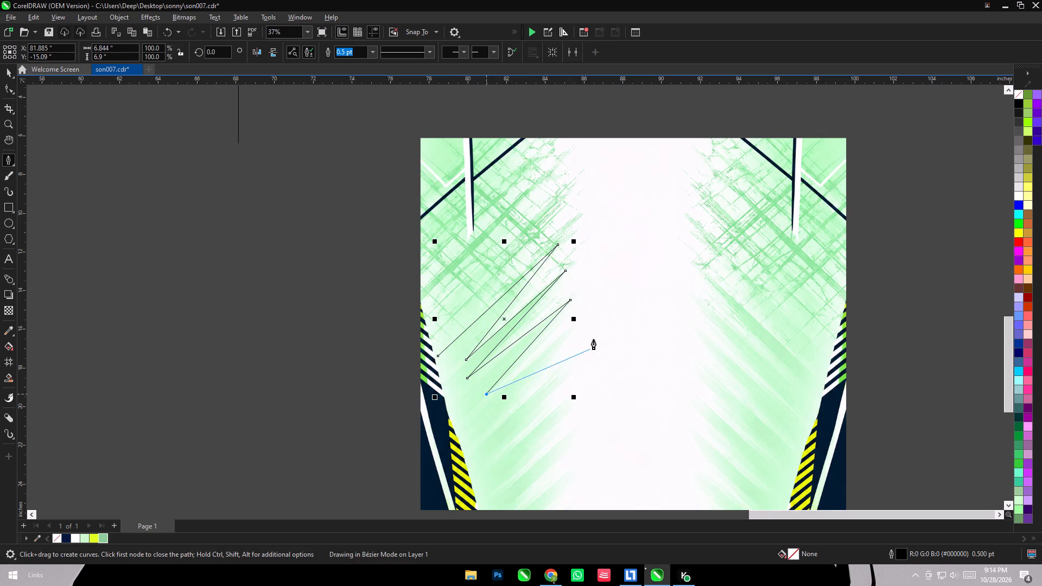
click(587, 320)
click(508, 404)
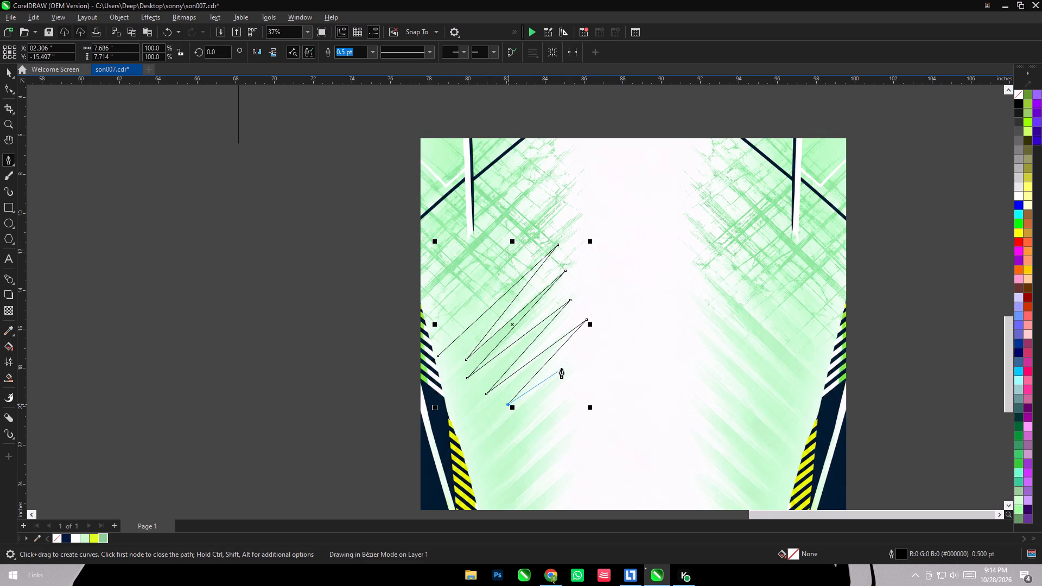
Continue the zigzag outline down the middle diagonal streaks, alongside the yellow-and-navy striped band on the image's left half.
click(481, 434)
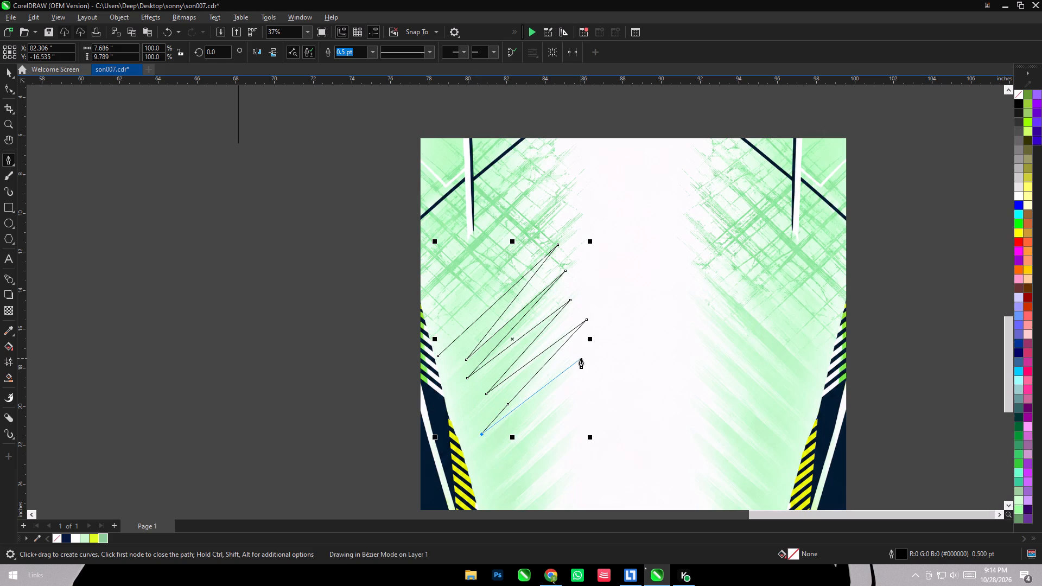
click(580, 358)
click(498, 450)
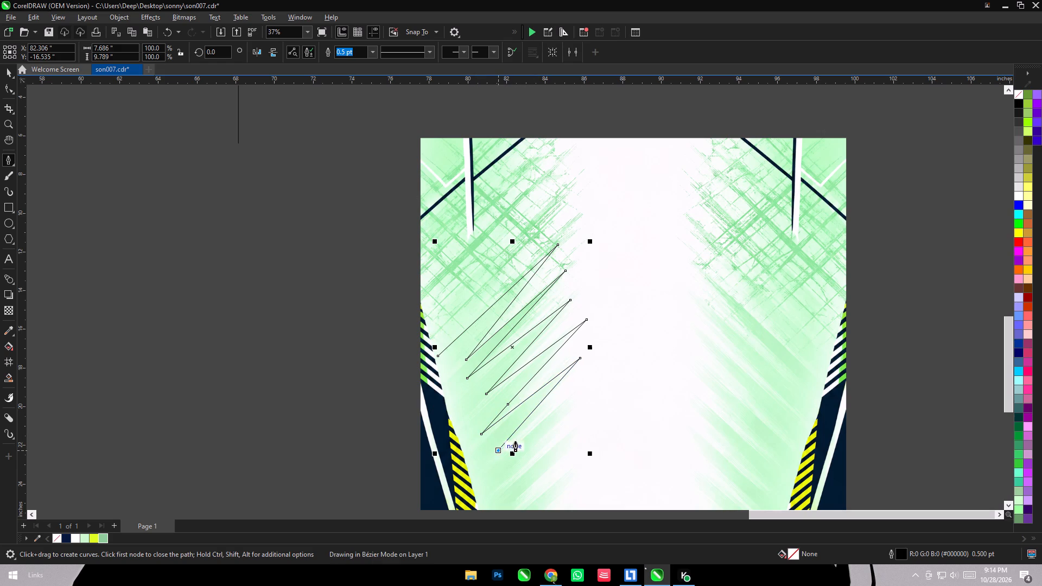
click(489, 470)
key(ctrl+z)
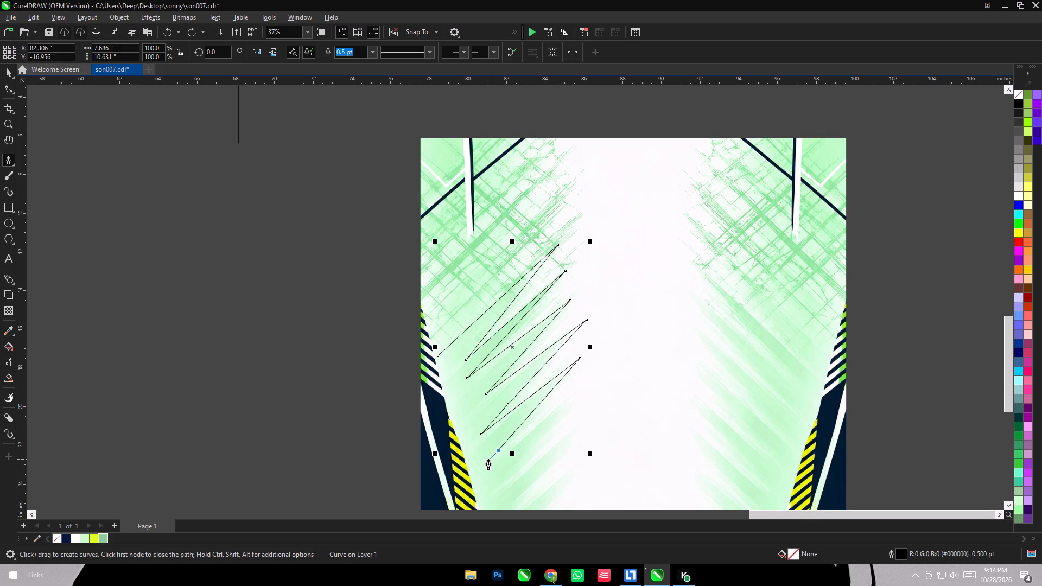
shift+click(488, 459)
click(596, 375)
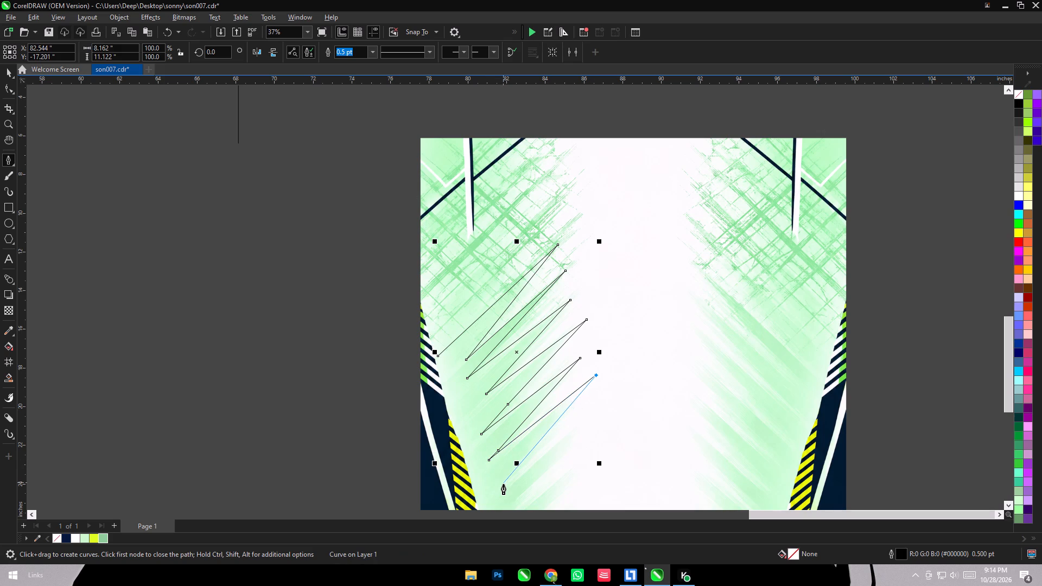
click(503, 484)
click(575, 424)
scroll(576, 361, down, 5)
scroll(556, 413, up, 2)
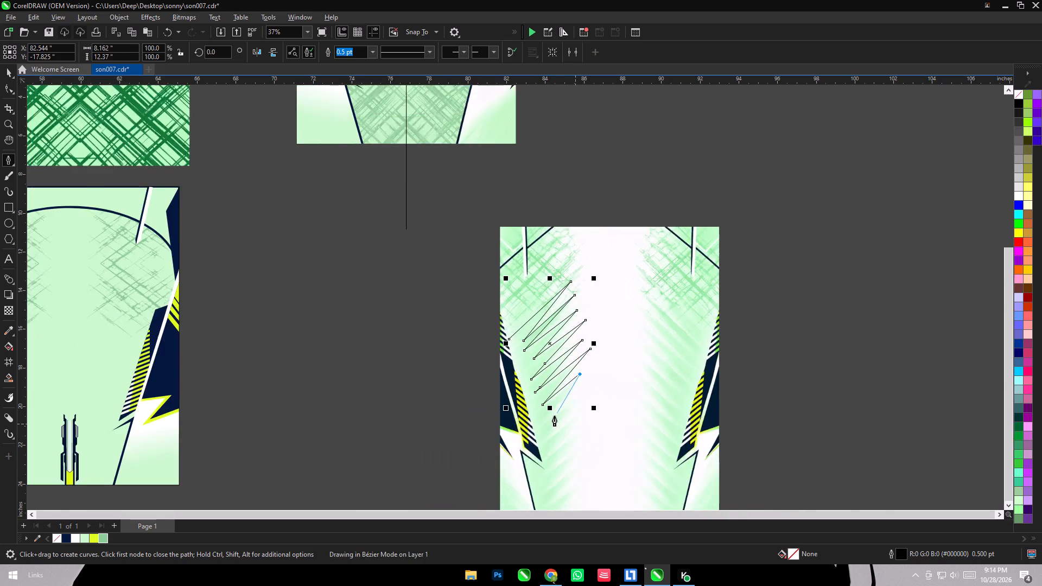
scroll(554, 416, up, 4)
click(533, 422)
click(537, 427)
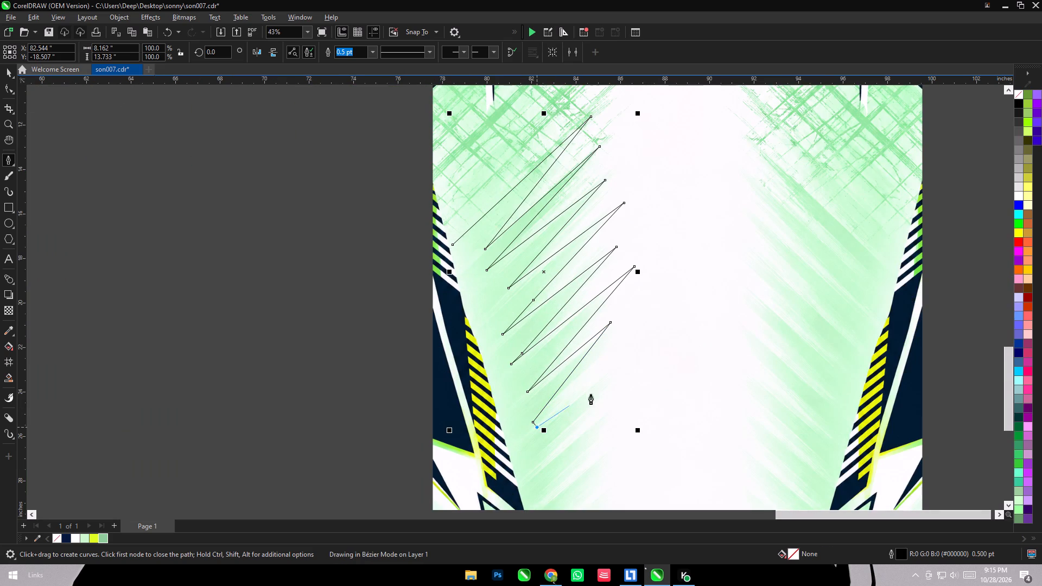
click(617, 360)
click(539, 457)
Extend the zigzag outline along the streaks beside the lower end of the striped band, alternating short and long points.
scroll(552, 397, down, 5)
scroll(529, 468, up, 7)
scroll(546, 393, up, 1)
click(602, 343)
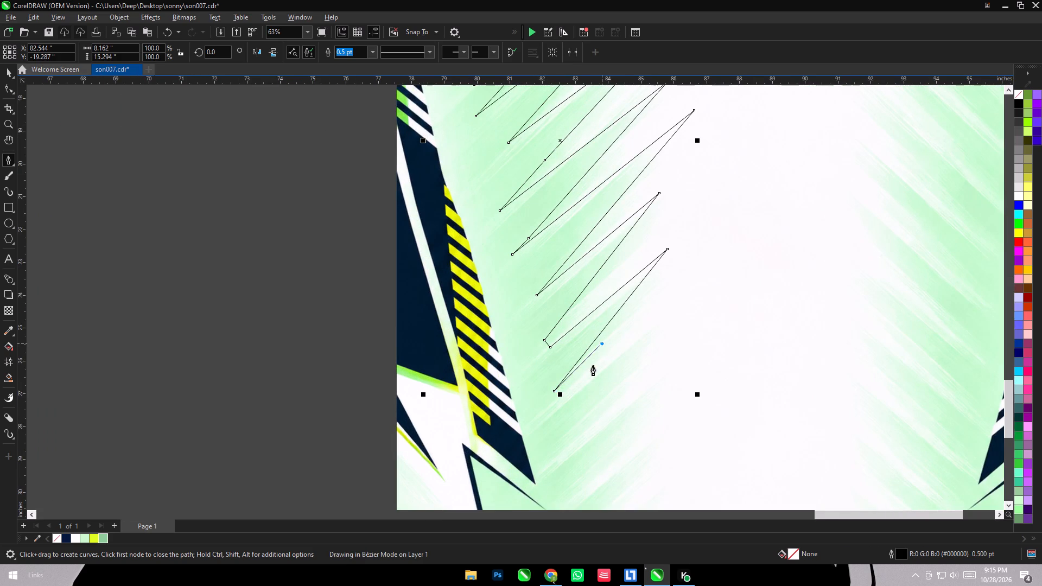
click(560, 398)
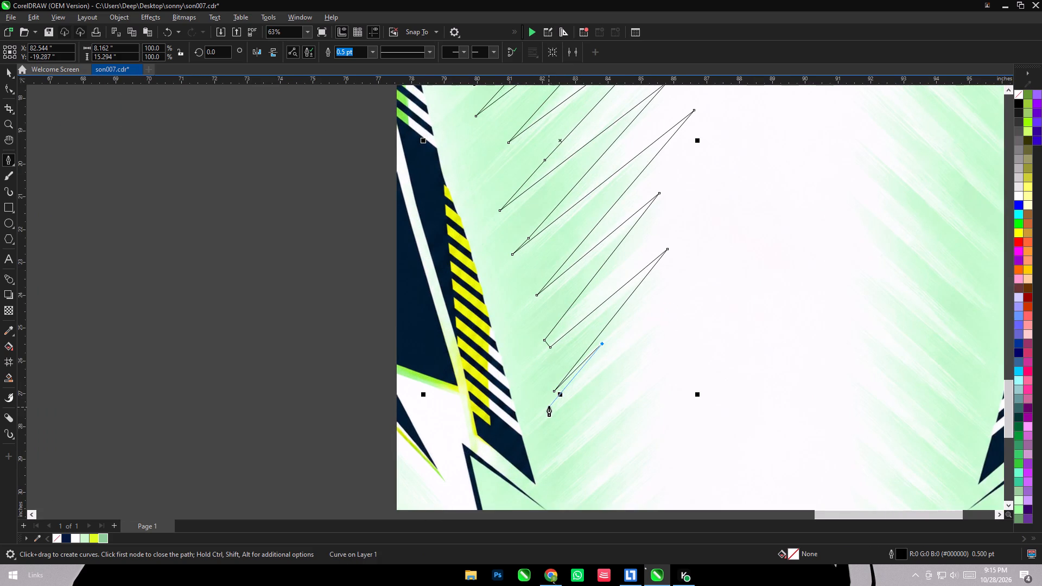
click(549, 406)
click(697, 295)
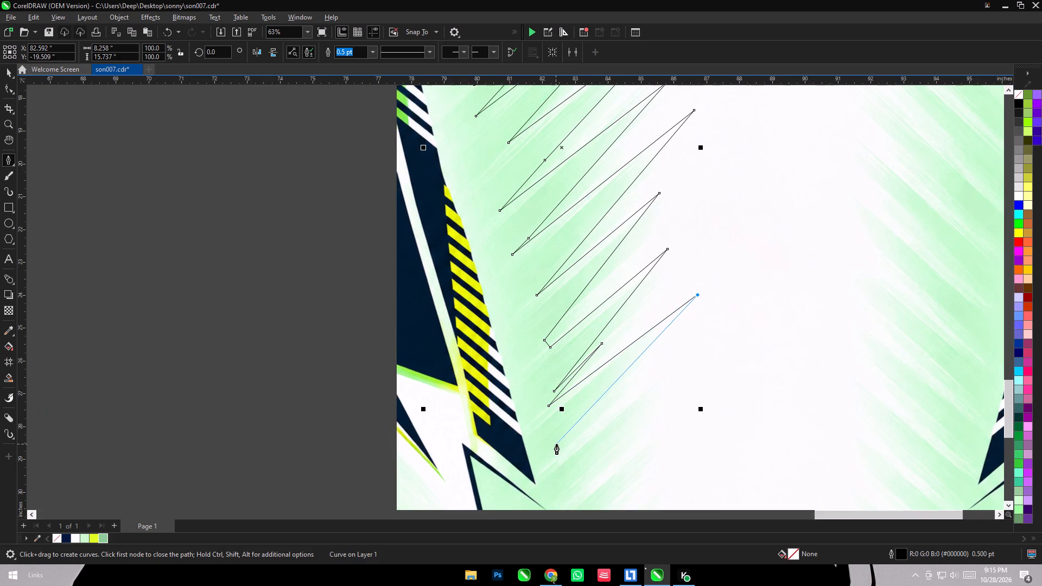
click(558, 448)
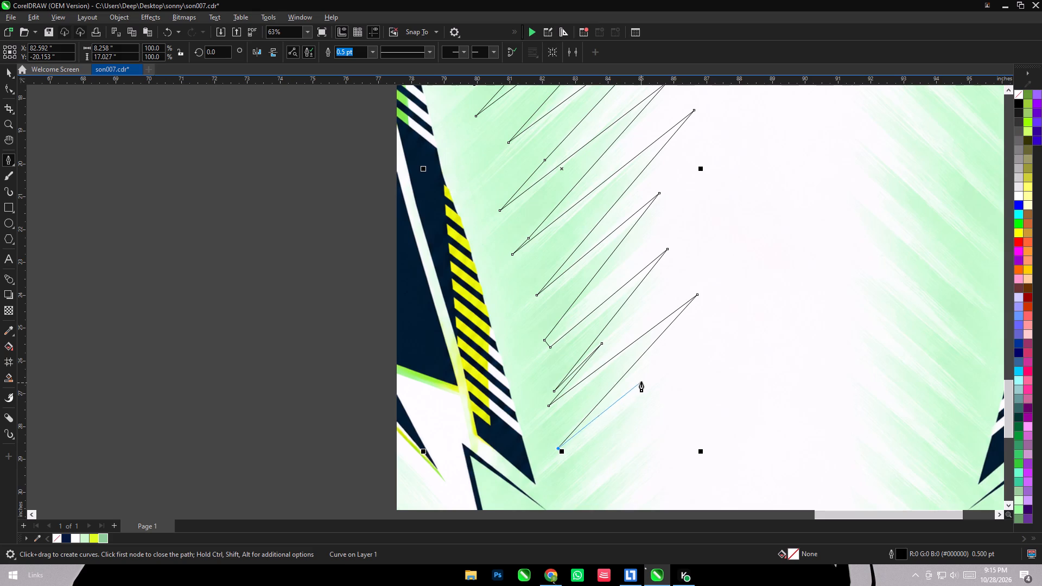
click(641, 381)
click(551, 470)
click(716, 338)
scroll(691, 364, down, 5)
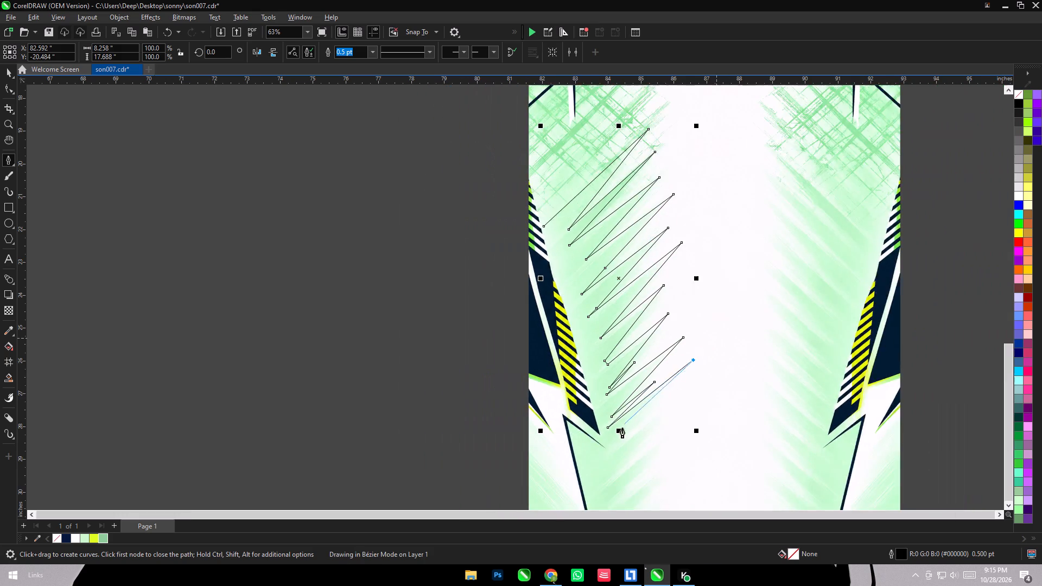
scroll(598, 461, up, 4)
click(615, 453)
click(719, 376)
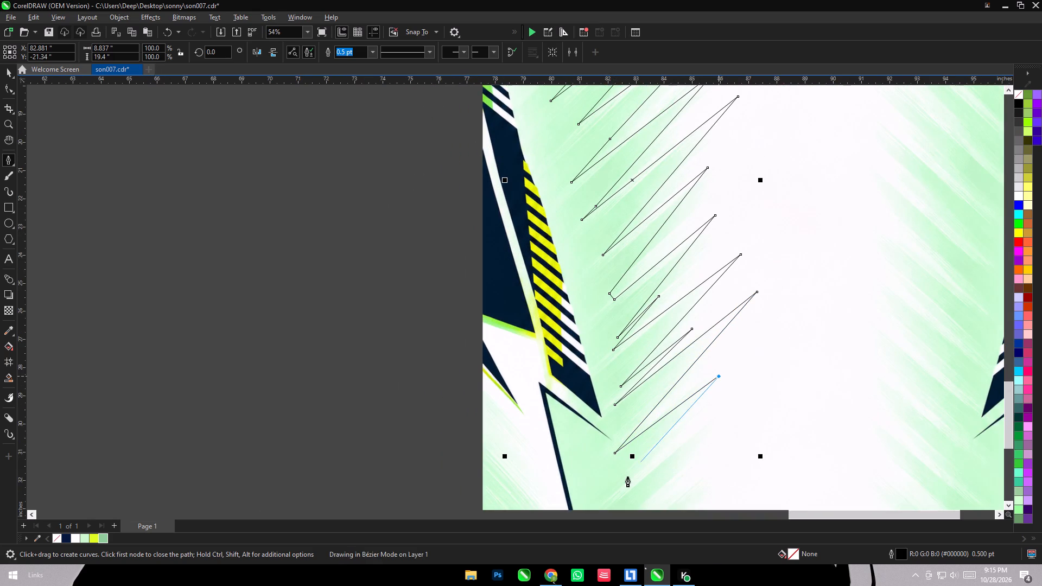
click(626, 479)
Trace the lowest diagonal streaks beside the thin navy line, carrying the zigzag outline almost to the image's bottom edge.
scroll(652, 383, down, 5)
scroll(630, 455, up, 7)
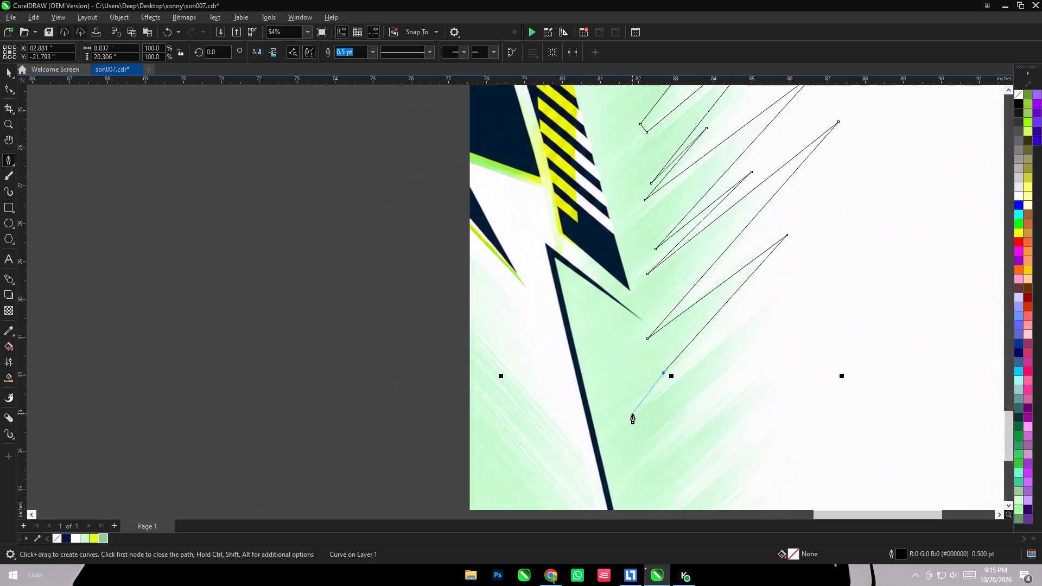
click(634, 405)
click(796, 282)
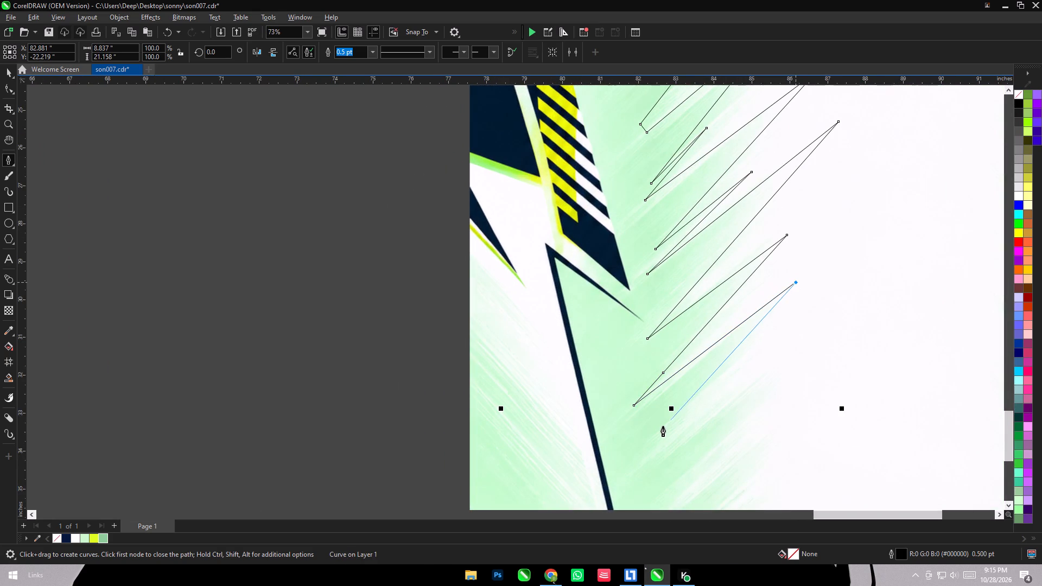
click(658, 430)
click(707, 406)
click(659, 455)
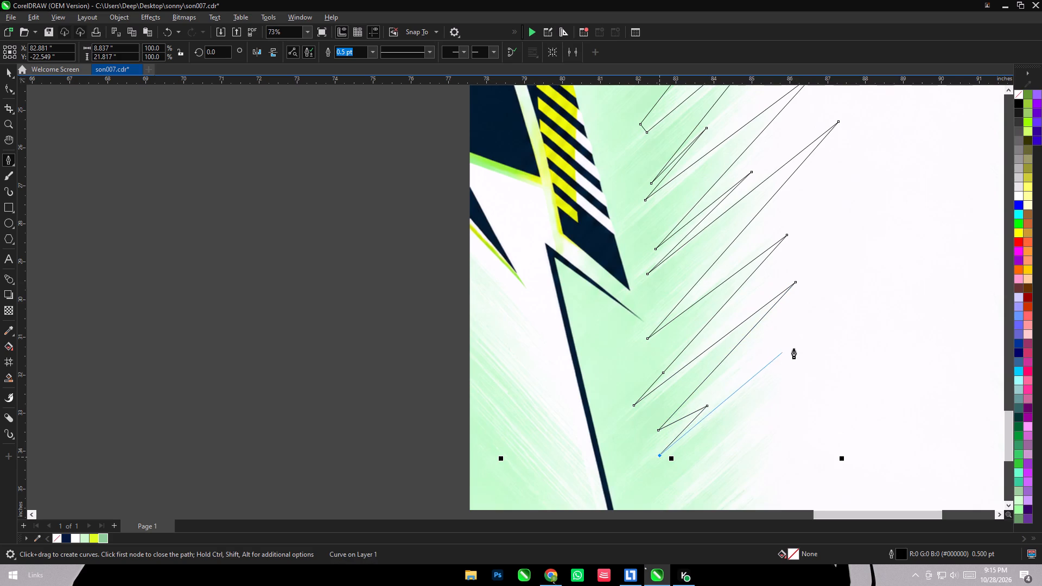
click(806, 339)
click(671, 483)
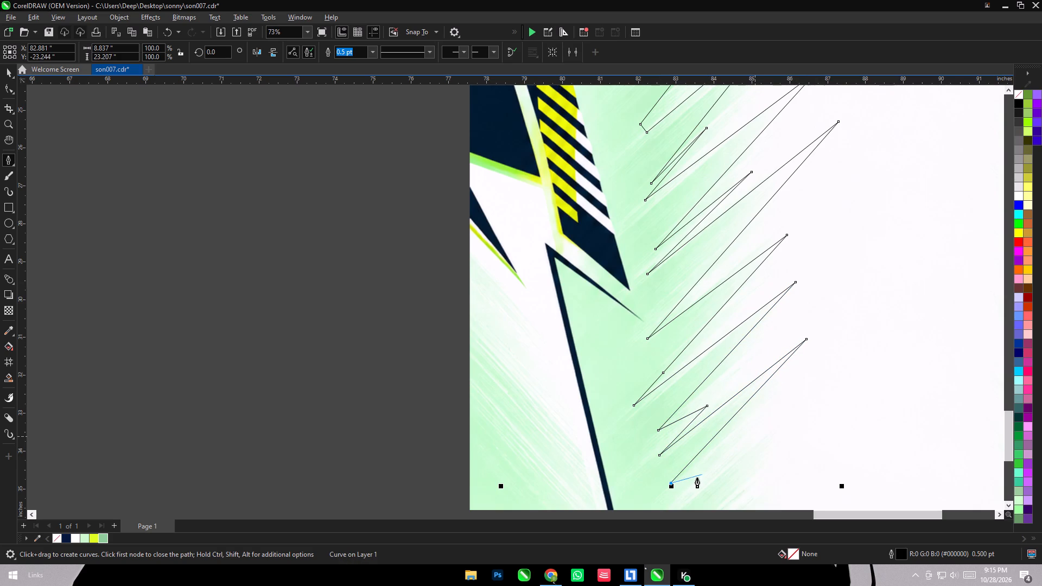
click(713, 448)
click(681, 501)
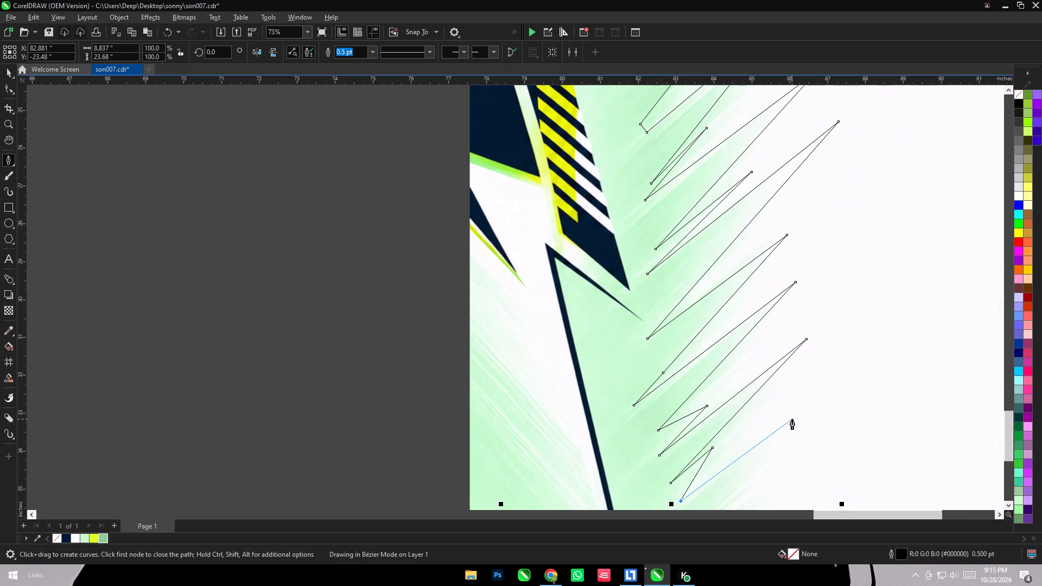
click(792, 419)
Run the outline along the image's bottom edge and back up to its left edge, just above the side stripes.
click(716, 510)
scroll(645, 393, down, 5)
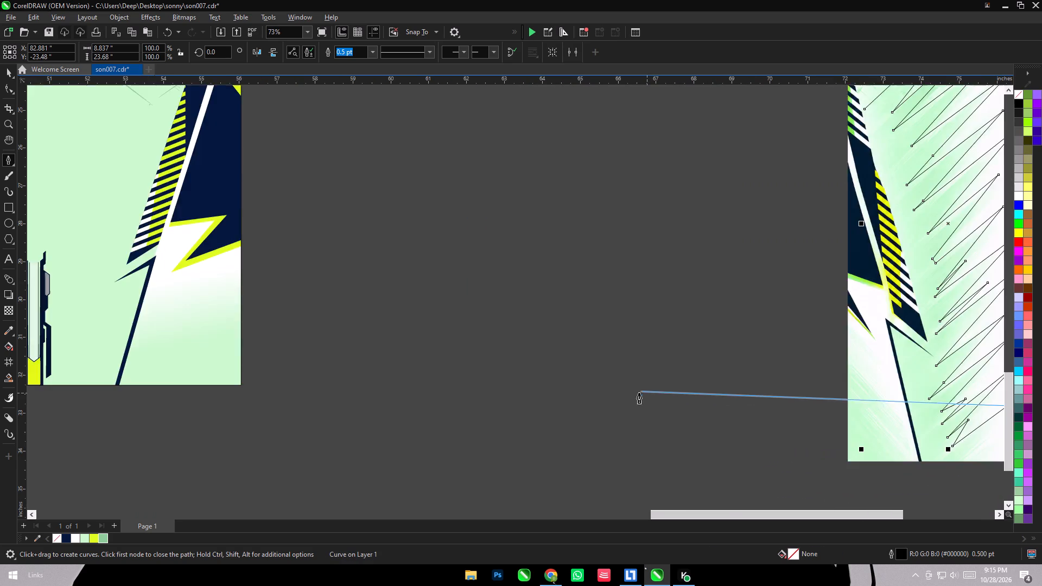
scroll(639, 393, down, 13)
scroll(700, 396, up, 11)
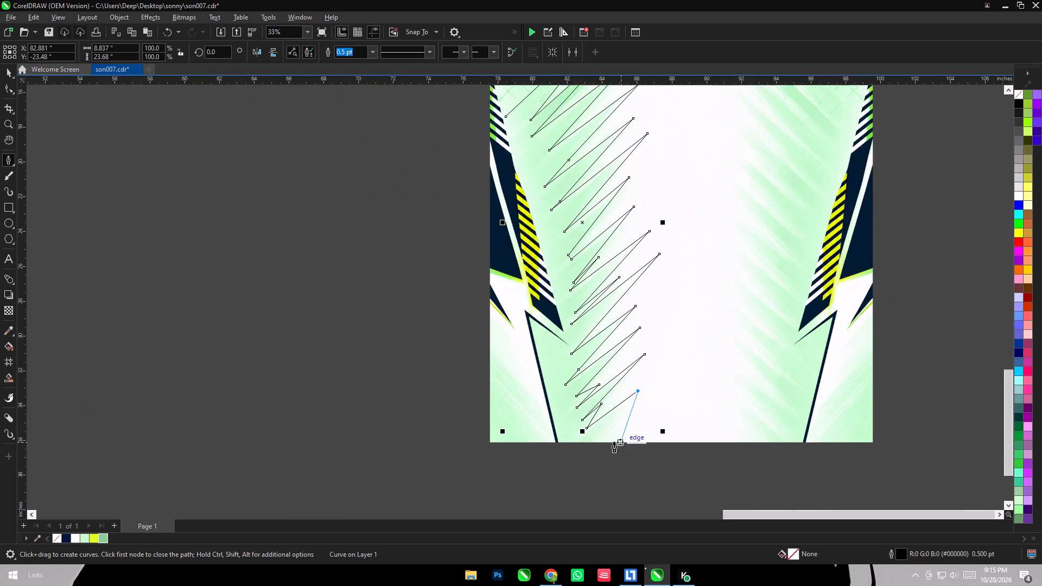
click(605, 442)
click(541, 444)
scroll(541, 444, down, 4)
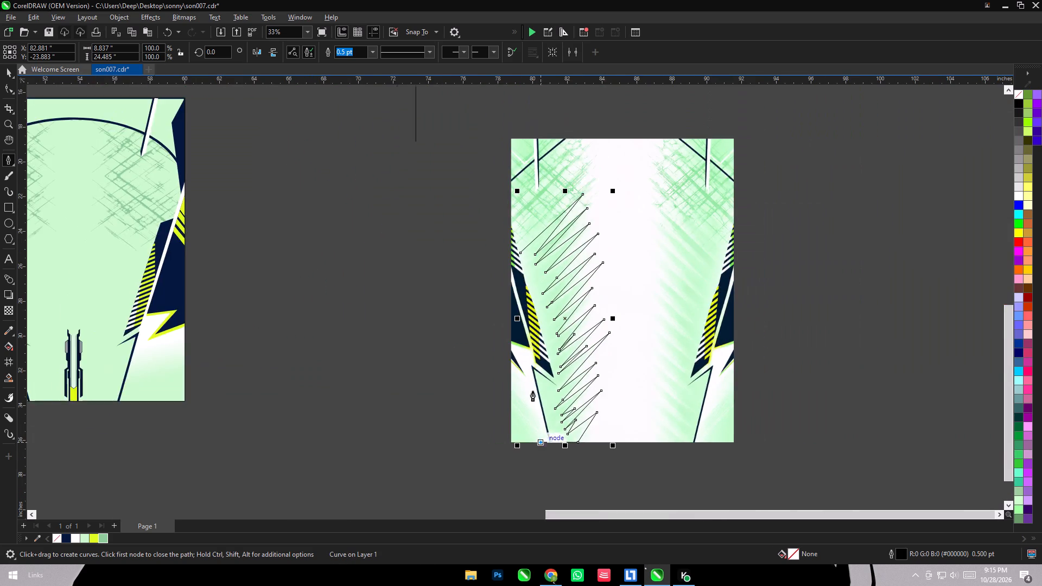
scroll(521, 285, up, 7)
scroll(504, 253, down, 5)
scroll(513, 171, up, 2)
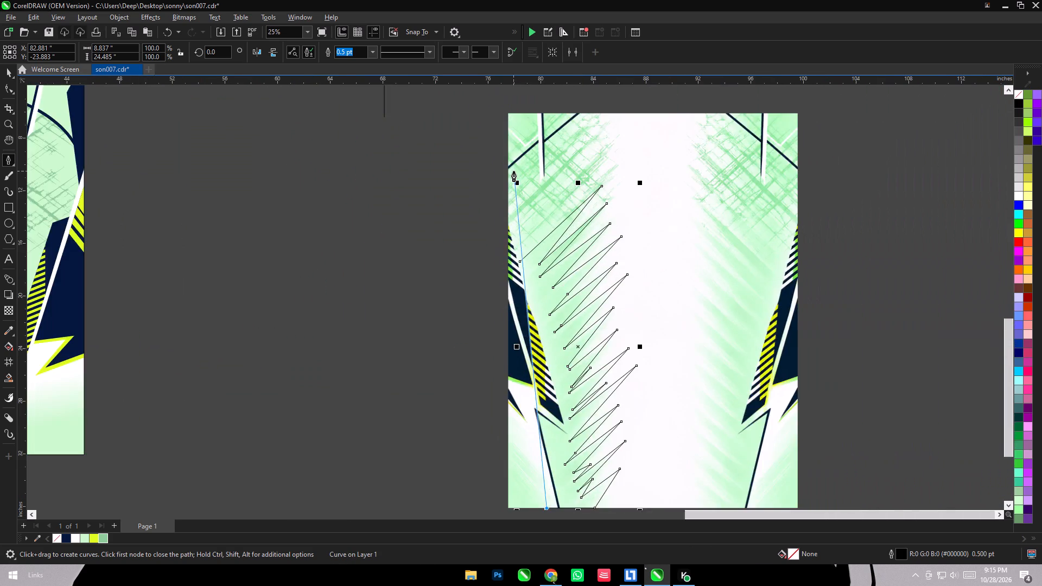
scroll(513, 171, up, 3)
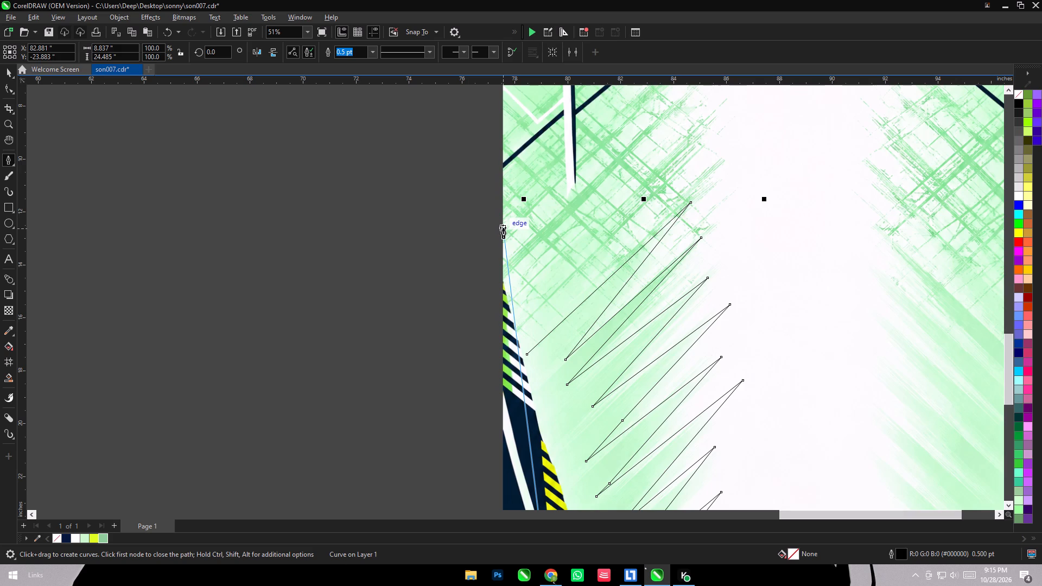
click(503, 228)
Trace zigzag points across the upper-left grunge grid and close the outline at its starting node, about 9.7 by 28.6 inches overall.
scroll(503, 228, down, 3)
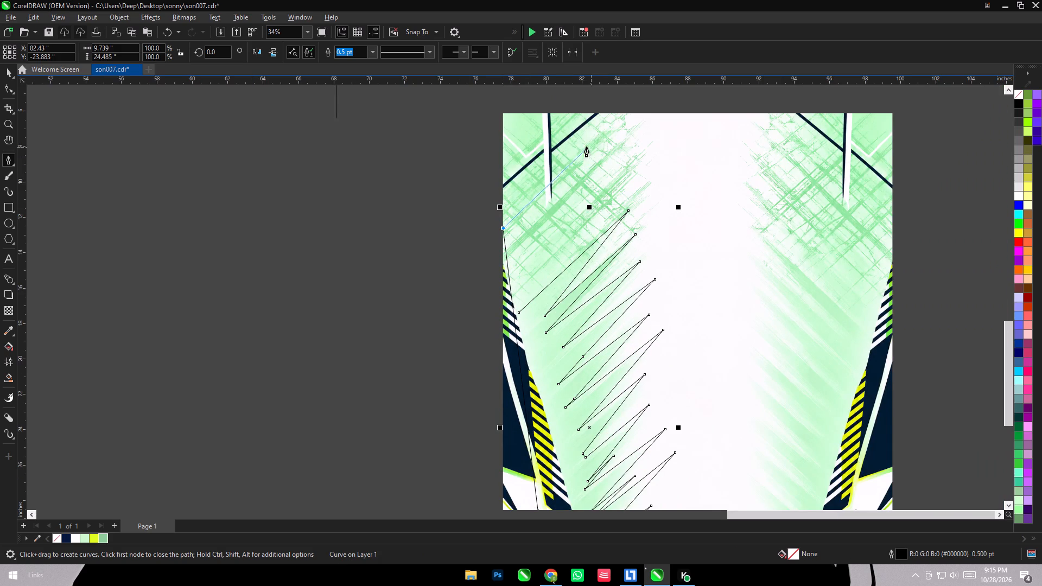
click(598, 138)
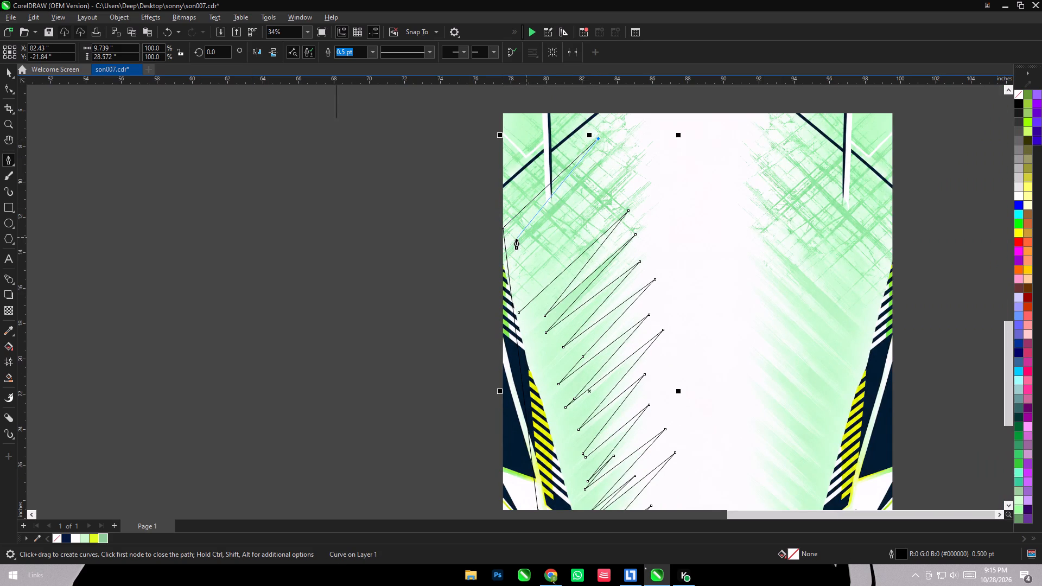
click(516, 239)
click(625, 162)
click(523, 263)
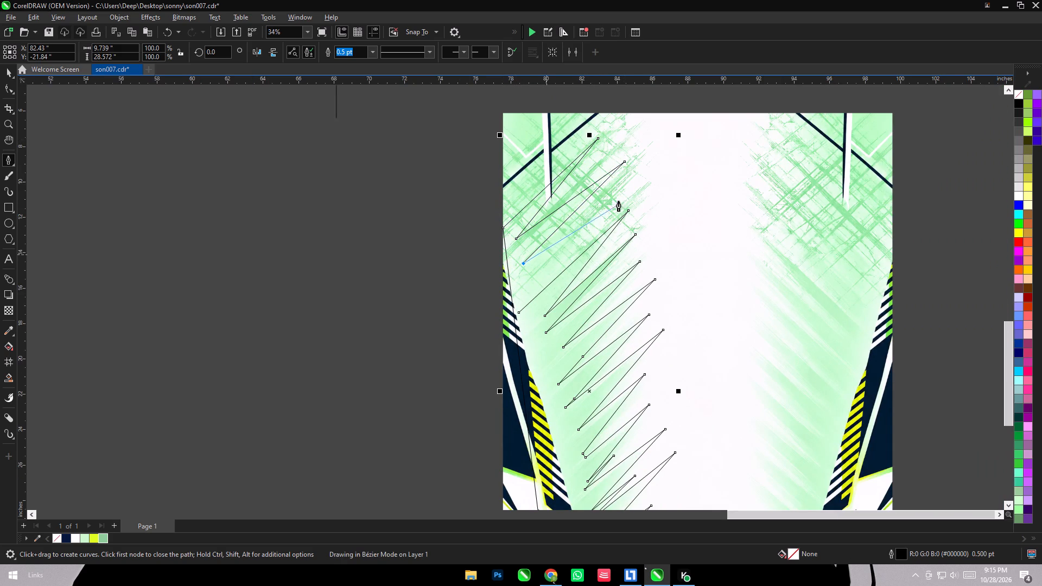
click(618, 197)
click(528, 280)
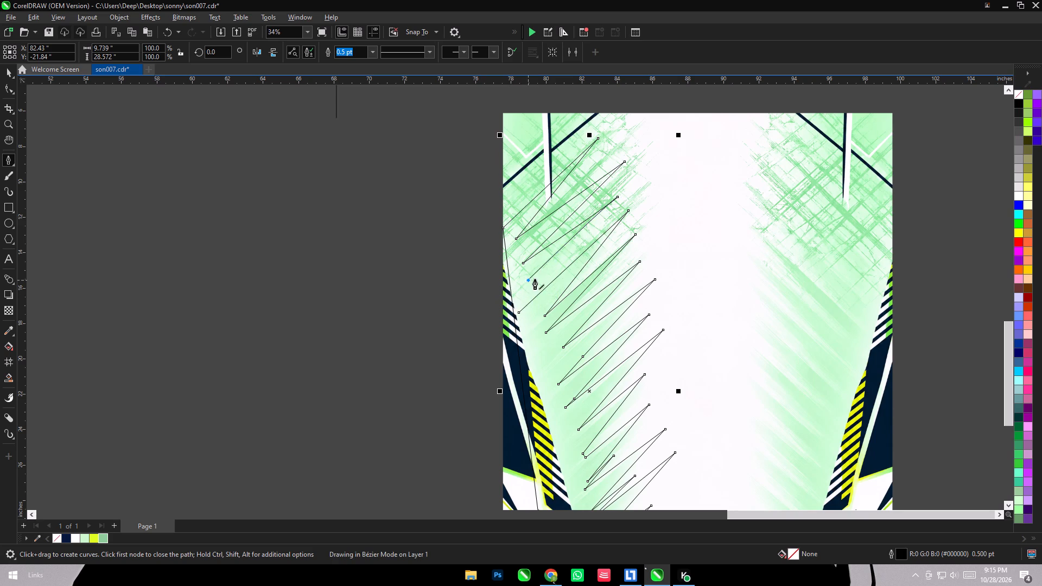
click(561, 258)
click(517, 311)
scroll(580, 202, down, 11)
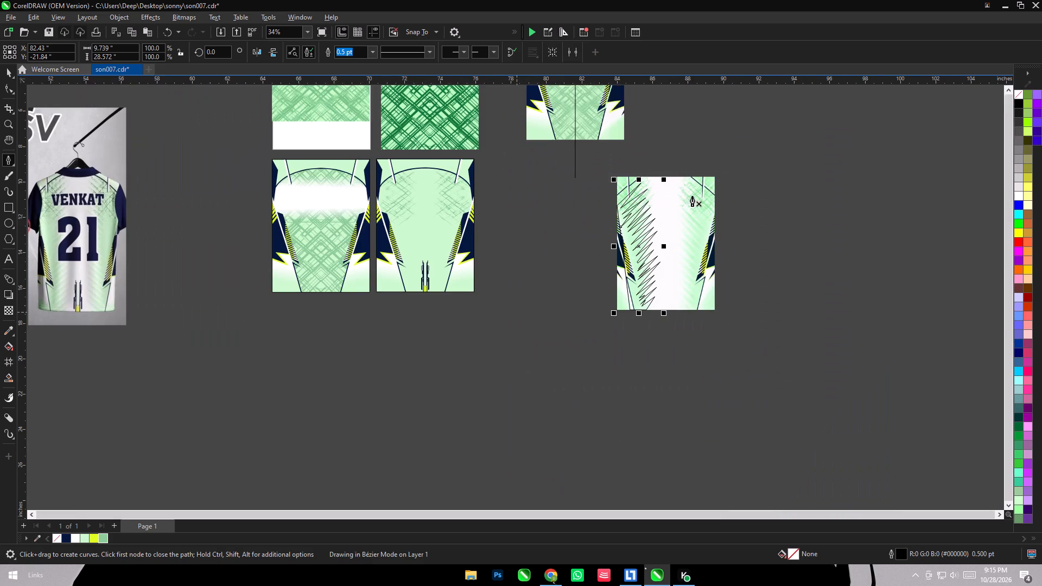
Move the closed zigzag streak outline from the reference image onto the left half of the back panel.
click(10, 67)
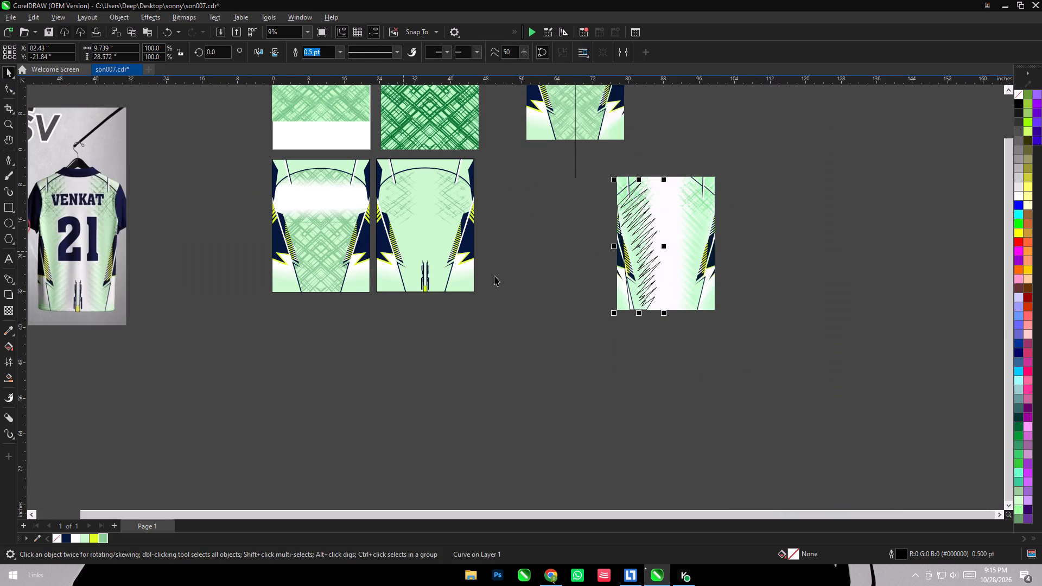
scroll(566, 267, up, 2)
drag(663, 222, 660, 222)
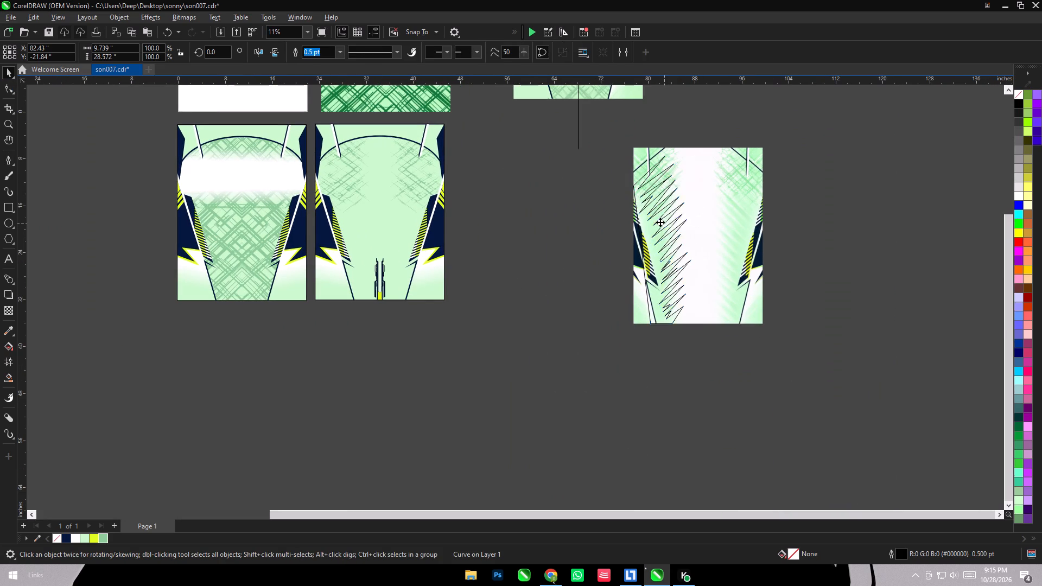
drag(660, 222, 347, 205)
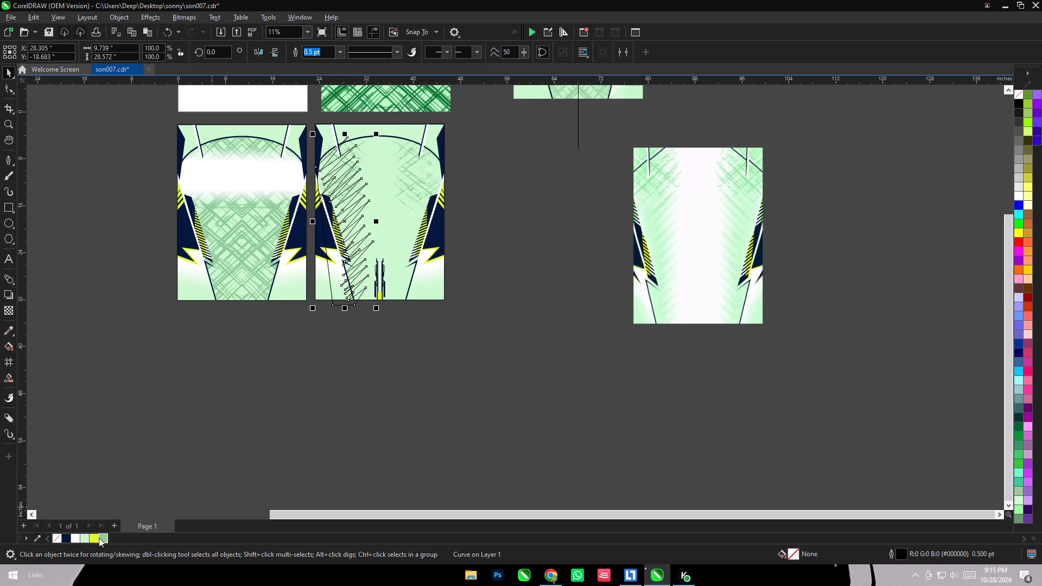
Fill the zigzag streak shape on the back panel with light green #C9F9CC and remove its outline.
click(99, 538)
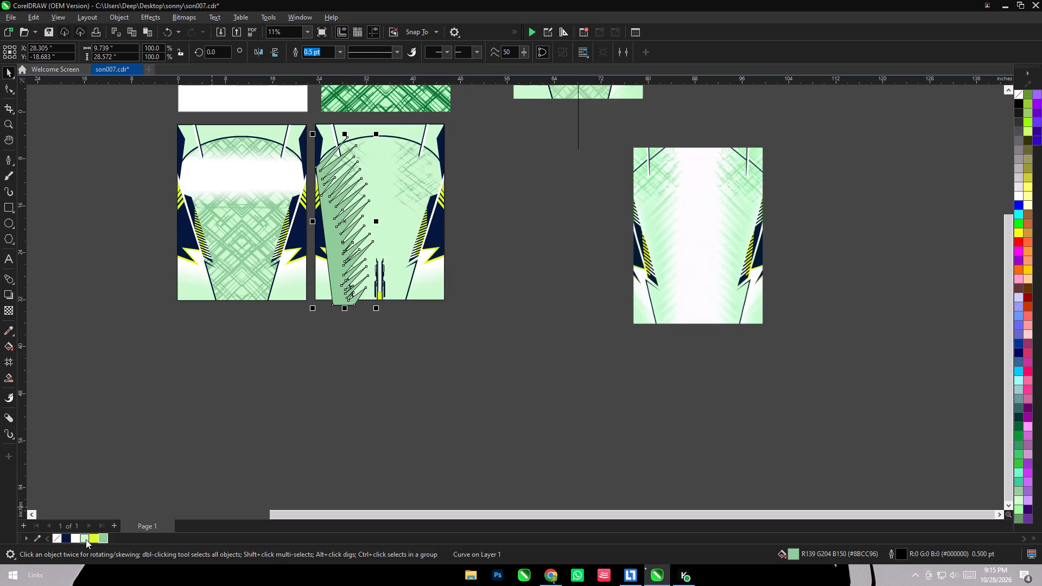
click(86, 539)
click(476, 339)
scroll(341, 212, up, 3)
click(341, 212)
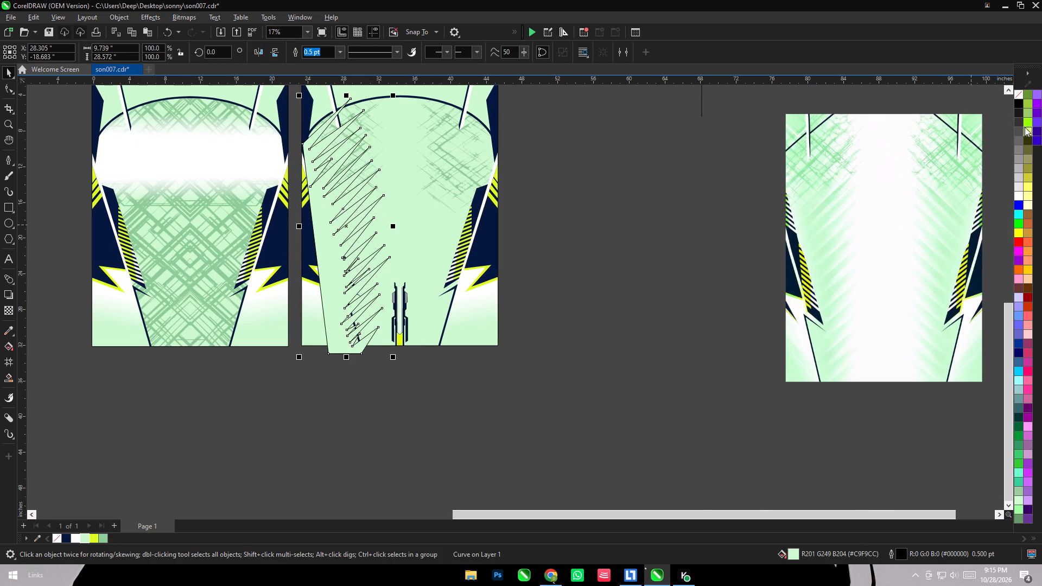
right_click(1016, 91)
scroll(427, 130, up, 2)
scroll(468, 234, down, 4)
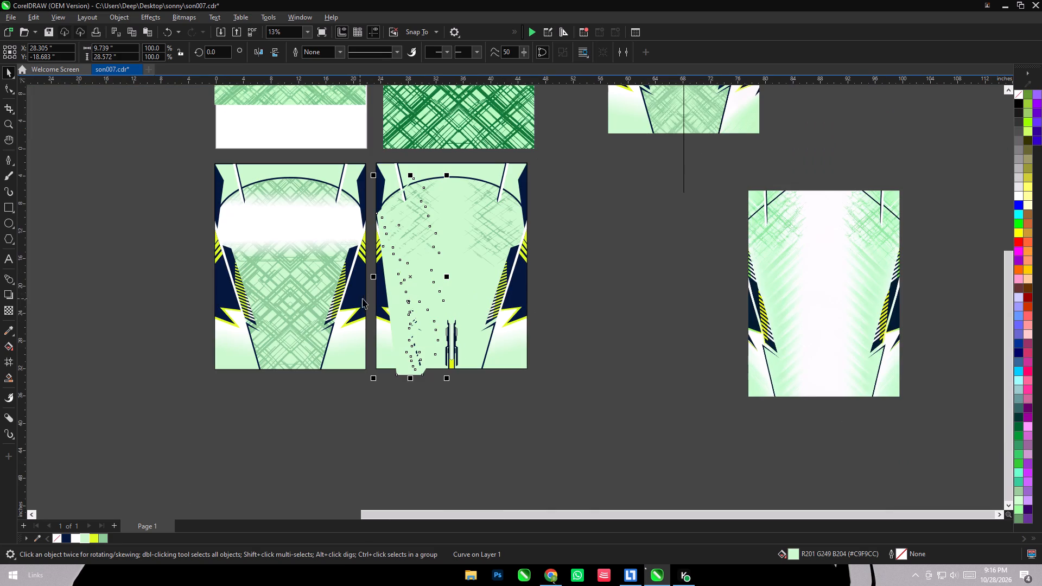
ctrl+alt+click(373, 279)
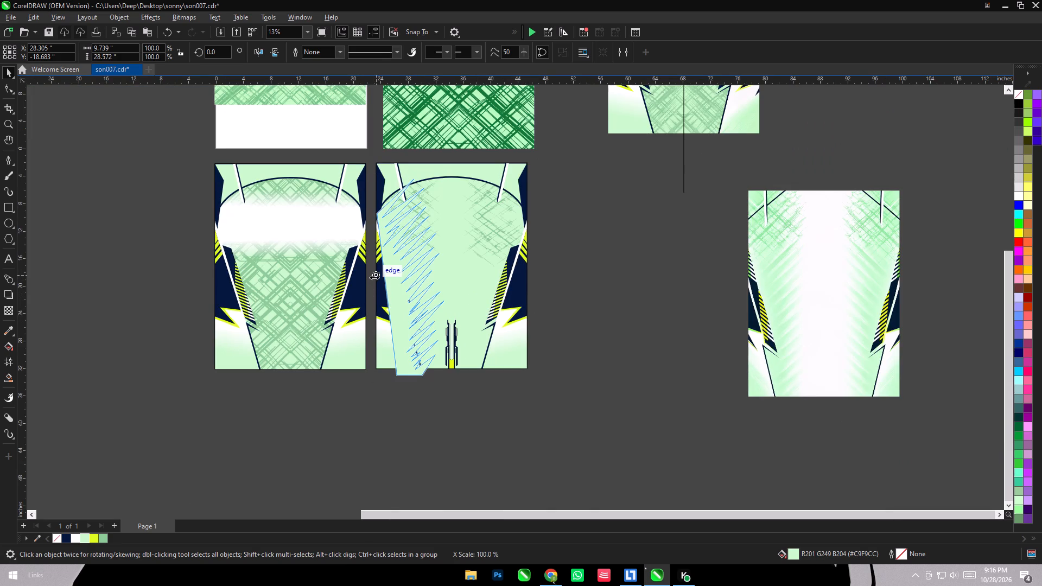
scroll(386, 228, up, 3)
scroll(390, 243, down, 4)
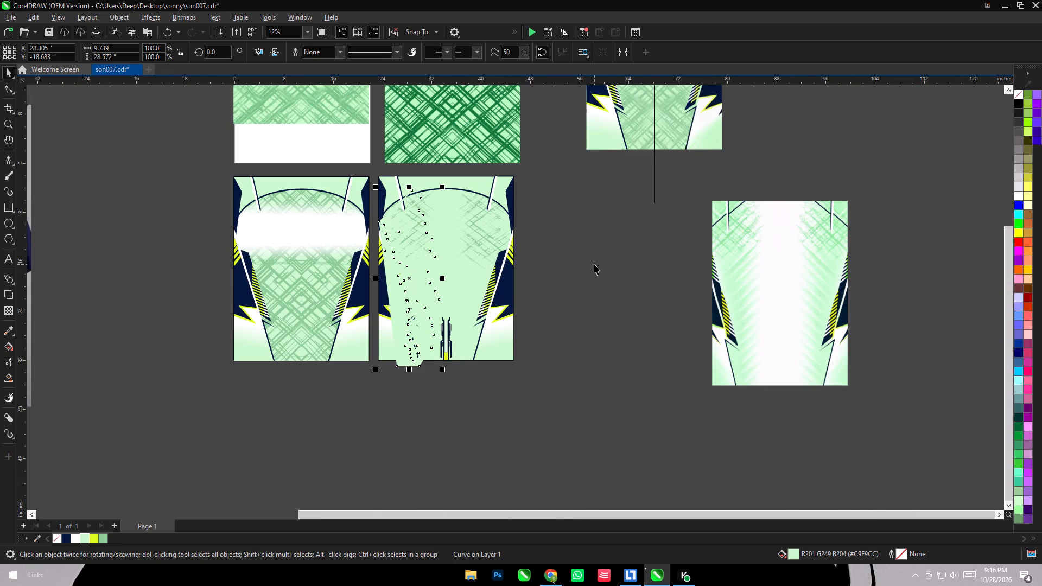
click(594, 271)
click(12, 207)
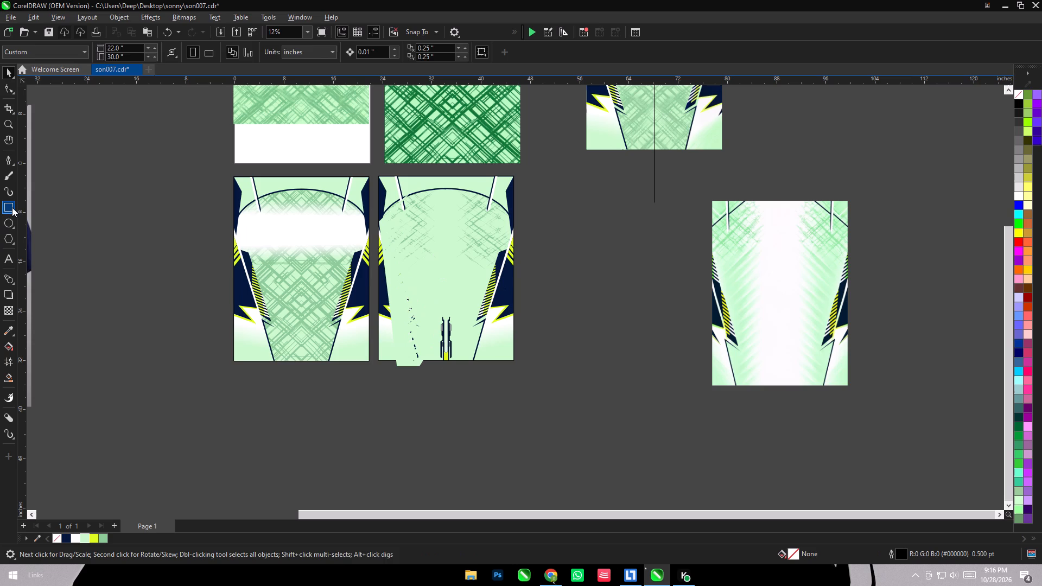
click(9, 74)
Copy the soft-edged white band from the front panel's PowerClip contents and paste it outside the panels.
click(297, 249)
click(52, 99)
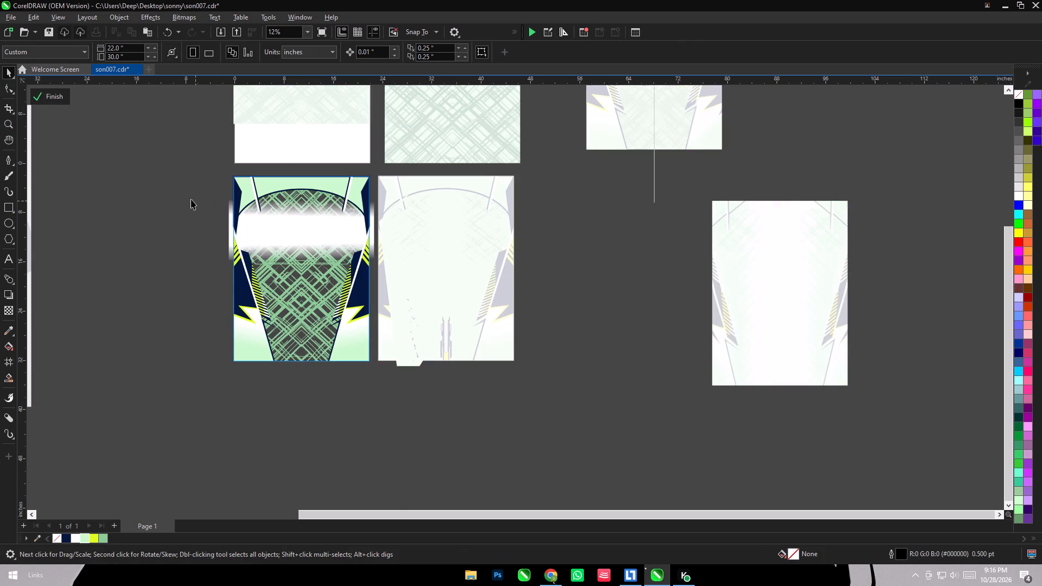
click(188, 197)
click(266, 232)
ctrl+drag(268, 233, 262, 272)
click(179, 209)
drag(285, 242, 282, 263)
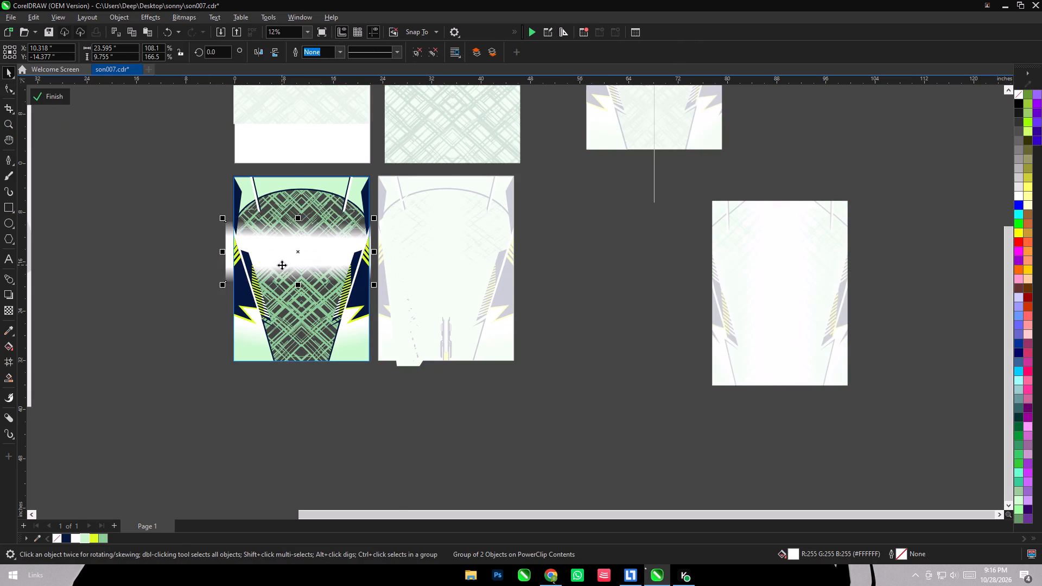
key(ctrl+z)
key(ctrl+c)
click(120, 170)
click(43, 97)
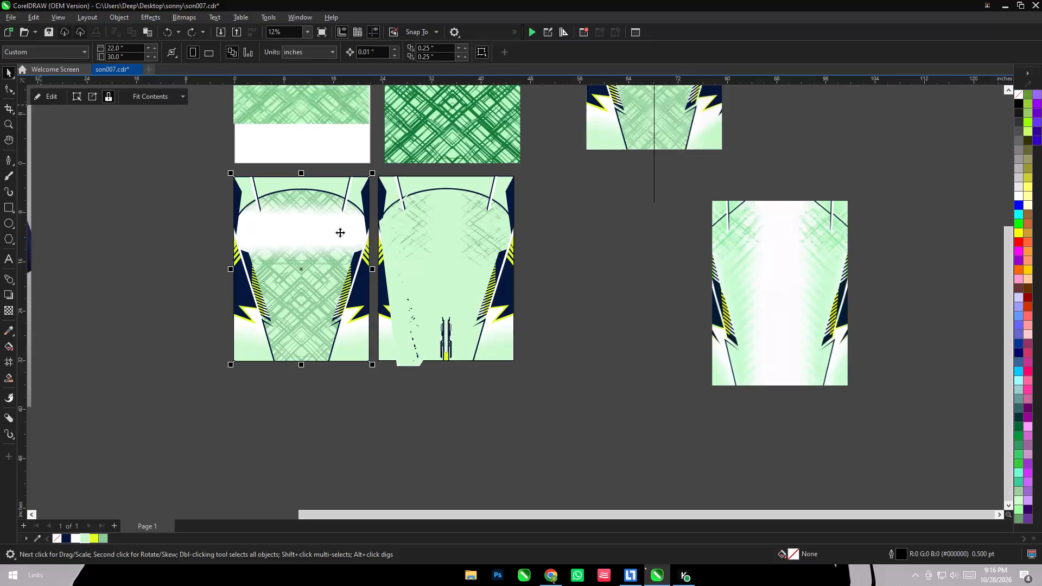
right_click(616, 250)
click(642, 347)
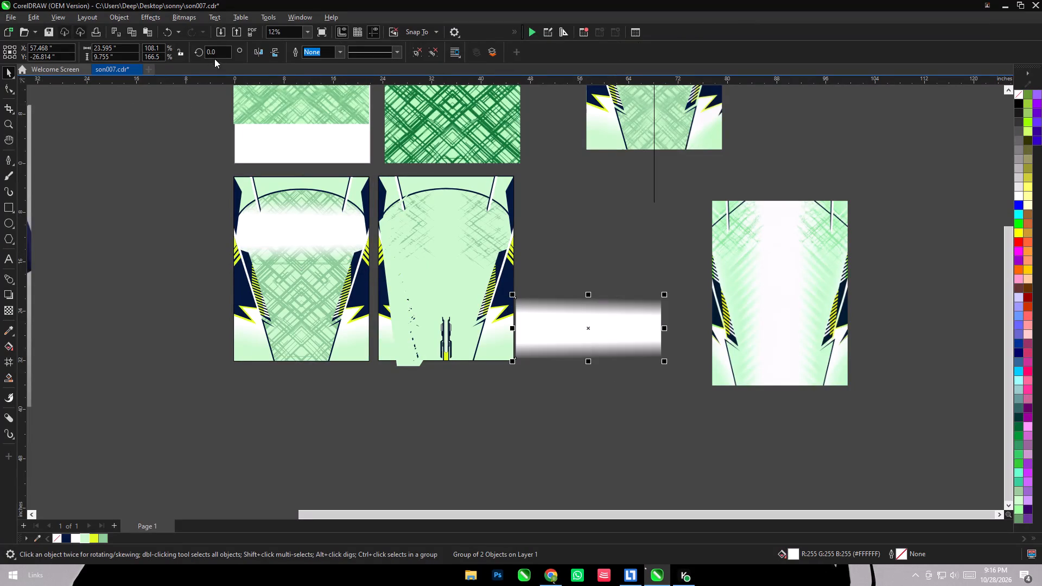
Rotate the pasted white band by 90 degrees so it stands vertically.
drag(220, 53, 187, 54)
key(9)
key(0)
key(Return)
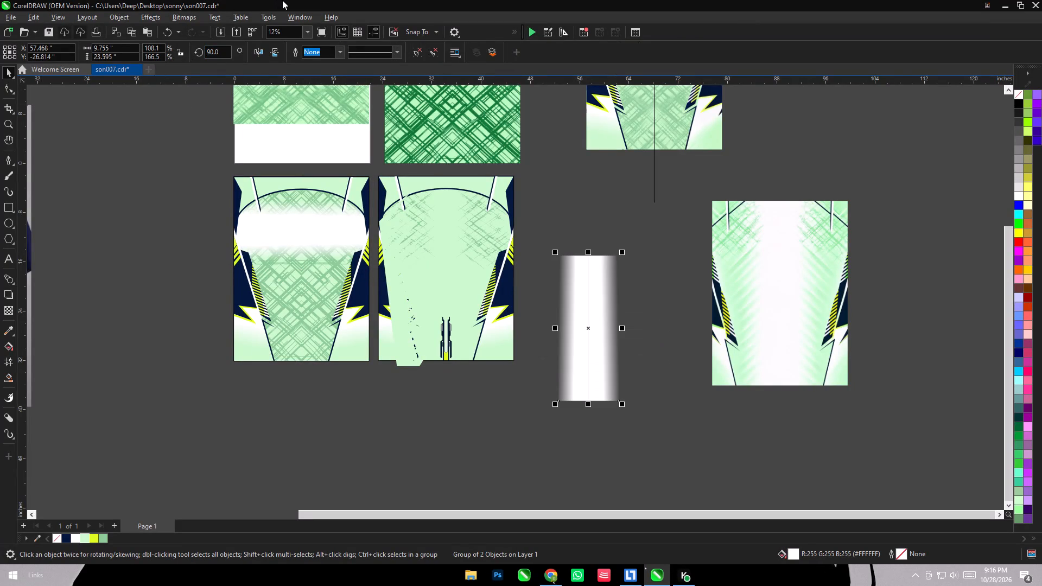
Align the vertical white band with the back panel's horizontal centre and top edge.
shift+click(460, 347)
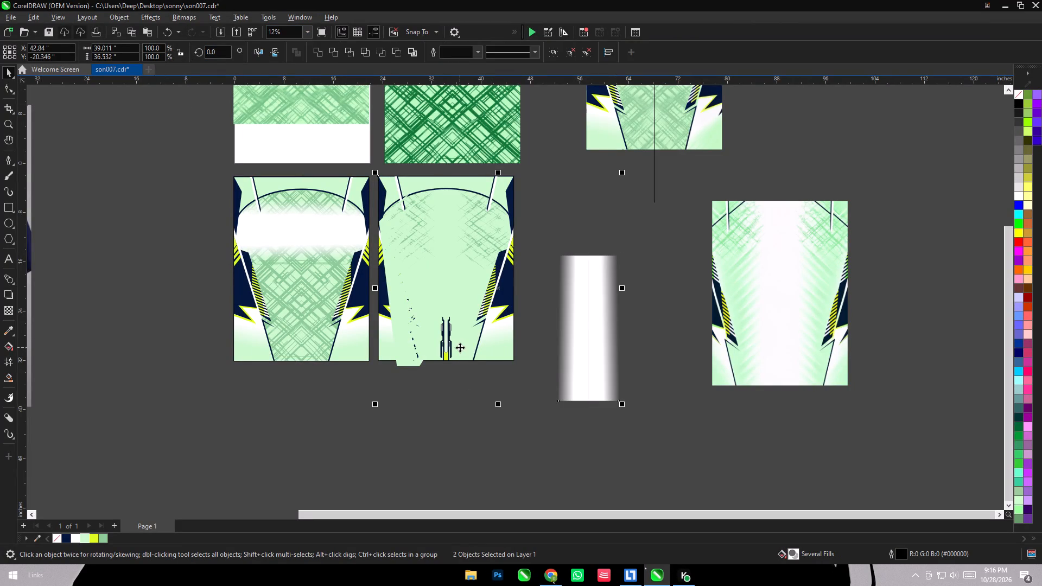
text(ct)
click(544, 437)
Stretch the white band down to the back panel's bottom edge, making it 30 inches tall.
click(458, 279)
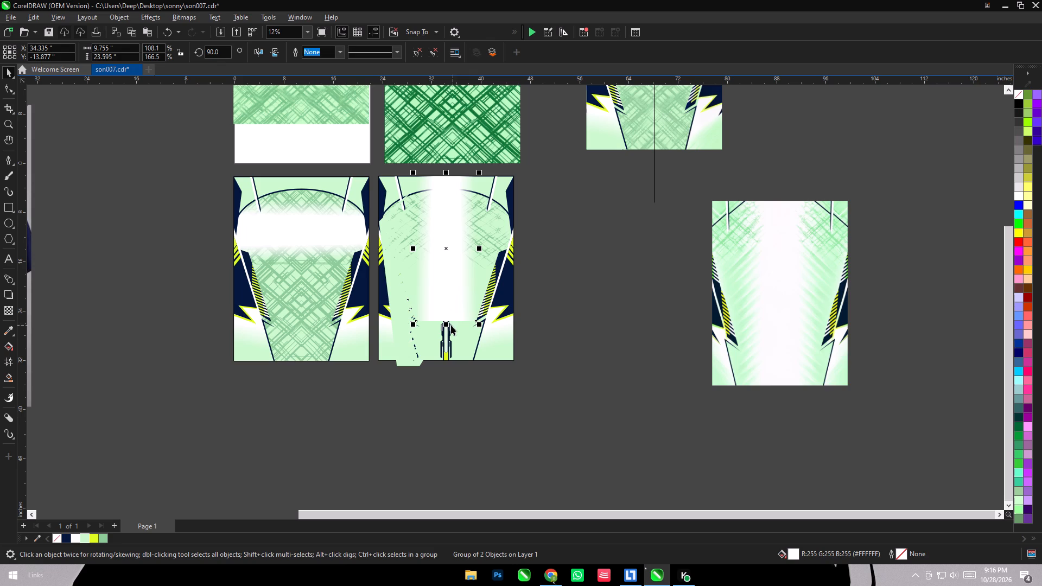
drag(448, 325, 448, 359)
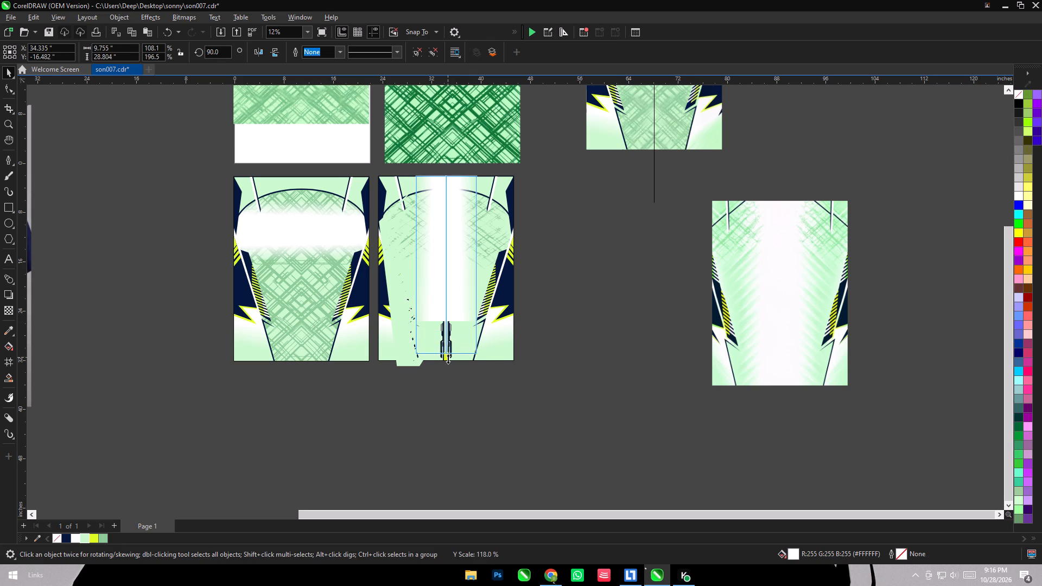
drag(448, 359, 448, 360)
click(507, 375)
Change the back panel's base fill to white.
click(481, 269)
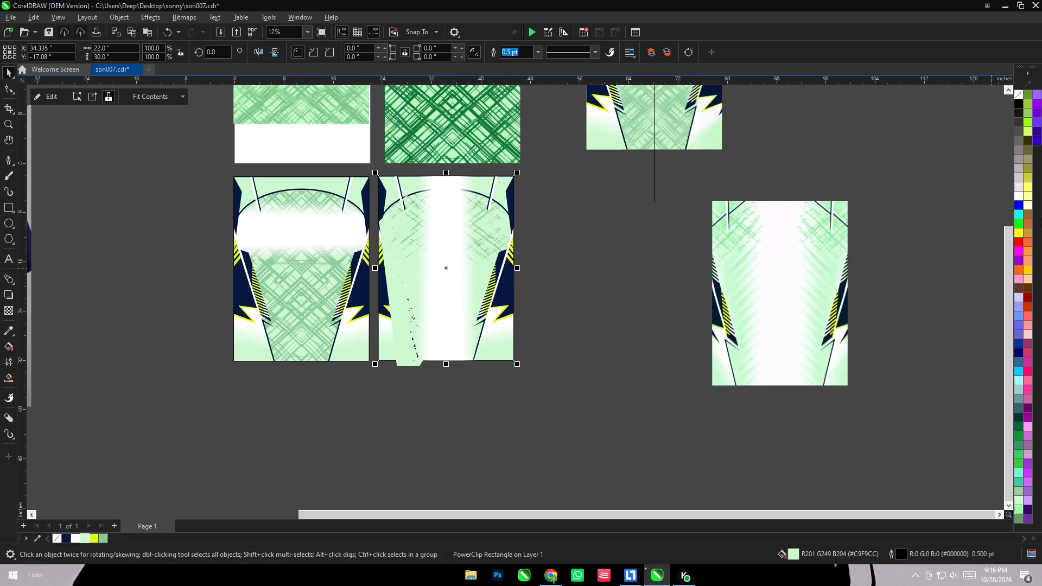
click(1021, 195)
click(643, 292)
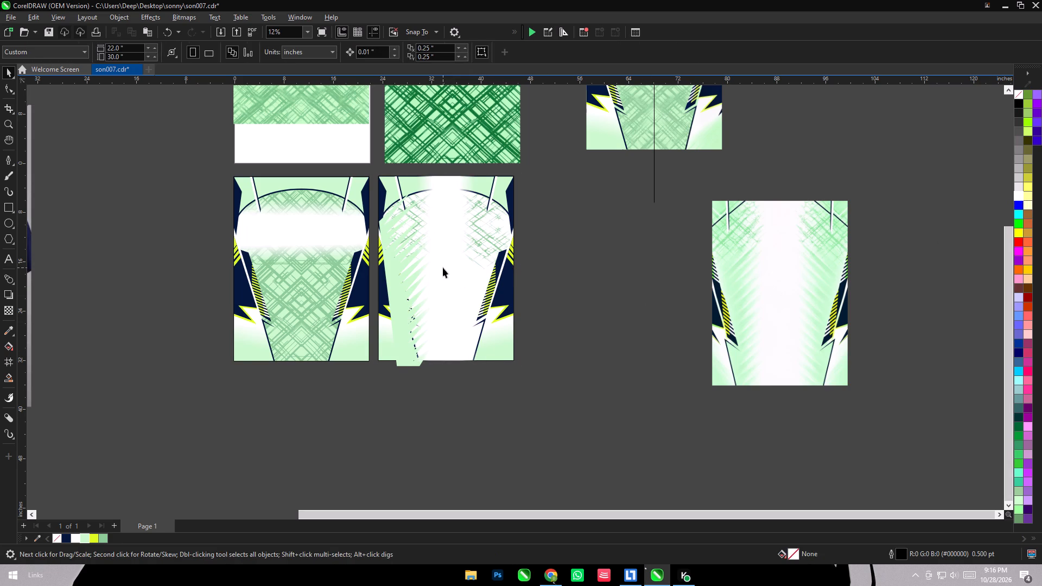
Widen the vertical white band symmetrically about the back panel's centre to about 15.4 inches.
click(443, 267)
shift+drag(478, 267, 482, 274)
scroll(455, 258, up, 4)
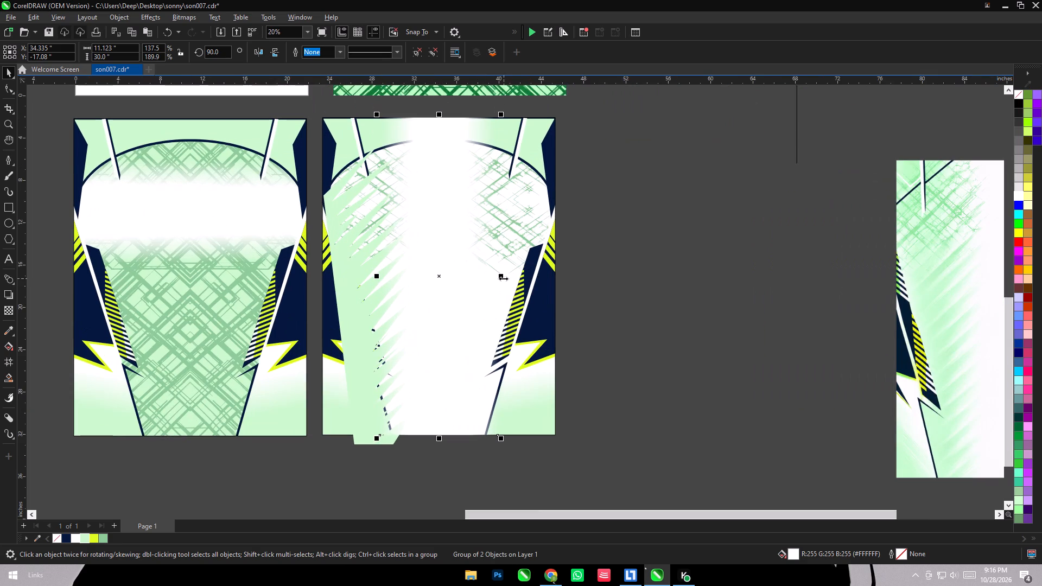
shift+drag(503, 278, 514, 277)
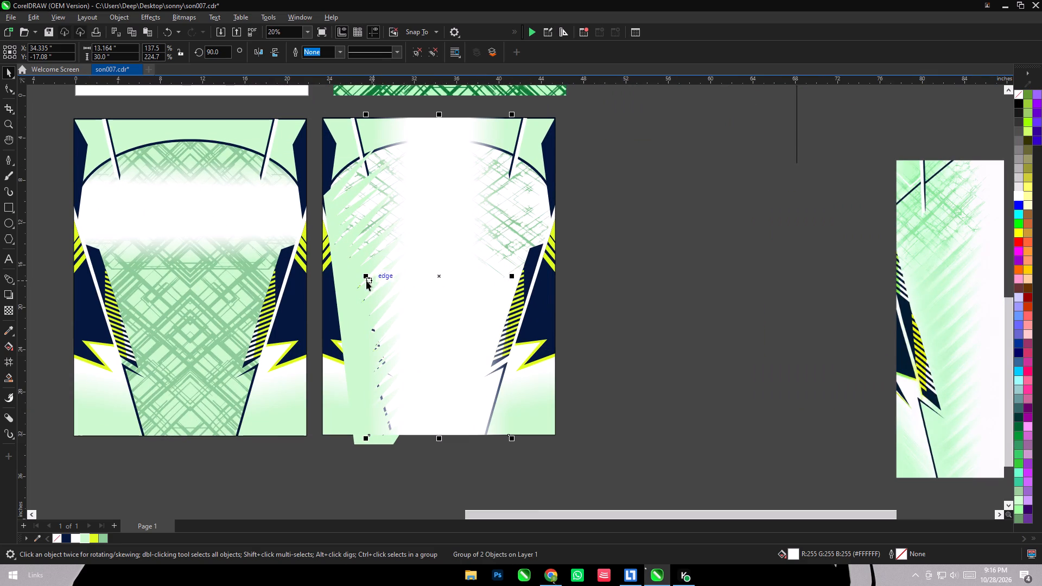
shift+drag(513, 275, 525, 272)
click(655, 295)
Rotate the light-green streak shape slightly clockwise, to an angle of about 353 degrees.
click(339, 198)
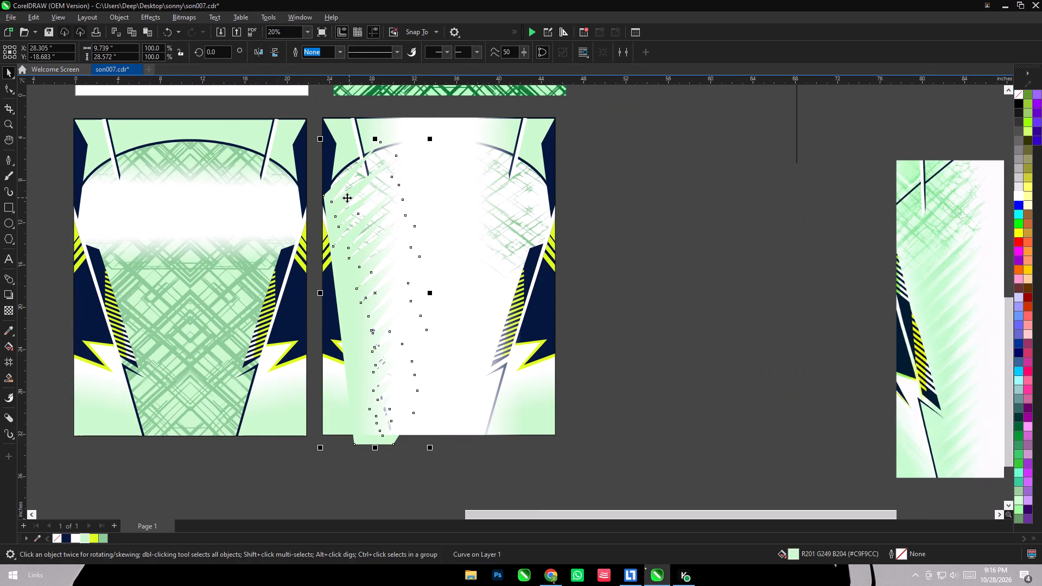
click(347, 198)
drag(435, 137, 447, 149)
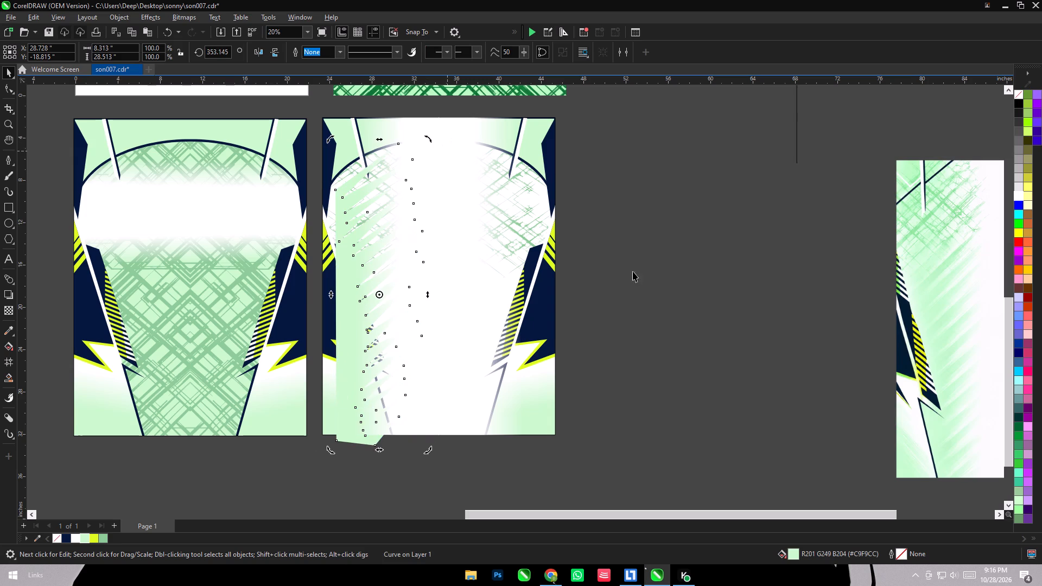
click(695, 281)
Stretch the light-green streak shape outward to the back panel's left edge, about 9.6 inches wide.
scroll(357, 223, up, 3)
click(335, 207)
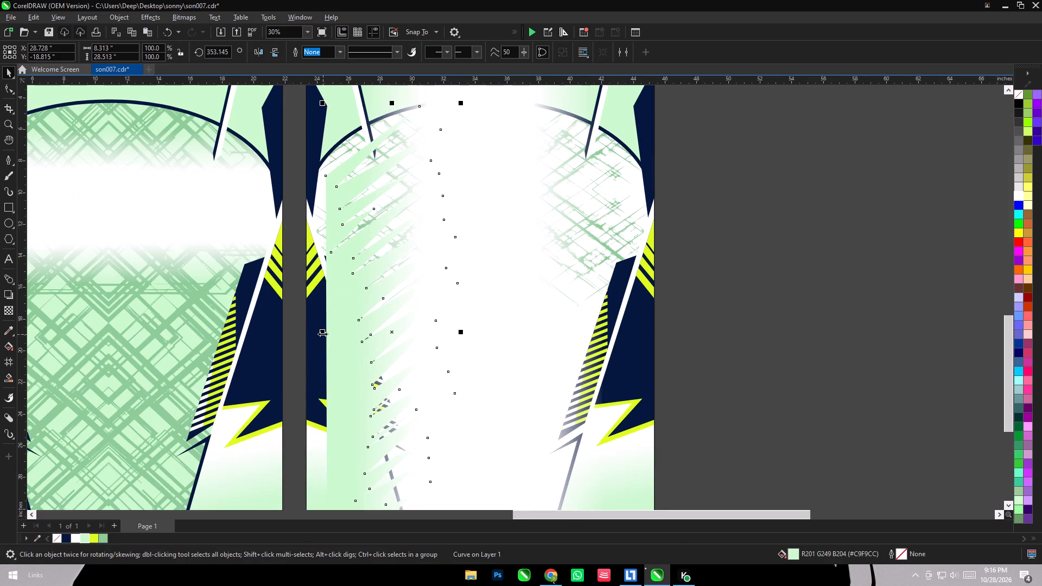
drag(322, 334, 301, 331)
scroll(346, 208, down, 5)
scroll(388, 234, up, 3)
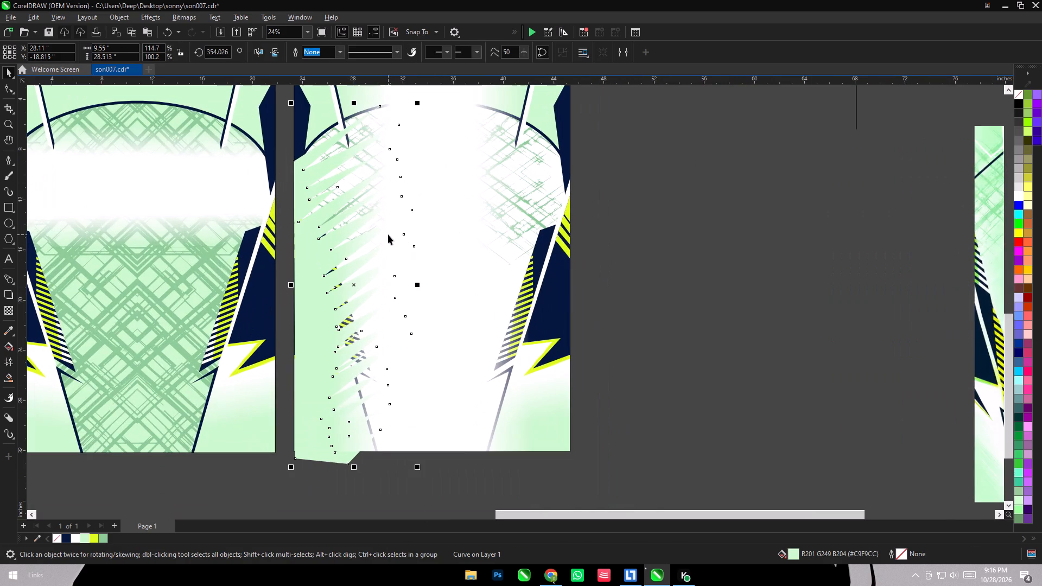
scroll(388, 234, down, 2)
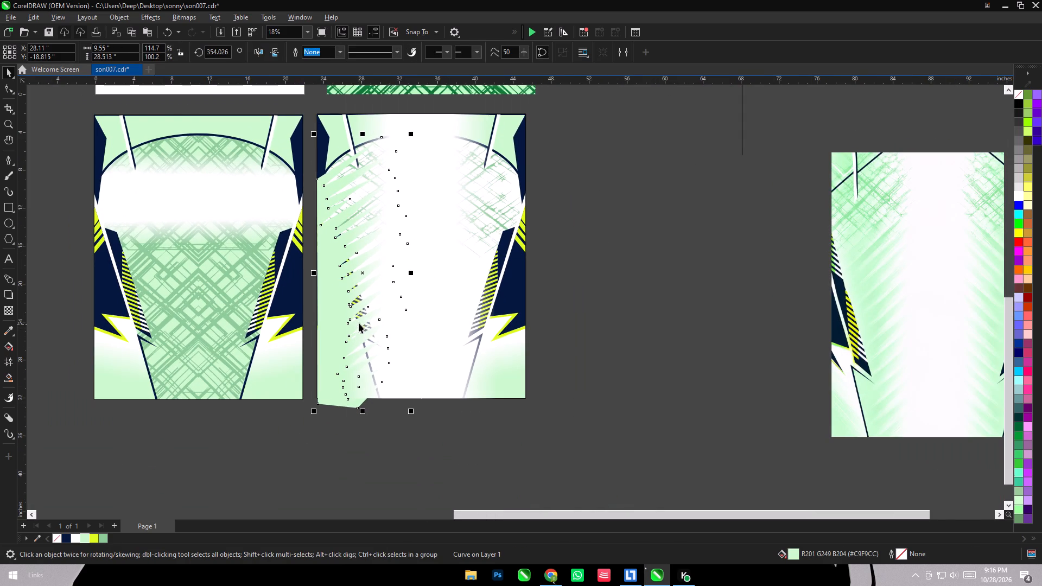
Move the streak shape up and inward within the back panel and narrow it to about 5.6 inches wide.
drag(357, 304, 372, 290)
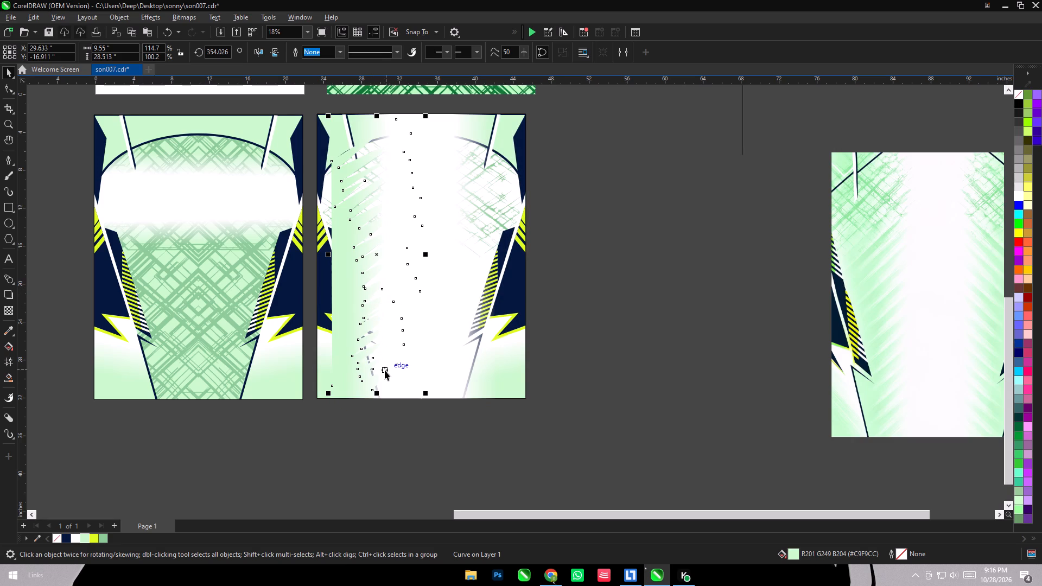
scroll(385, 368, down, 2)
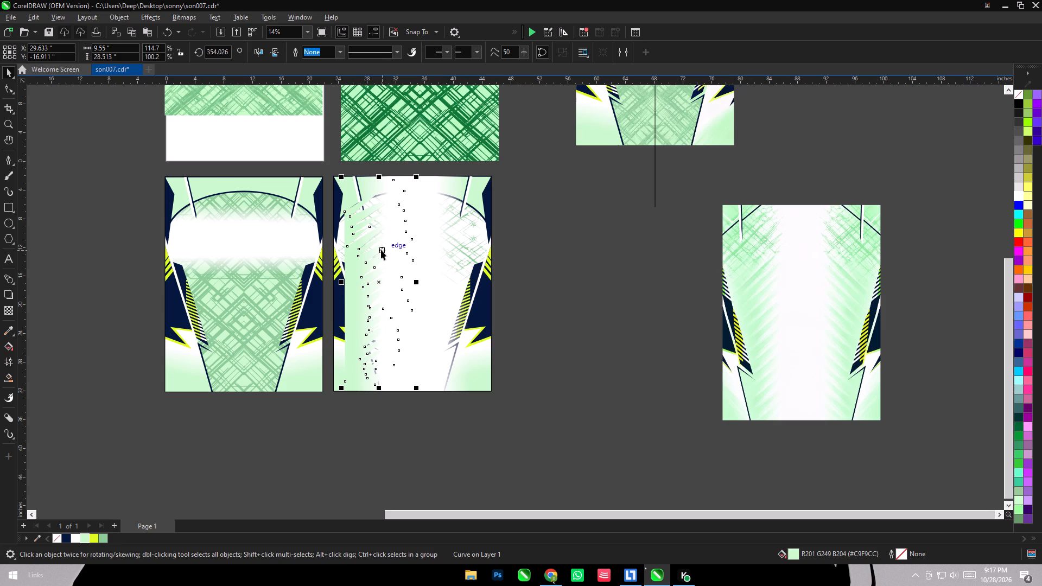
scroll(381, 250, up, 4)
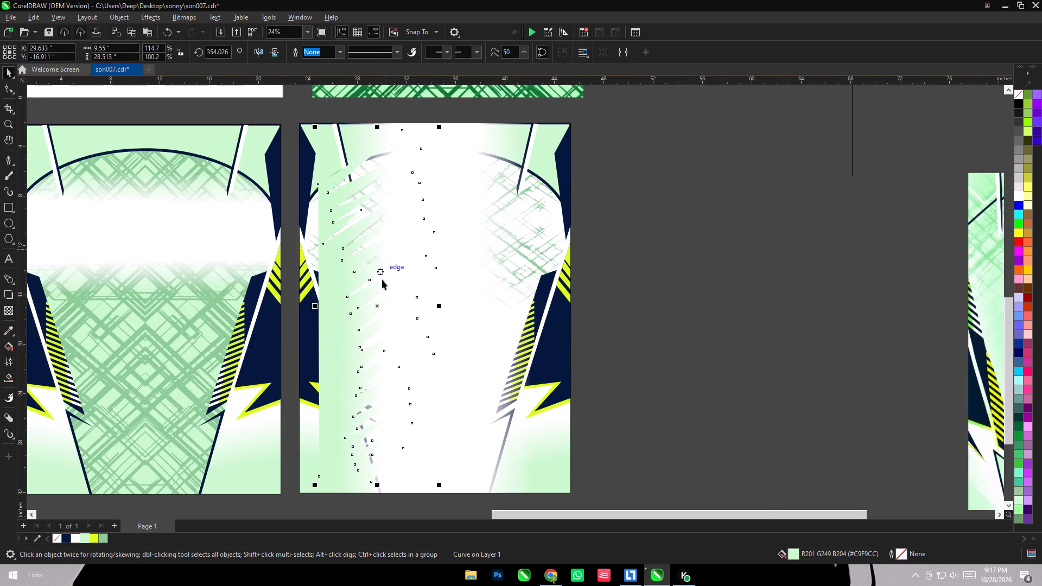
scroll(439, 183, down, 2)
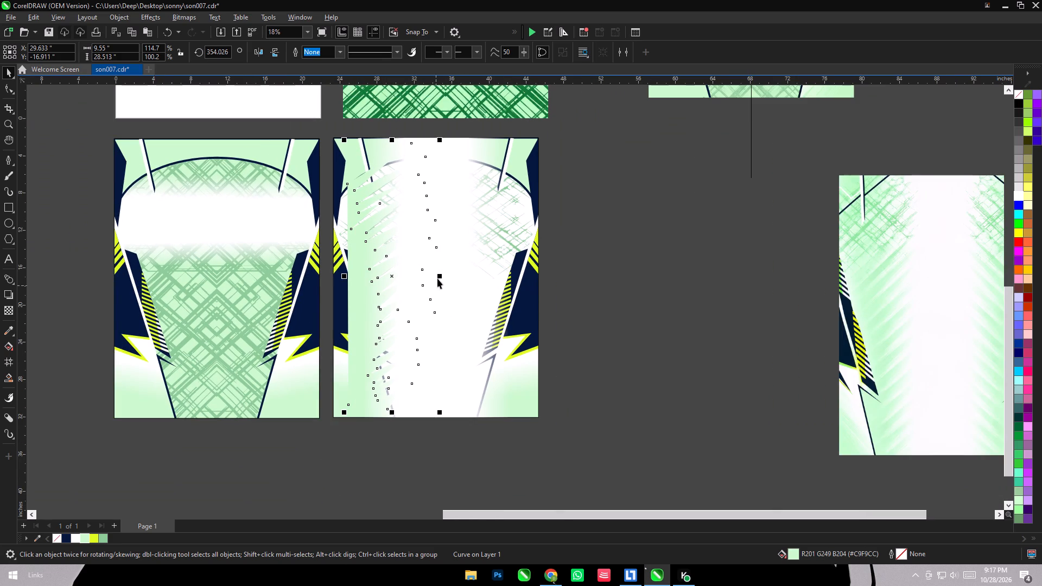
drag(439, 275, 401, 272)
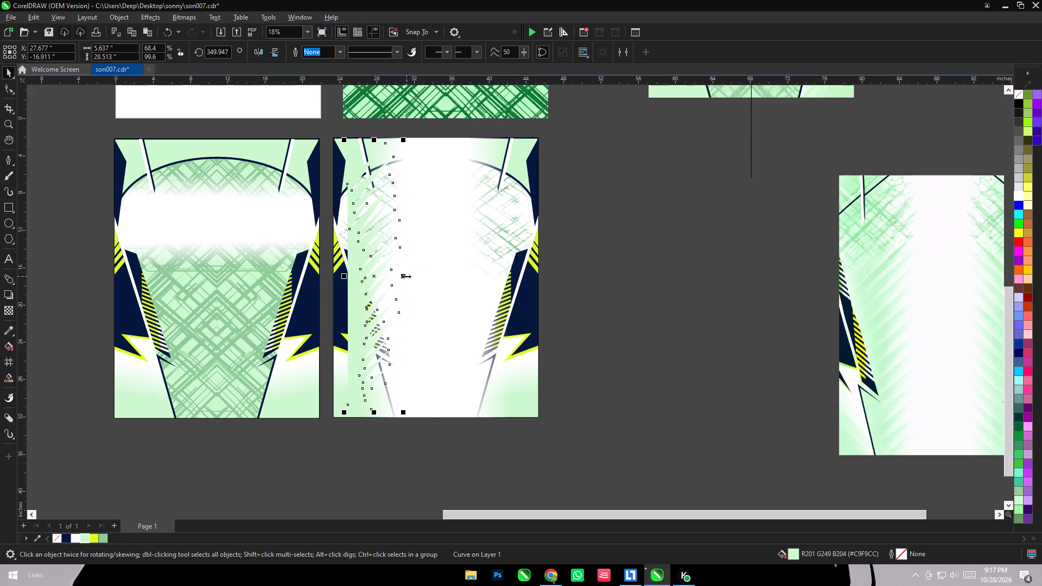
click(476, 432)
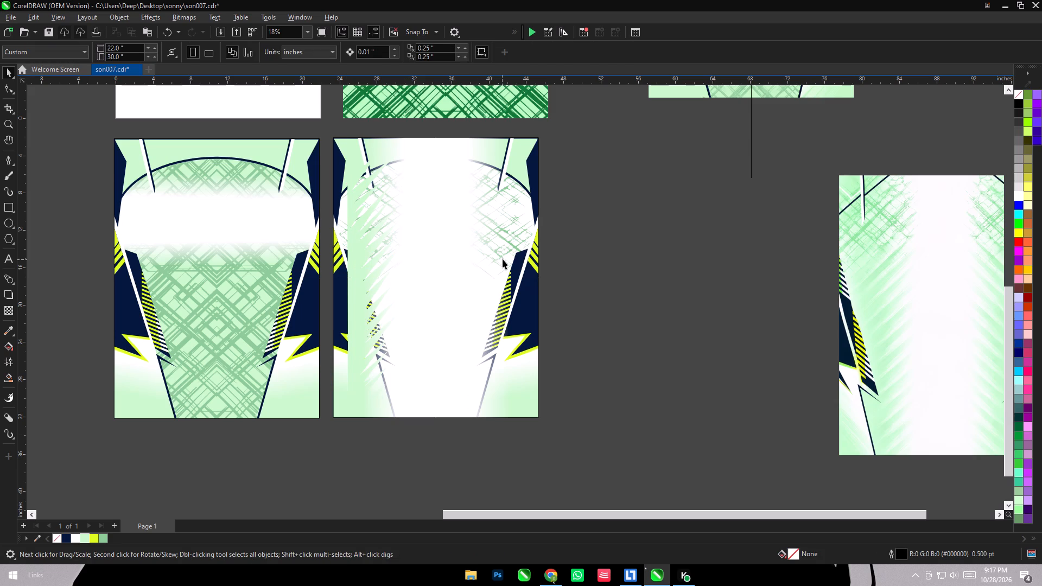
Narrow the vertical white band symmetrically about the back panel's centre to about 11.4 inches wide.
scroll(502, 259, down, 2)
scroll(417, 236, up, 6)
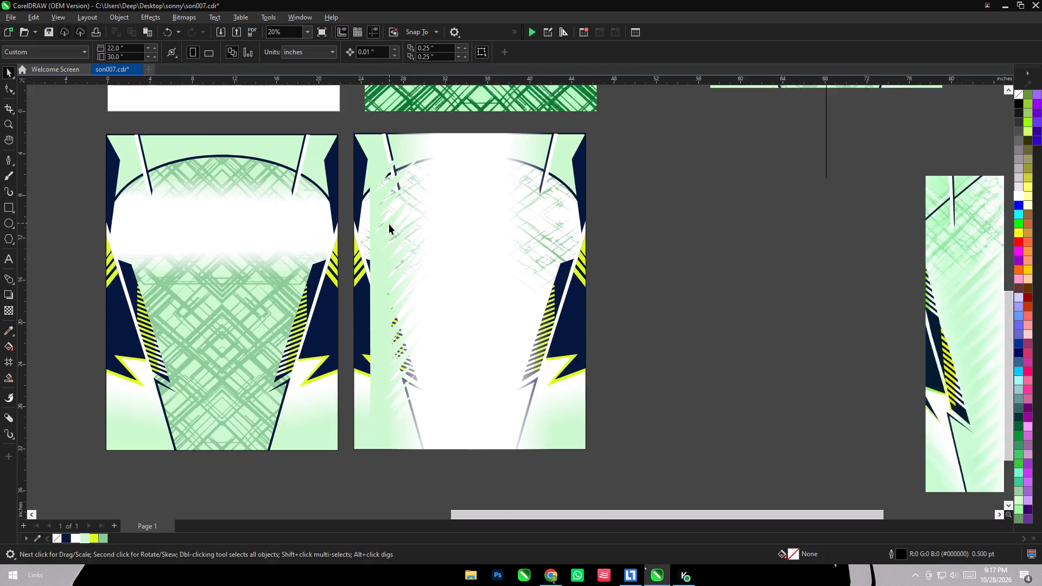
scroll(389, 224, down, 5)
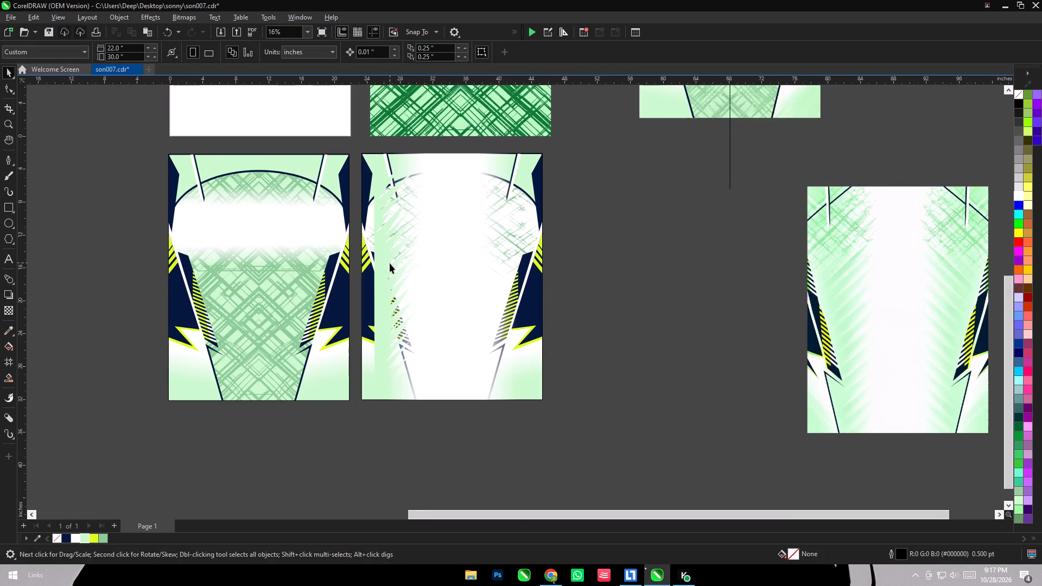
click(391, 267)
scroll(391, 267, up, 5)
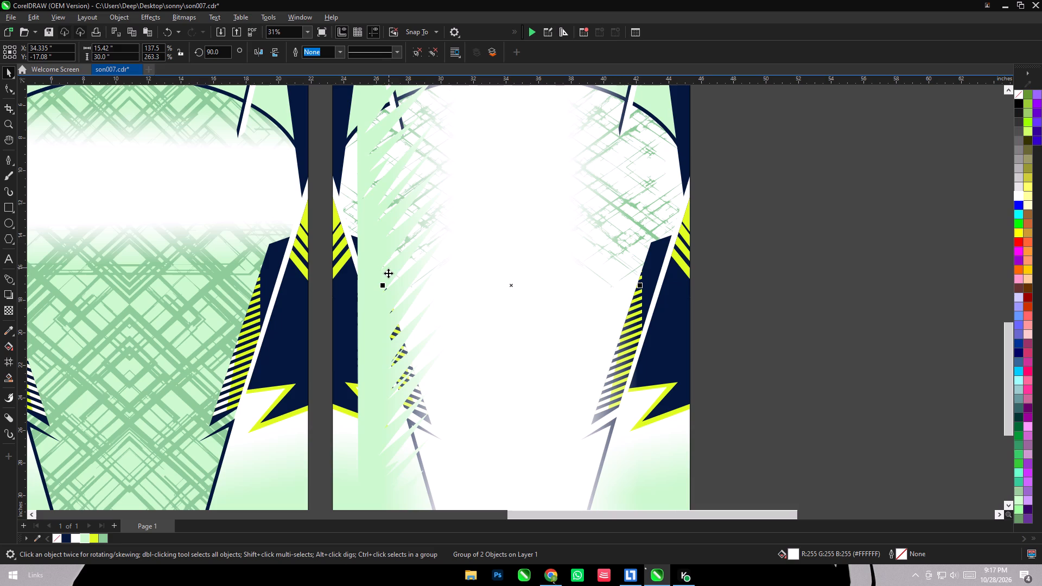
scroll(448, 246, down, 5)
click(639, 298)
click(473, 243)
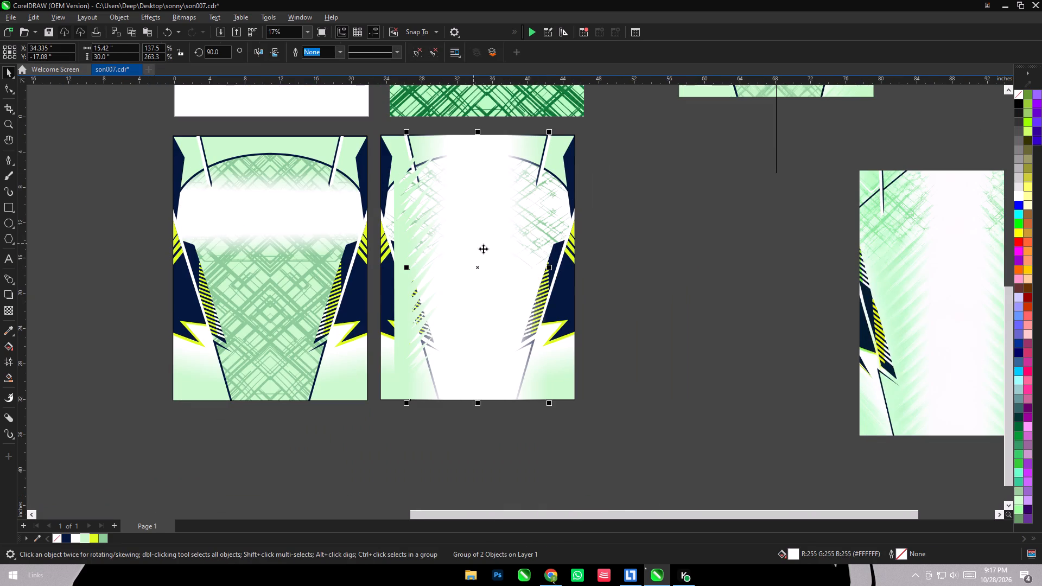
shift+drag(548, 267, 530, 268)
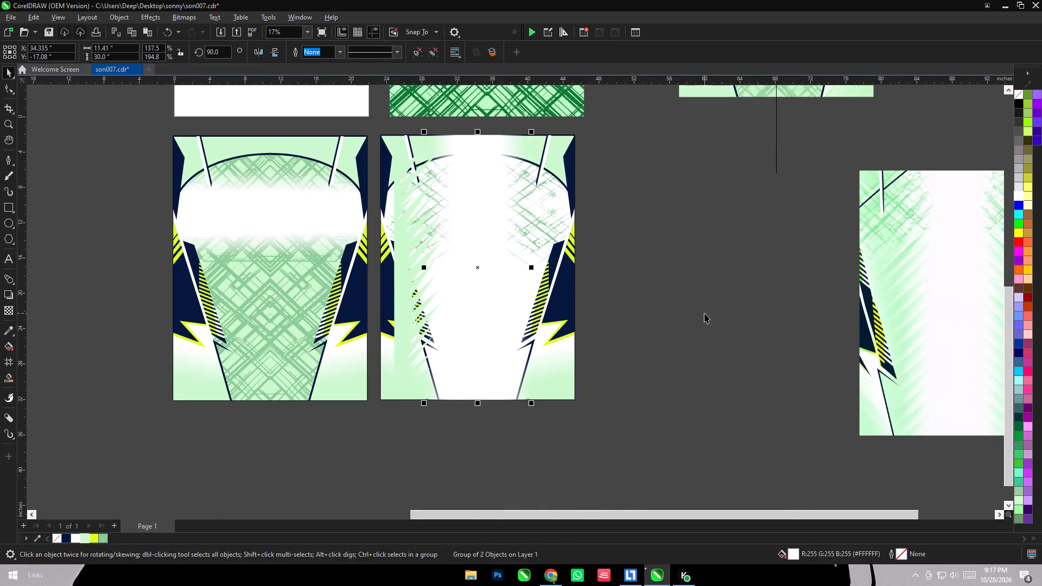
click(704, 313)
Move the light-green streak shape slightly inward and down, centring it at about X 28.3, Y -16.9 inches.
click(416, 264)
scroll(416, 273, up, 3)
drag(462, 264, 480, 270)
scroll(488, 278, down, 3)
scroll(425, 216, up, 4)
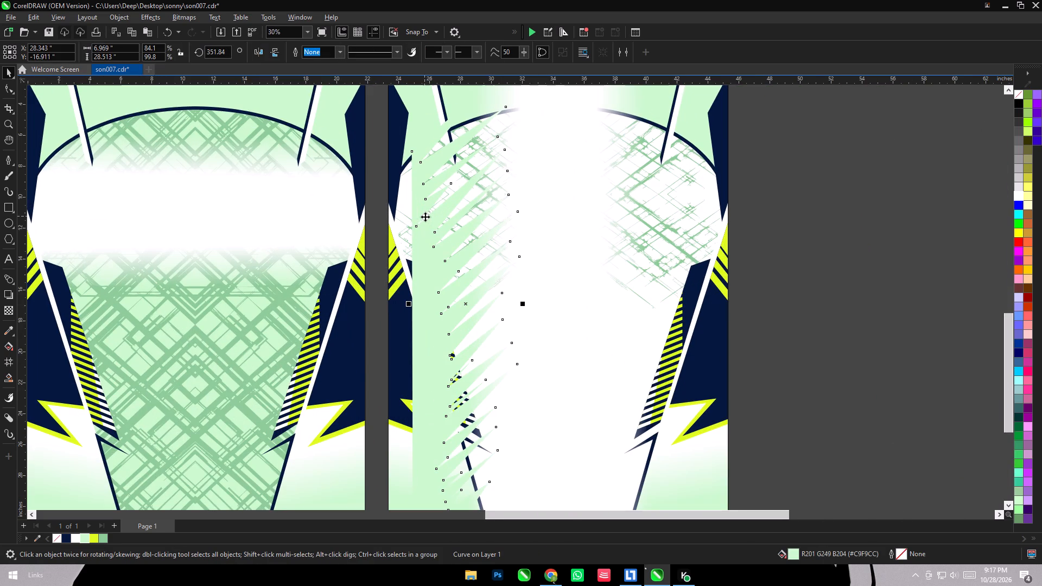
scroll(398, 226, down, 4)
scroll(487, 329, up, 3)
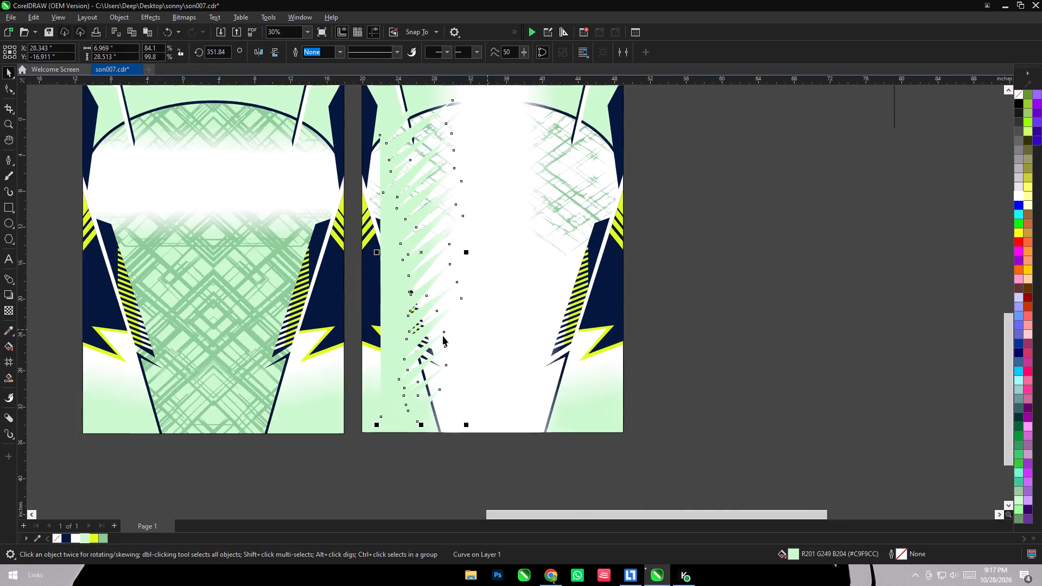
scroll(410, 346, down, 4)
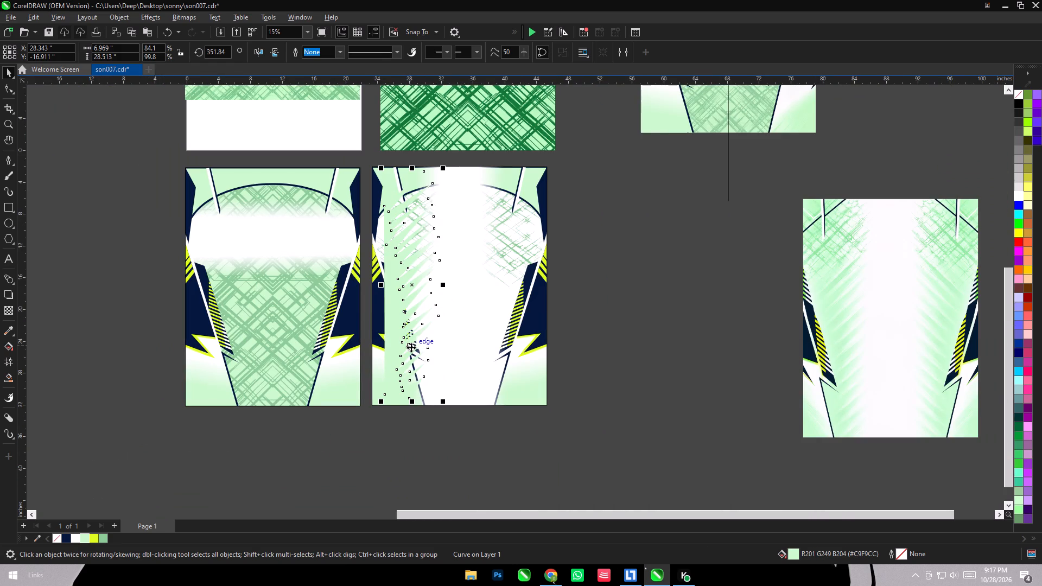
Rotate the light-green streak shape counterclockwise to about 5 degrees and move it inward to about X 29.1, Y -17.4 inches.
click(411, 347)
drag(446, 165, 416, 157)
click(592, 269)
drag(404, 281, 415, 291)
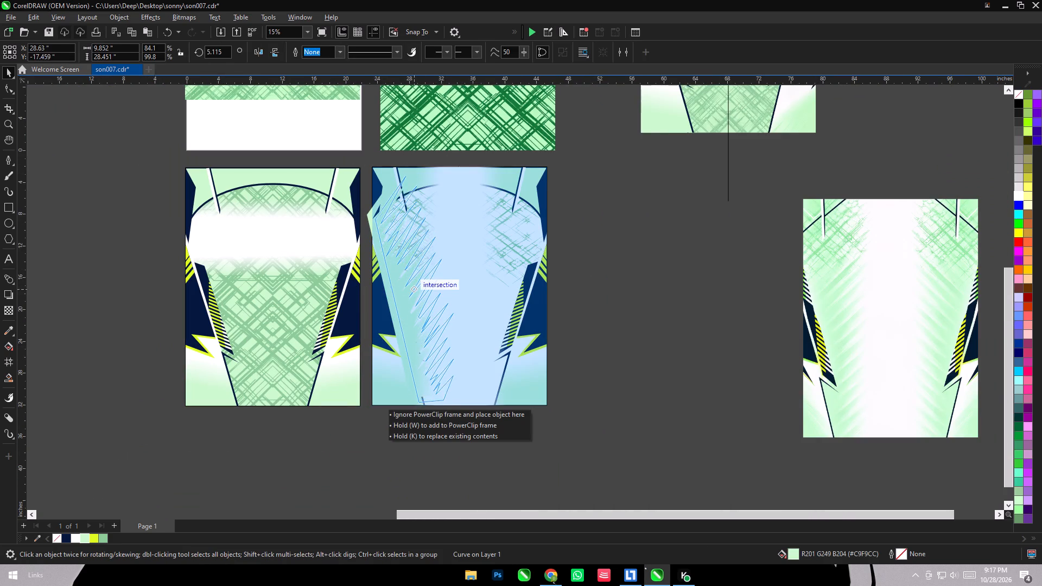
drag(415, 291, 418, 291)
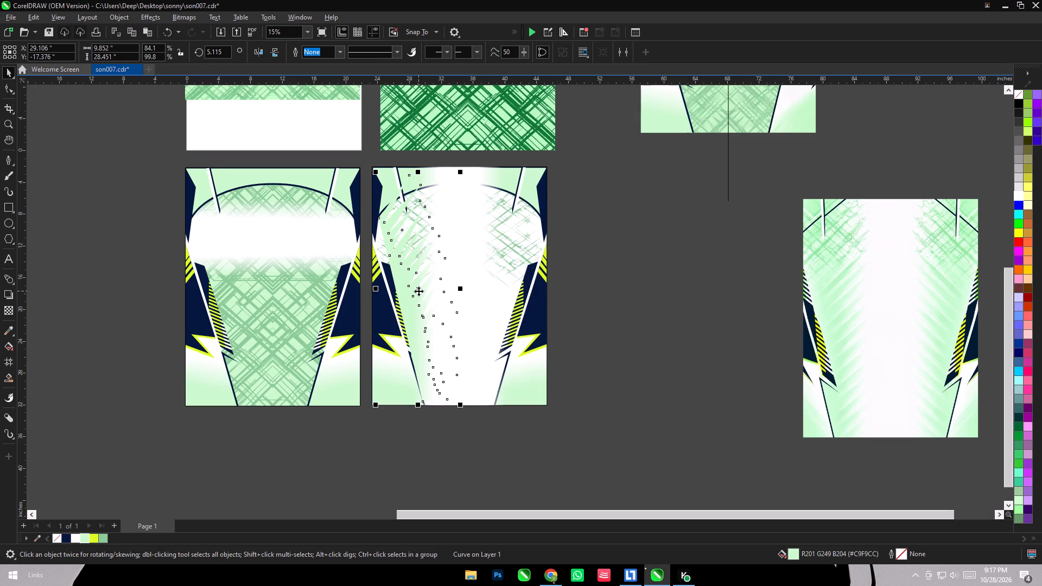
scroll(399, 272, up, 4)
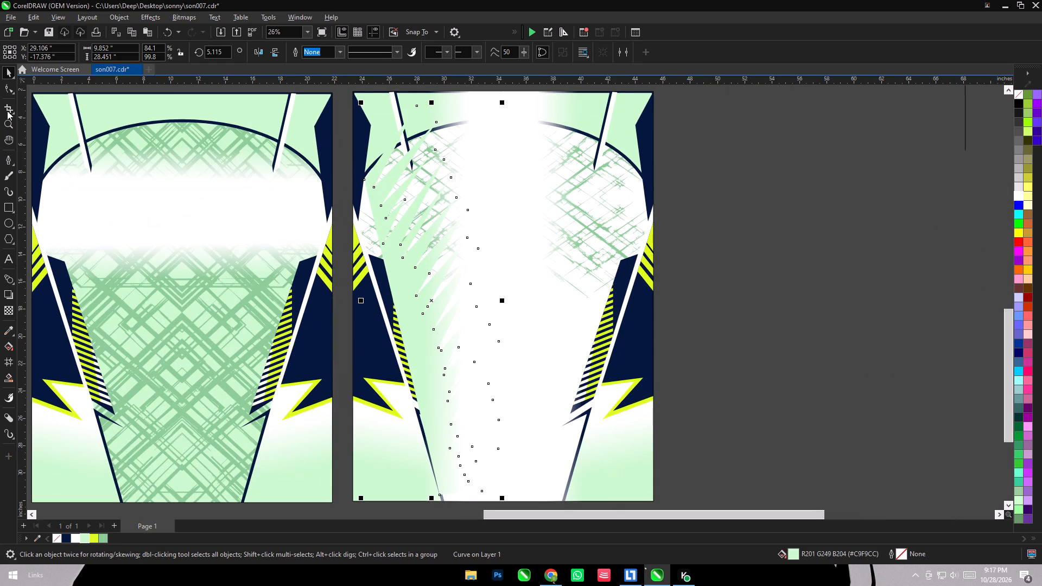
Reshape the streak shape by pulling its upper outer corner node outward past the back panel's left edge.
click(7, 91)
drag(365, 181, 355, 183)
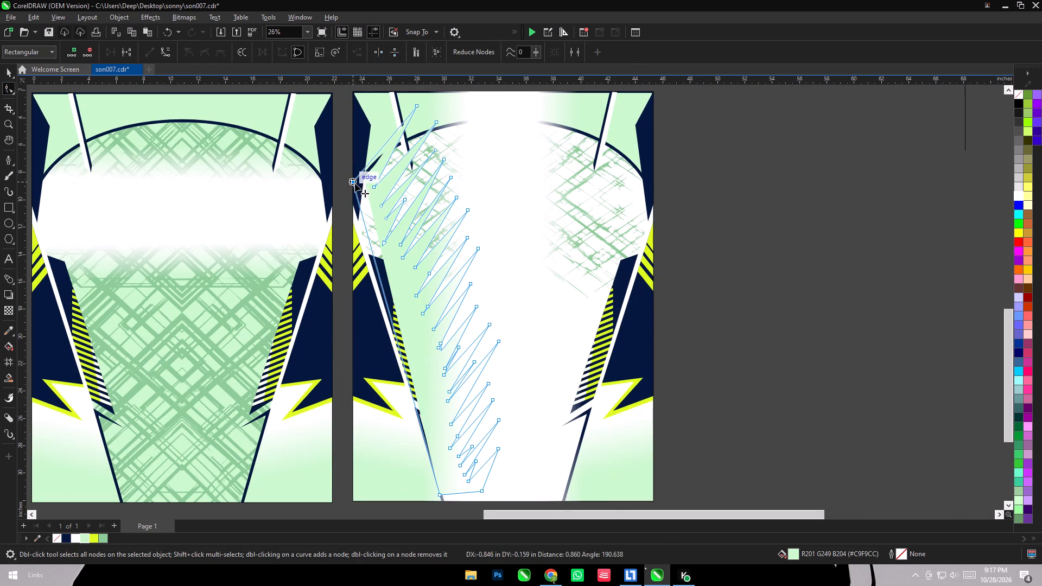
drag(355, 183, 348, 191)
scroll(399, 206, down, 3)
scroll(426, 360, up, 4)
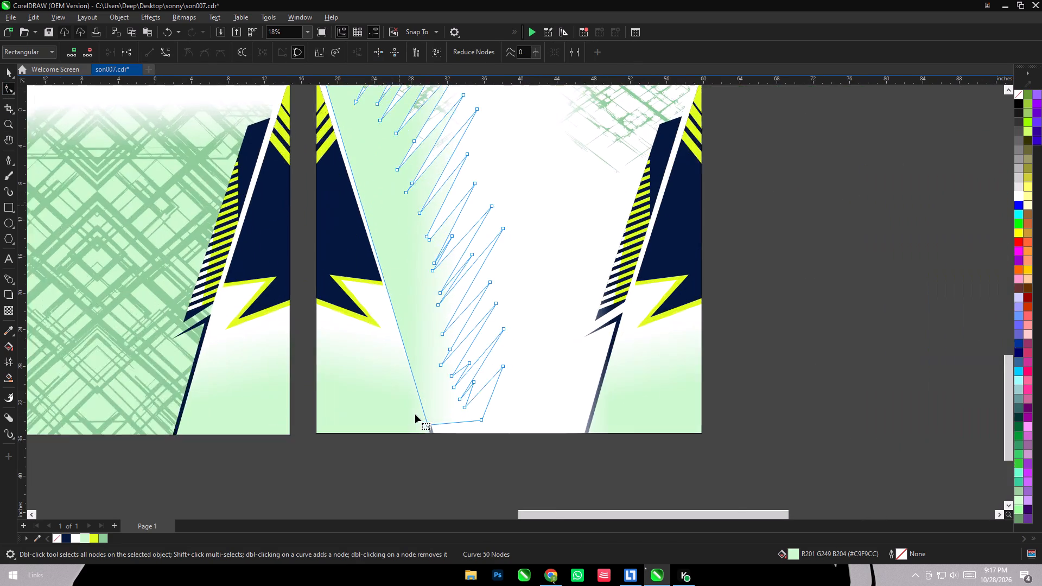
scroll(415, 415, up, 4)
scroll(484, 428, down, 5)
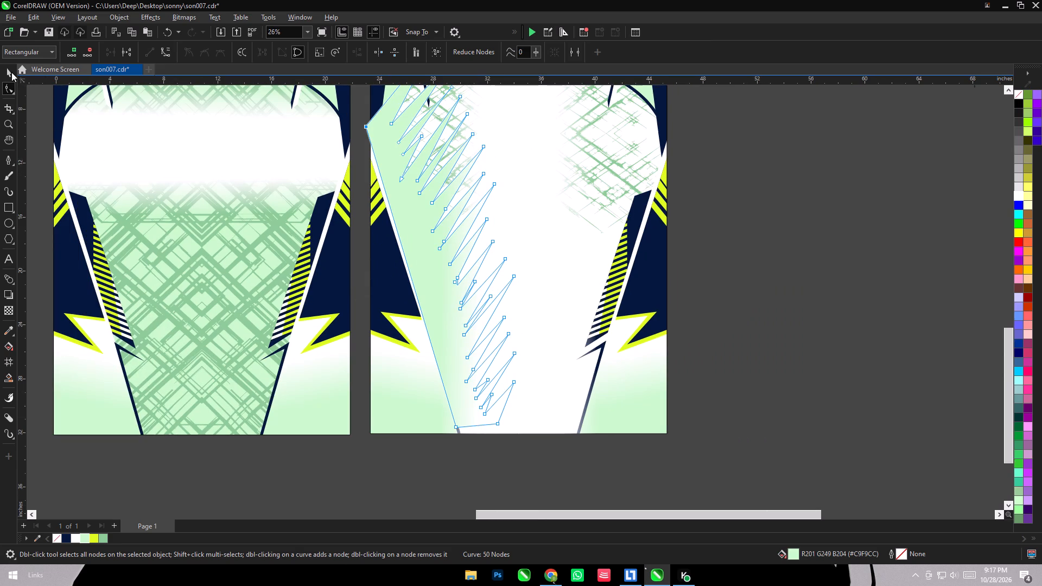
Move the reshaped streak outward and down to about X 27.3, Y -18 inches.
click(10, 72)
click(721, 290)
drag(426, 280, 410, 289)
scroll(410, 289, down, 4)
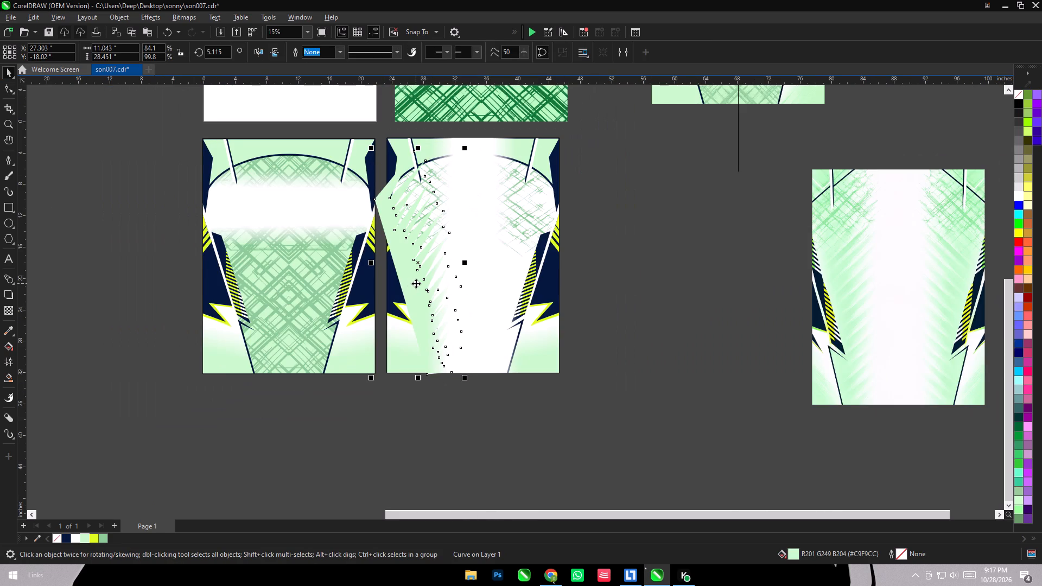
scroll(416, 249, up, 3)
scroll(421, 201, down, 3)
scroll(394, 138, up, 4)
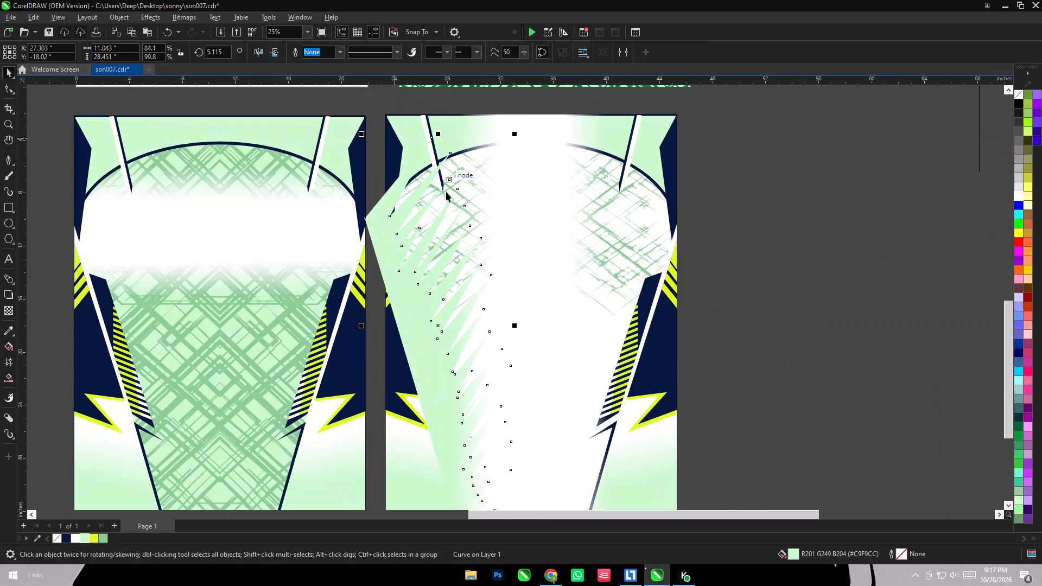
Skew the streak shape horizontally so its upper end shifts inward, about 10.3 inches wide overall.
click(387, 206)
drag(435, 136, 448, 134)
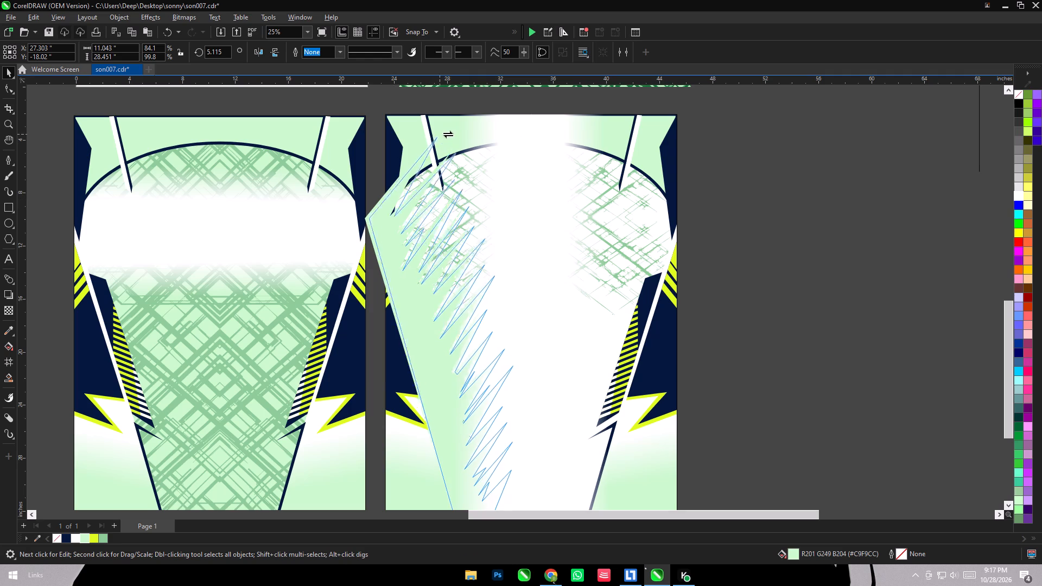
drag(448, 134, 461, 144)
scroll(379, 148, down, 4)
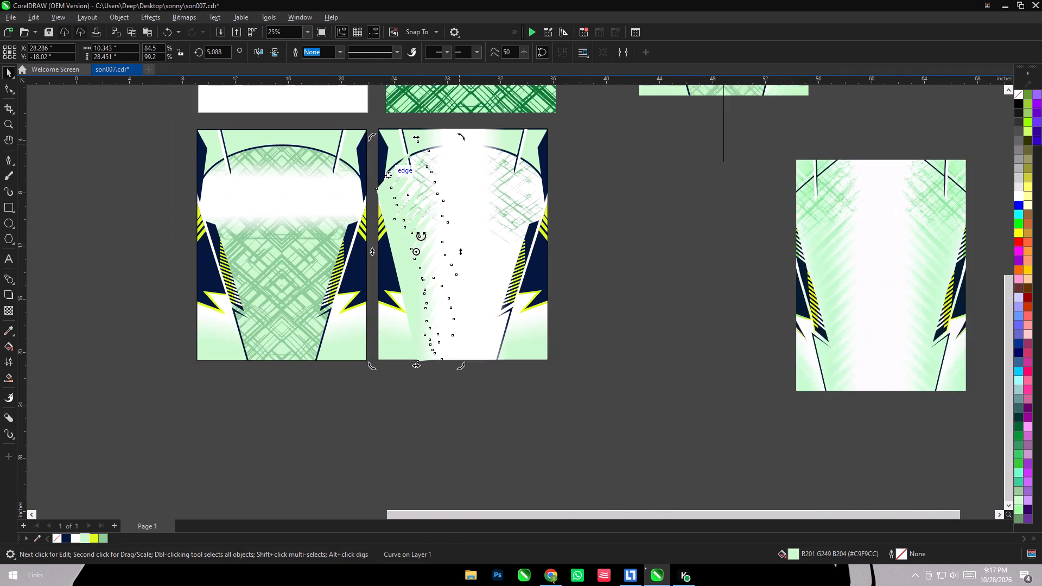
scroll(467, 285, up, 3)
click(475, 432)
scroll(429, 335, down, 4)
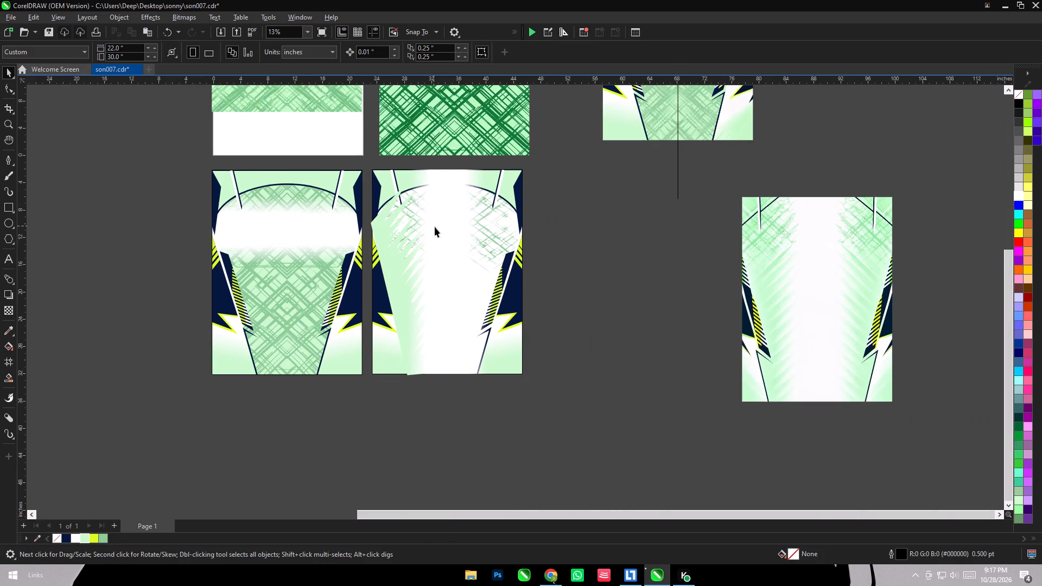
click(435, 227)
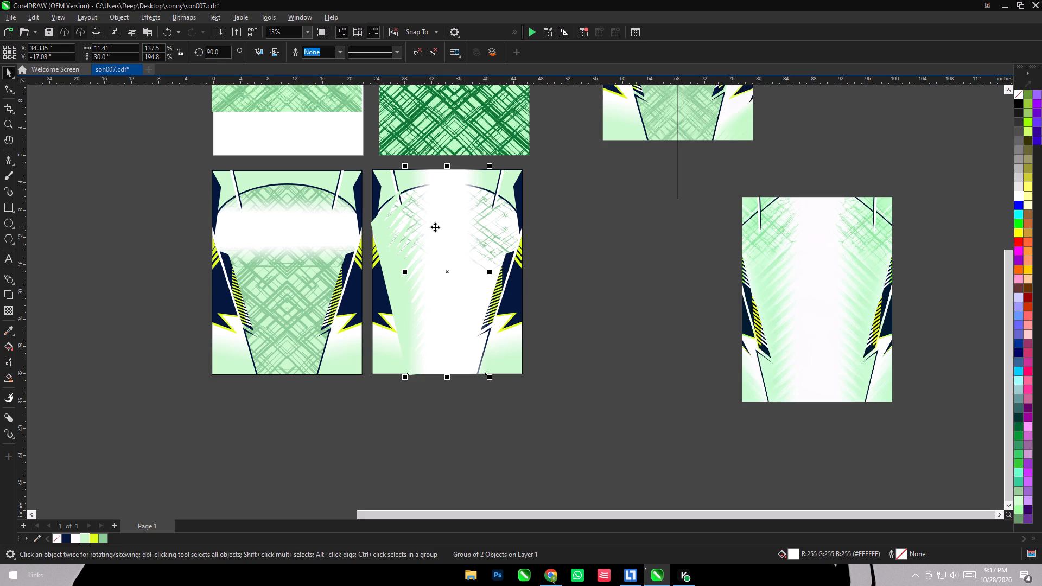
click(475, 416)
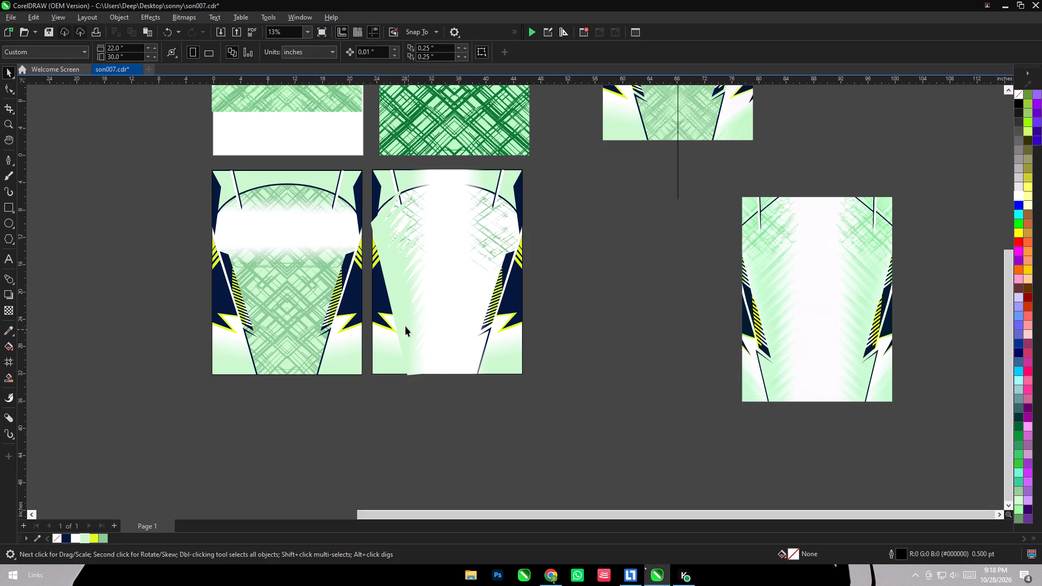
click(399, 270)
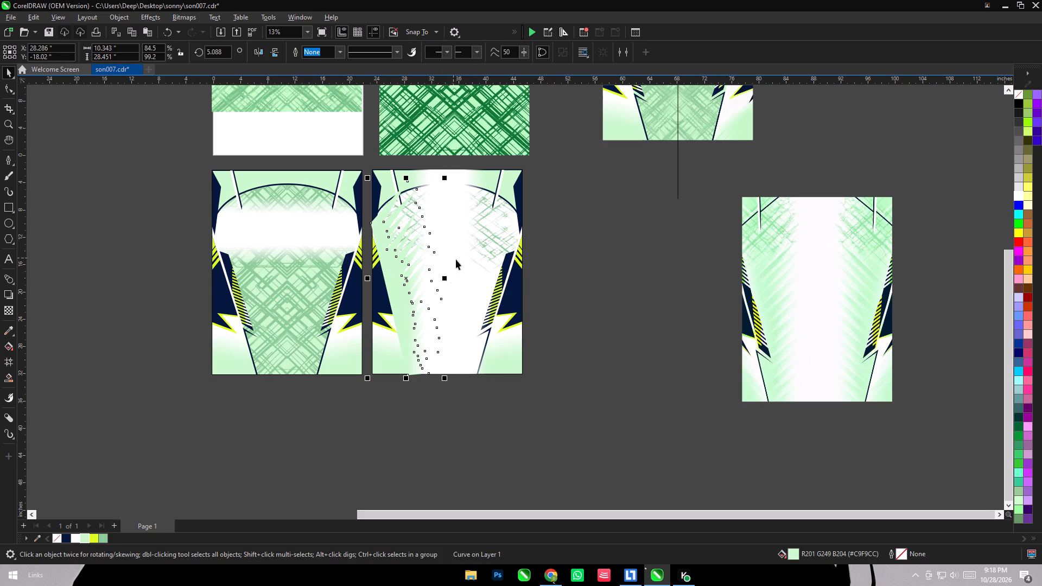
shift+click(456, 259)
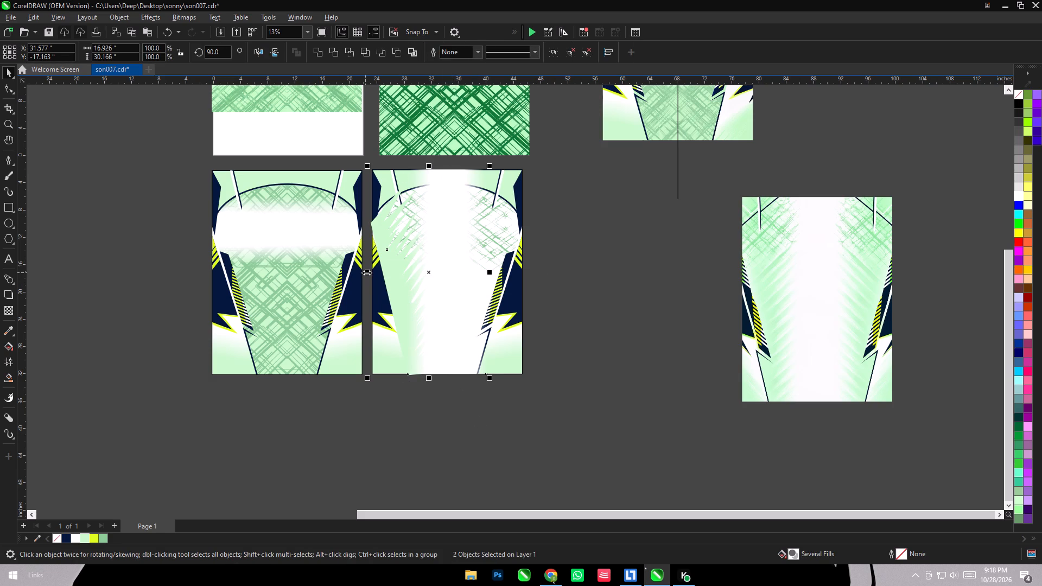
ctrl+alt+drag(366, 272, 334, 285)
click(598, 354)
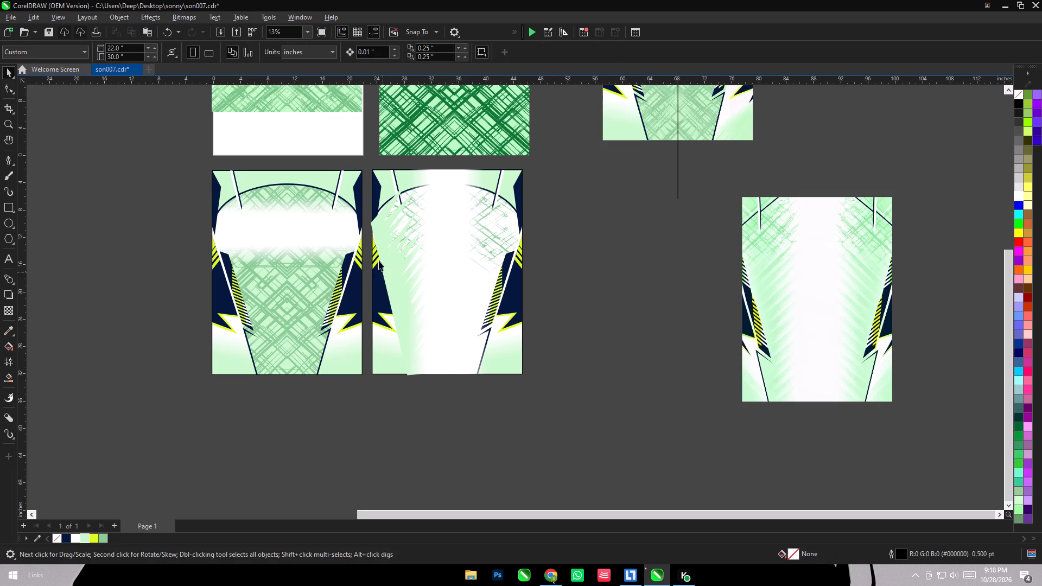
Create a mirrored copy of the light-green streak shape and move it to the back panel's right side.
click(378, 241)
ctrl+alt+drag(368, 280, 460, 284)
ctrl+alt+right_click(459, 284)
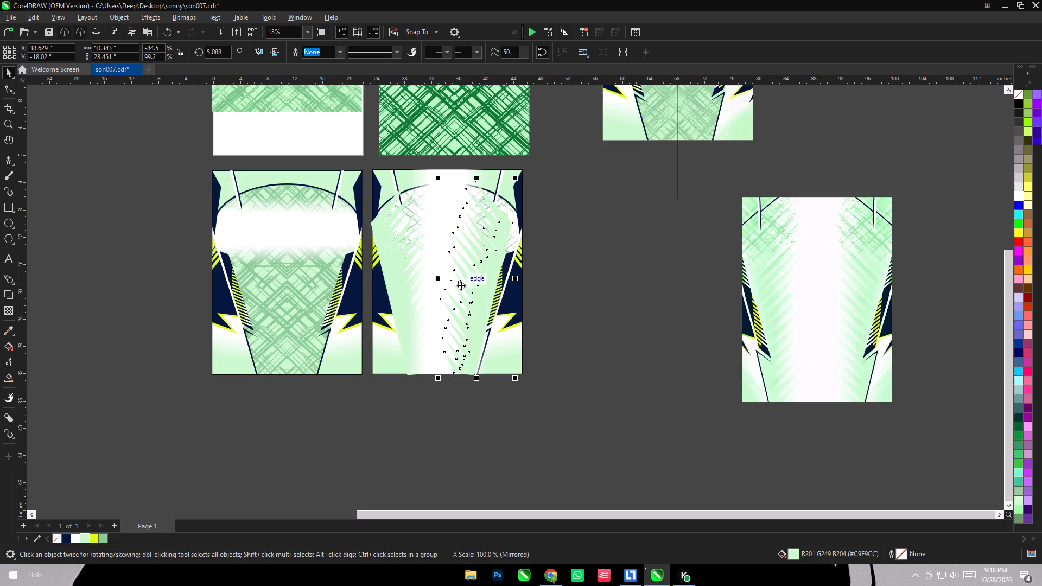
scroll(487, 271, up, 3)
drag(483, 249, 500, 248)
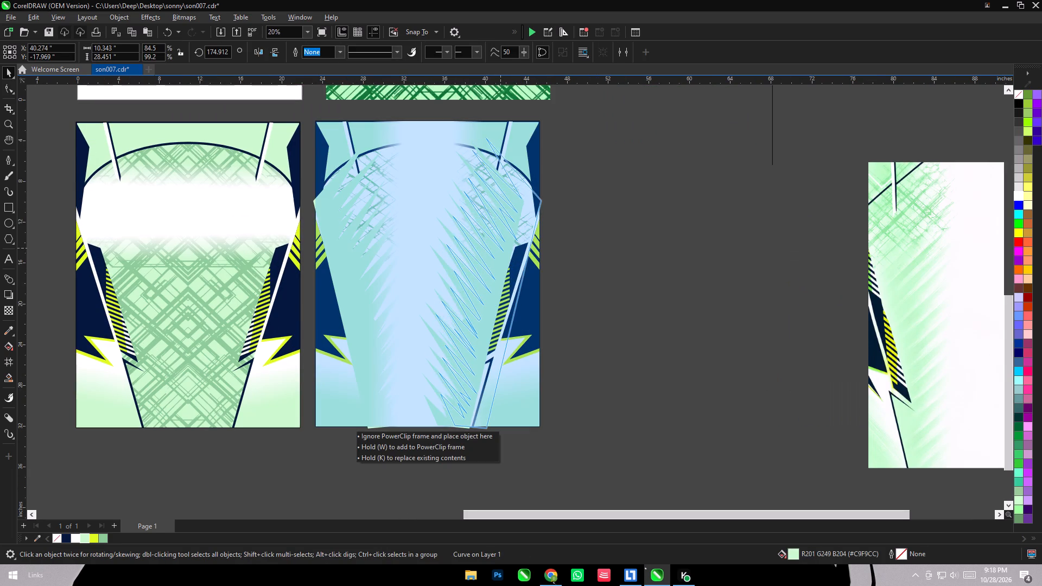
drag(500, 248, 498, 251)
Align the centres of the two light-green streak shapes at the same height.
shift+click(326, 201)
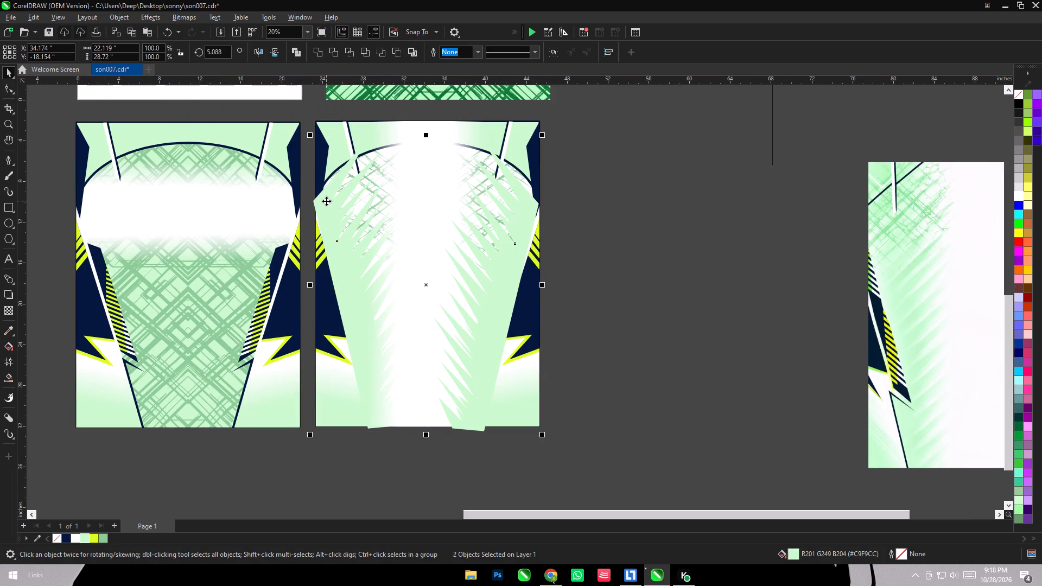
key(e)
click(668, 275)
scroll(418, 273, down, 5)
scroll(431, 275, up, 4)
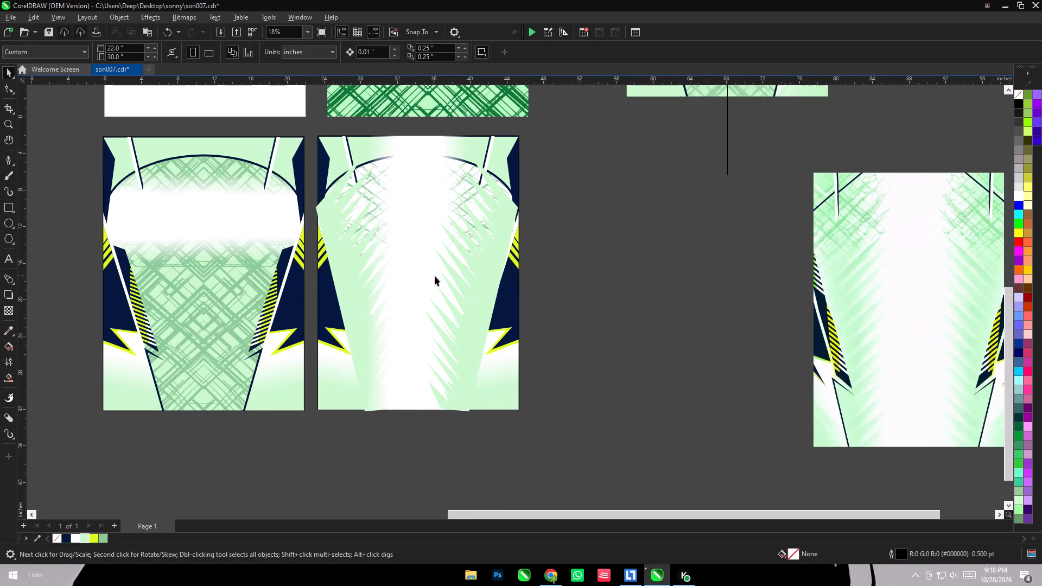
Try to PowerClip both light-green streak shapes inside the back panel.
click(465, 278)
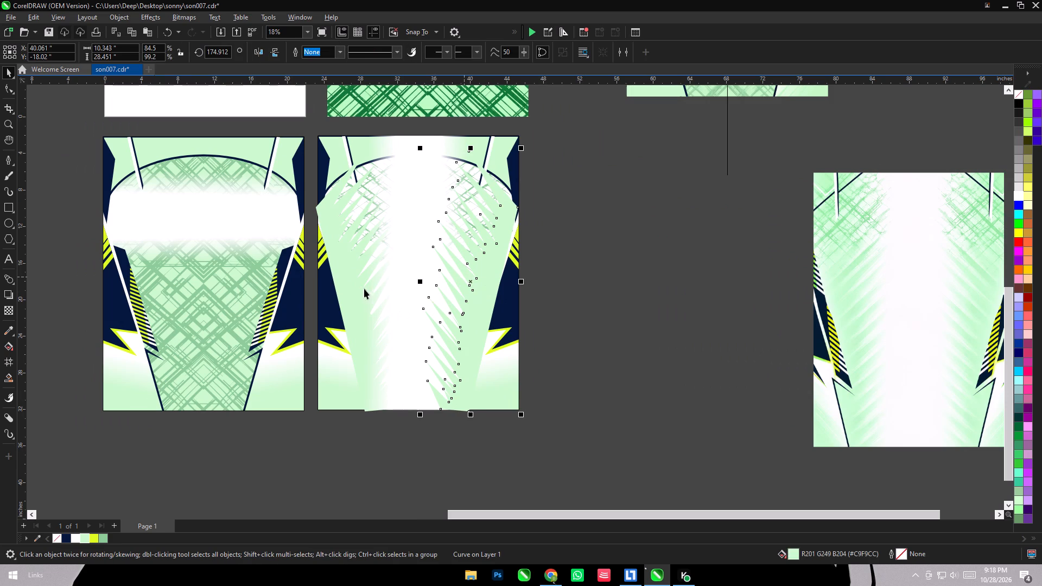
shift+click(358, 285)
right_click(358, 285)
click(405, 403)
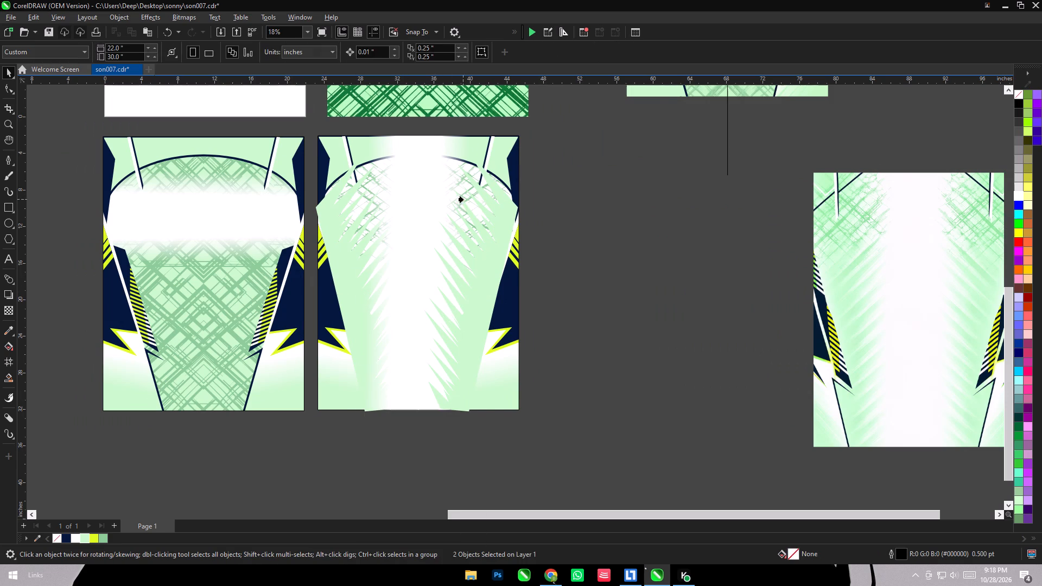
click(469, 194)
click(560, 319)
PowerClip both light-green streak shapes inside the back panel.
click(485, 254)
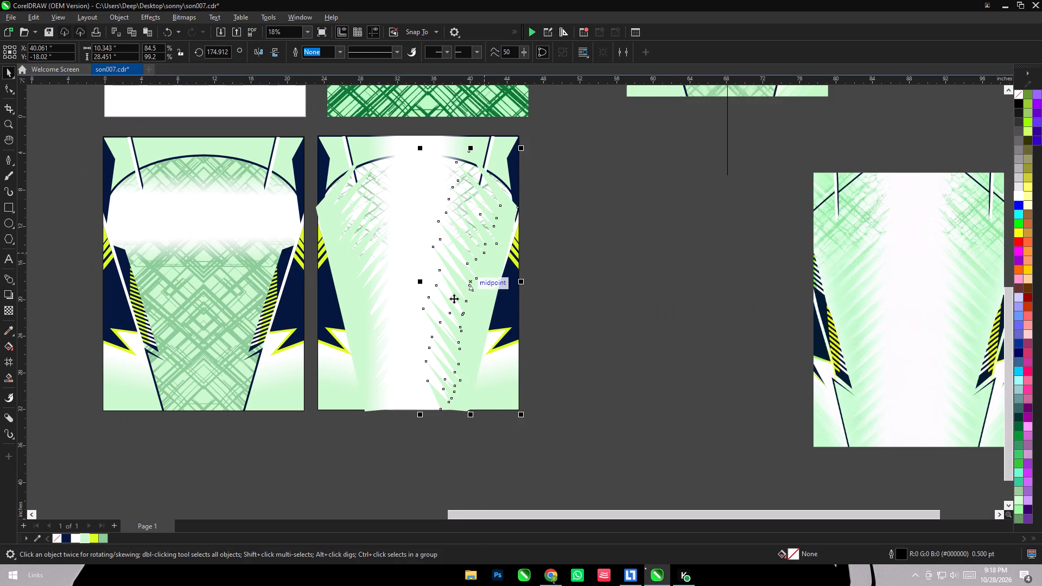
shift+click(360, 307)
right_click(360, 307)
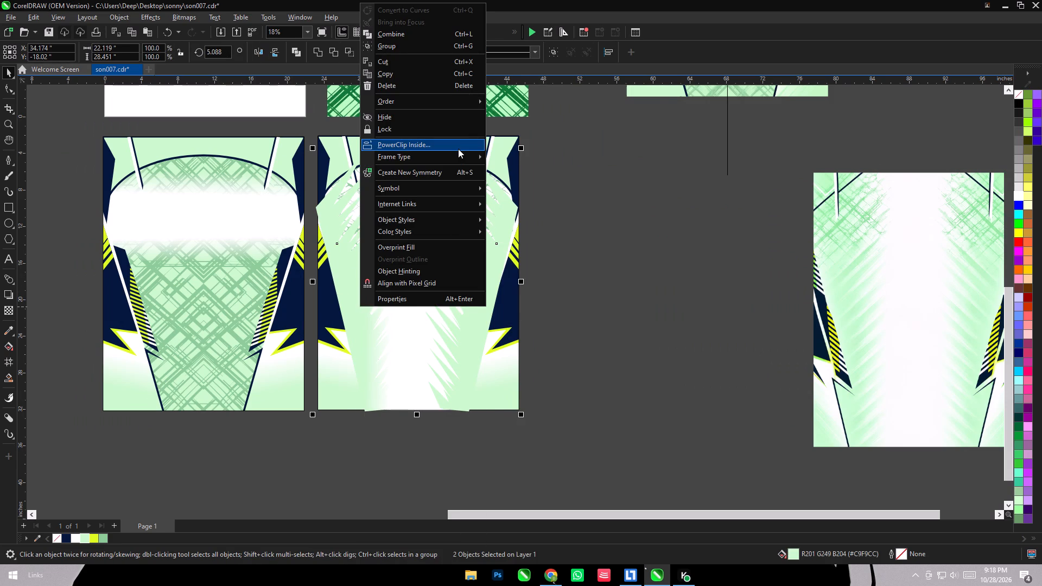
click(458, 149)
click(508, 365)
click(587, 372)
scroll(505, 295, down, 3)
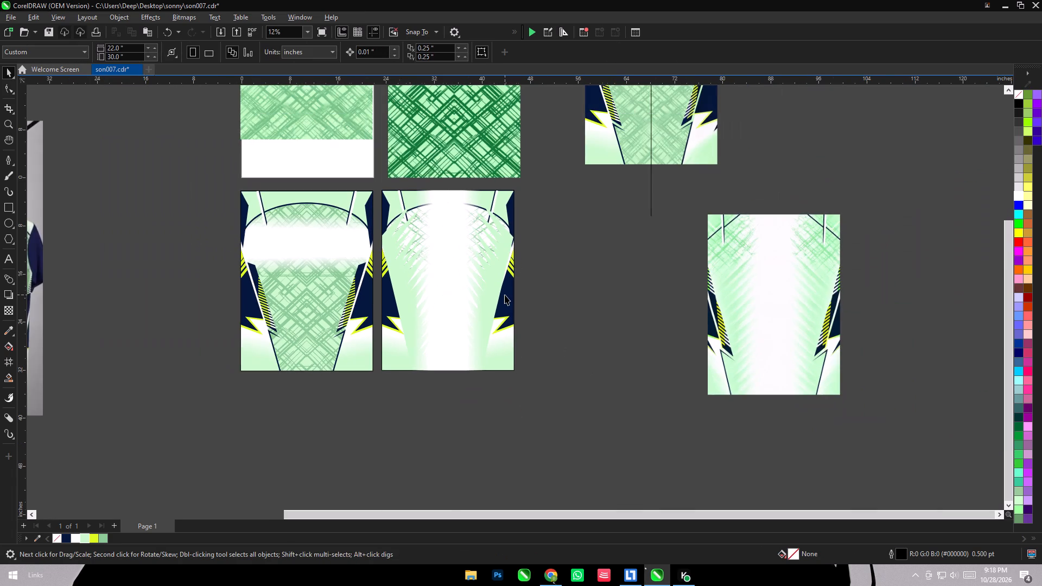
Send both light-green streak shapes behind all other contents inside the back panel's PowerClip and finish editing it.
click(495, 339)
click(57, 99)
scroll(500, 281, up, 5)
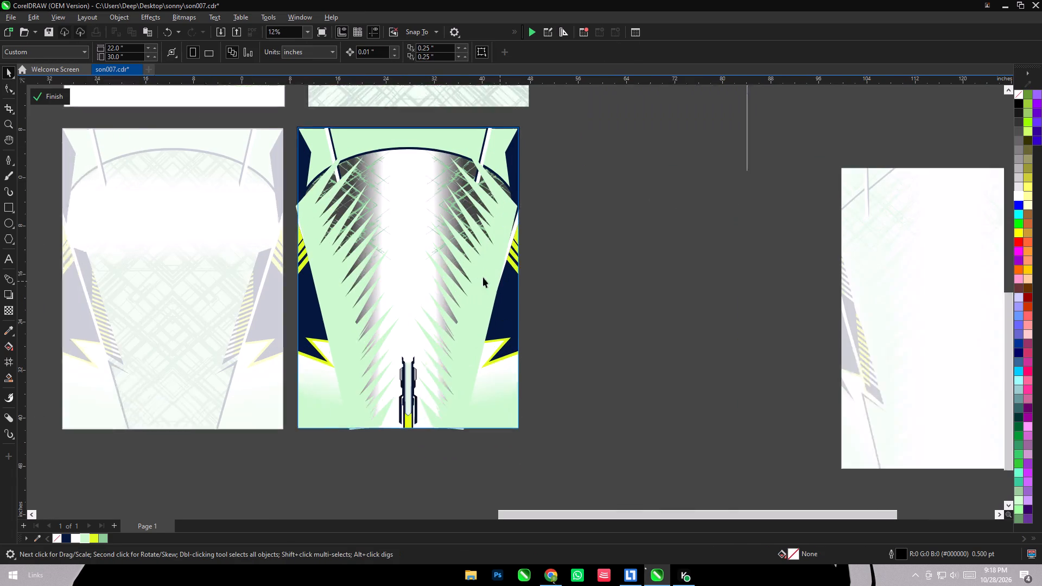
click(469, 278)
shift+click(330, 314)
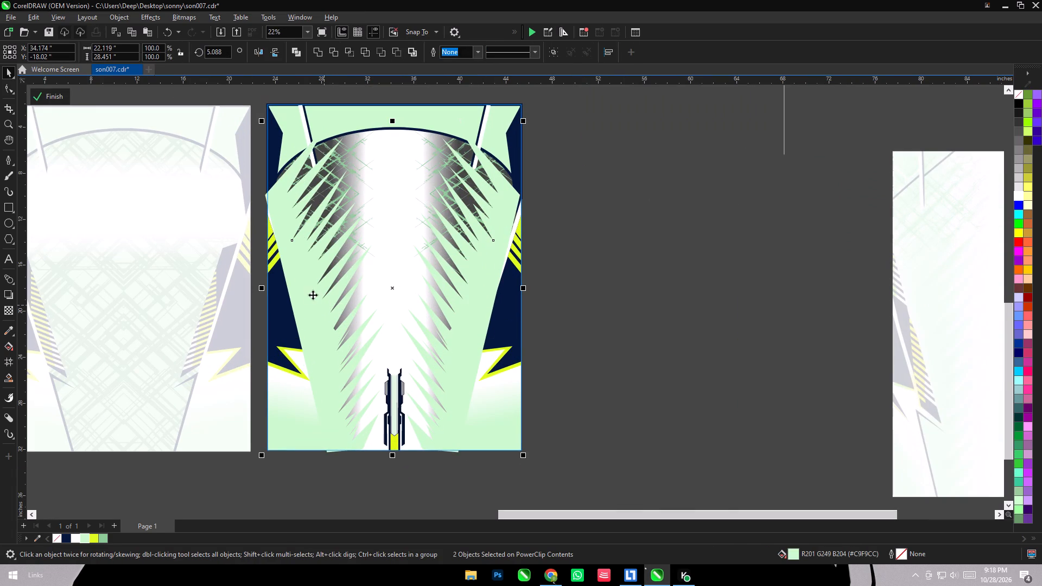
key(shift+Page_Down)
click(638, 291)
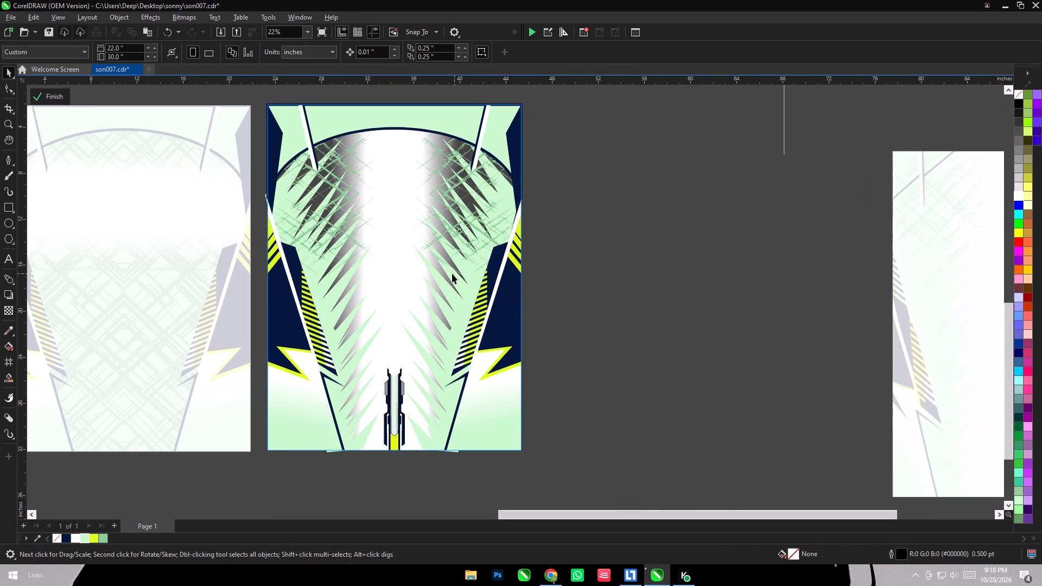
click(56, 93)
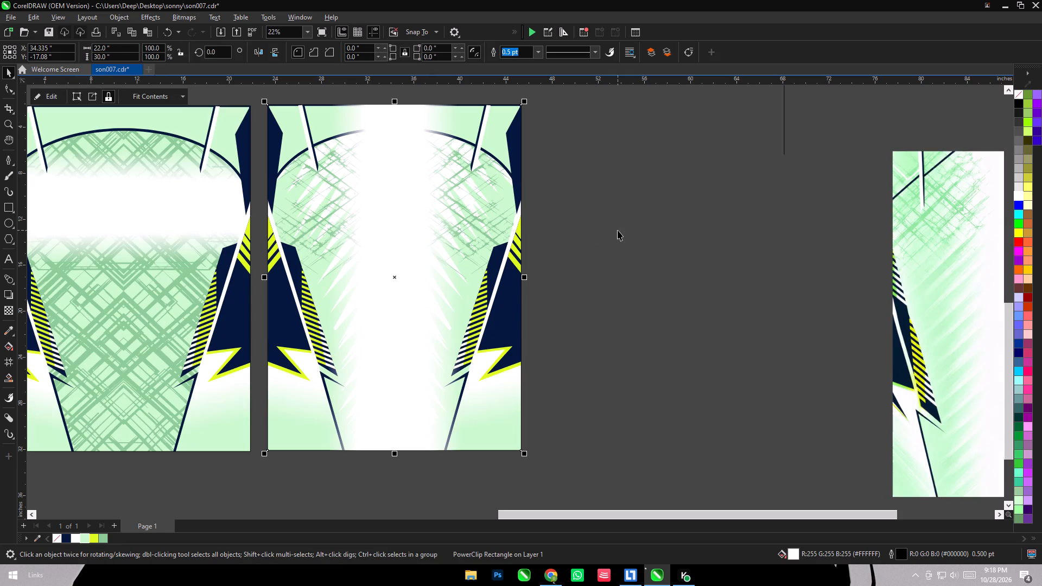
click(618, 230)
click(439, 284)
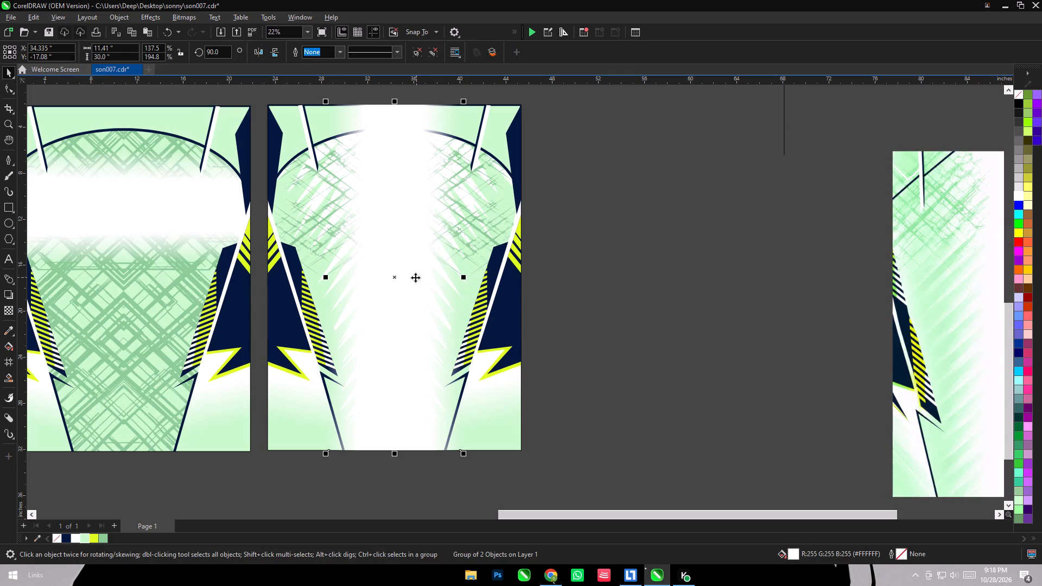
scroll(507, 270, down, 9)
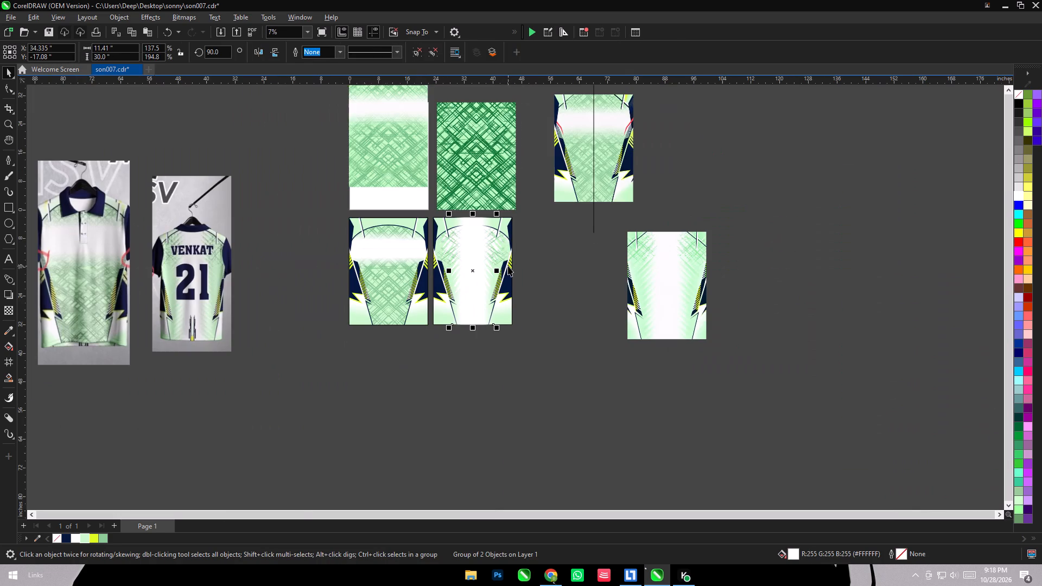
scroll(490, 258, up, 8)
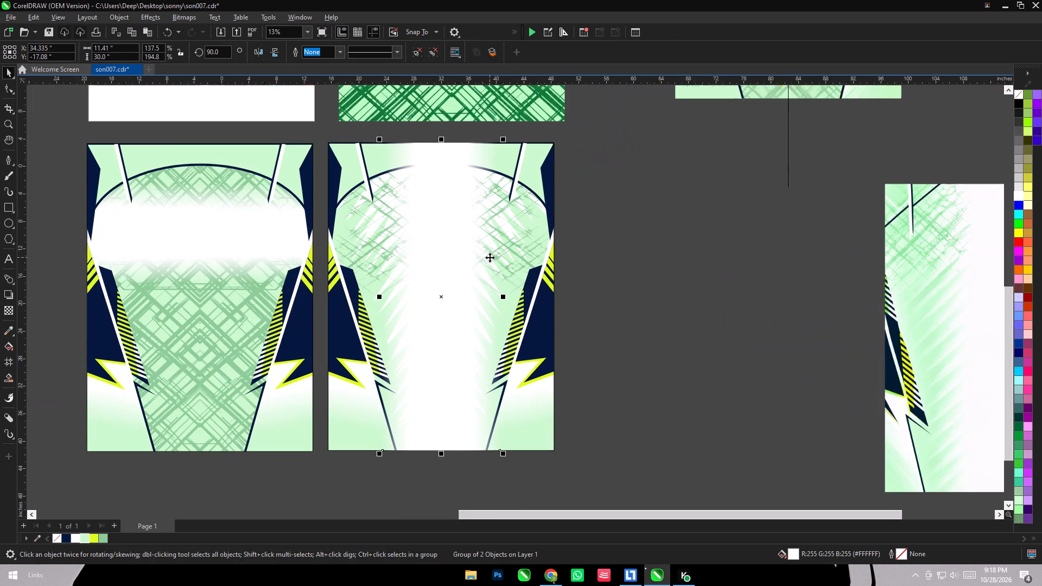
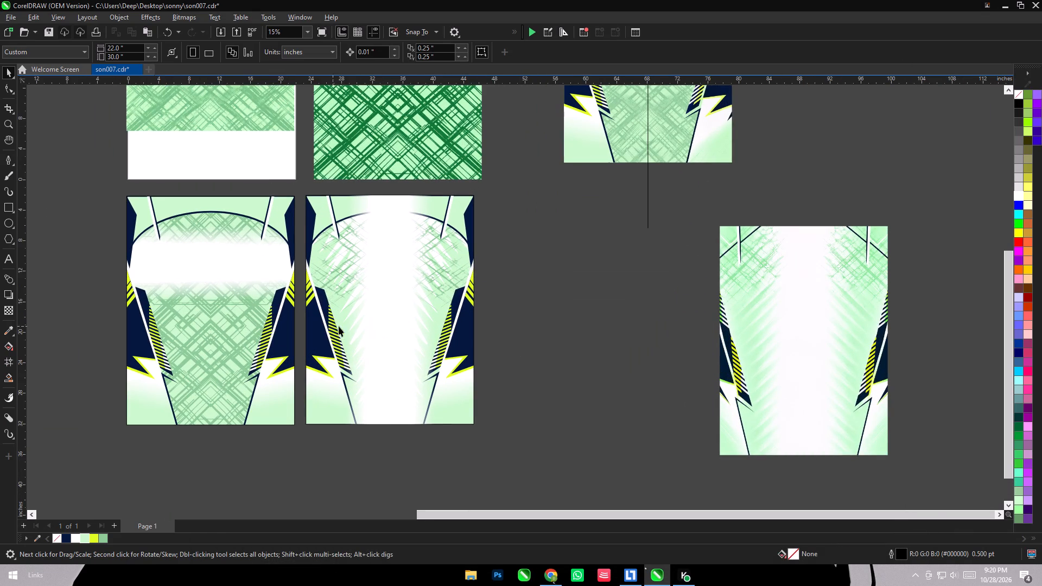
click(359, 324)
click(595, 353)
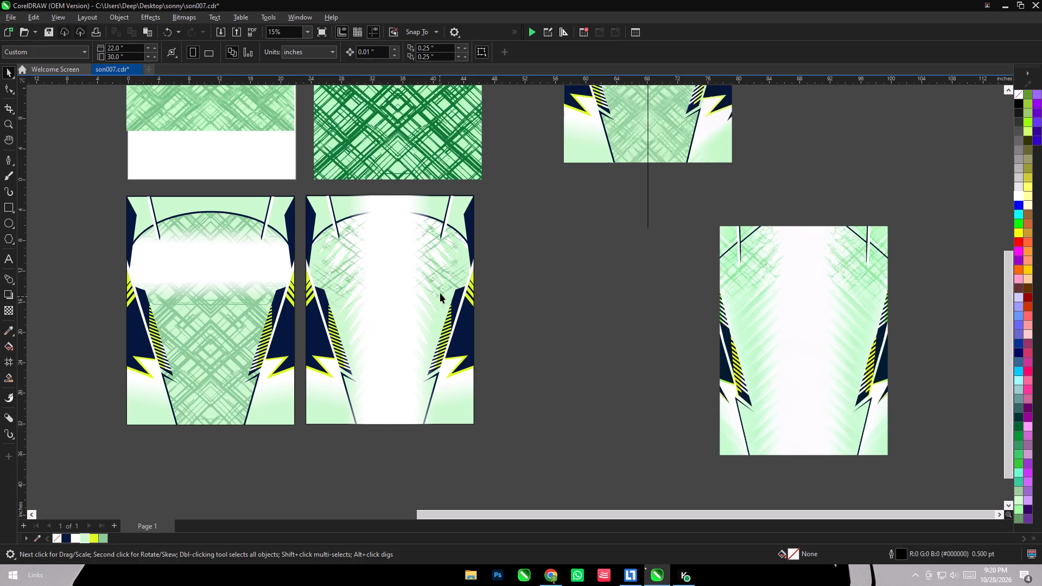
click(443, 283)
click(57, 86)
click(370, 274)
click(566, 313)
click(458, 257)
click(42, 92)
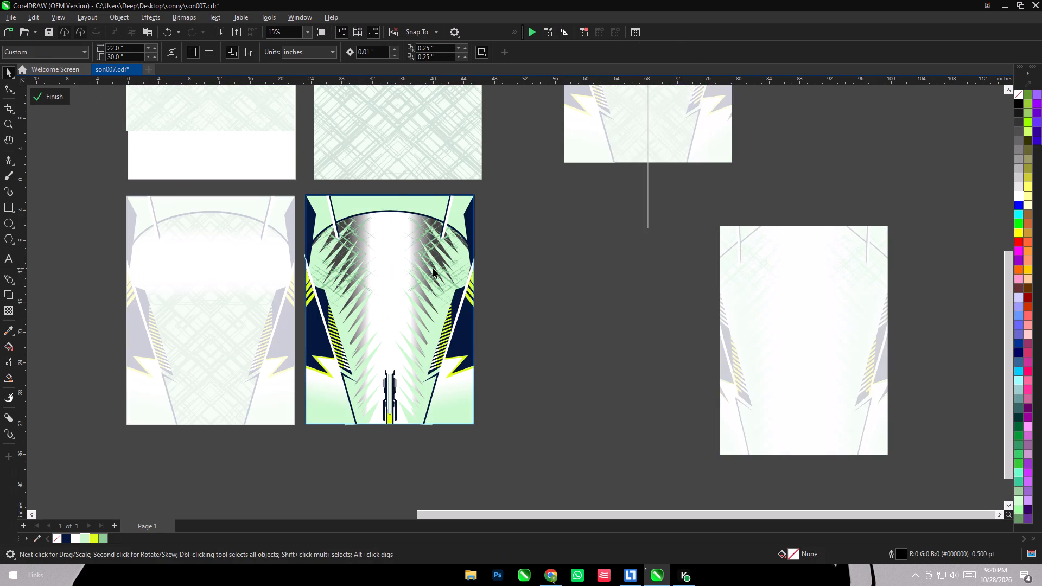
click(433, 268)
shift+click(350, 262)
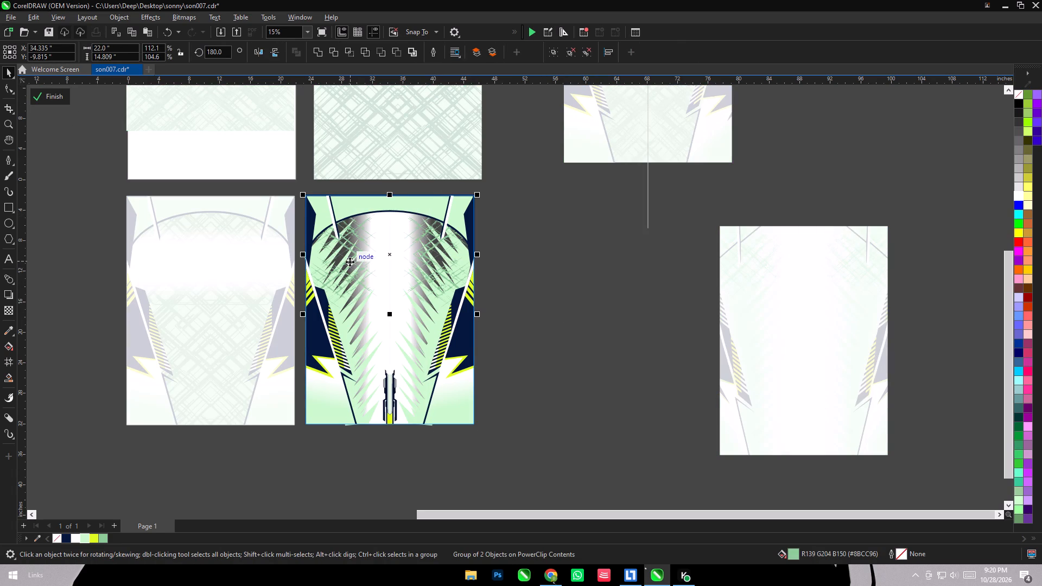
key(ctrl+c)
key(Delete)
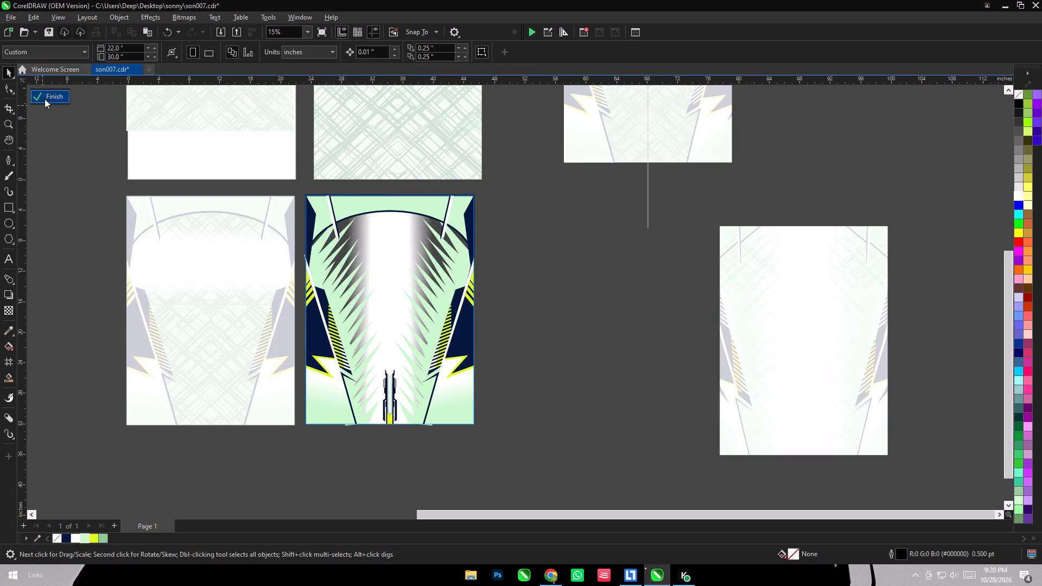
click(45, 99)
Paste the crosshatch line group outside the PowerClip and place it in the empty area between the back panel and its reference image.
right_click(572, 269)
click(609, 362)
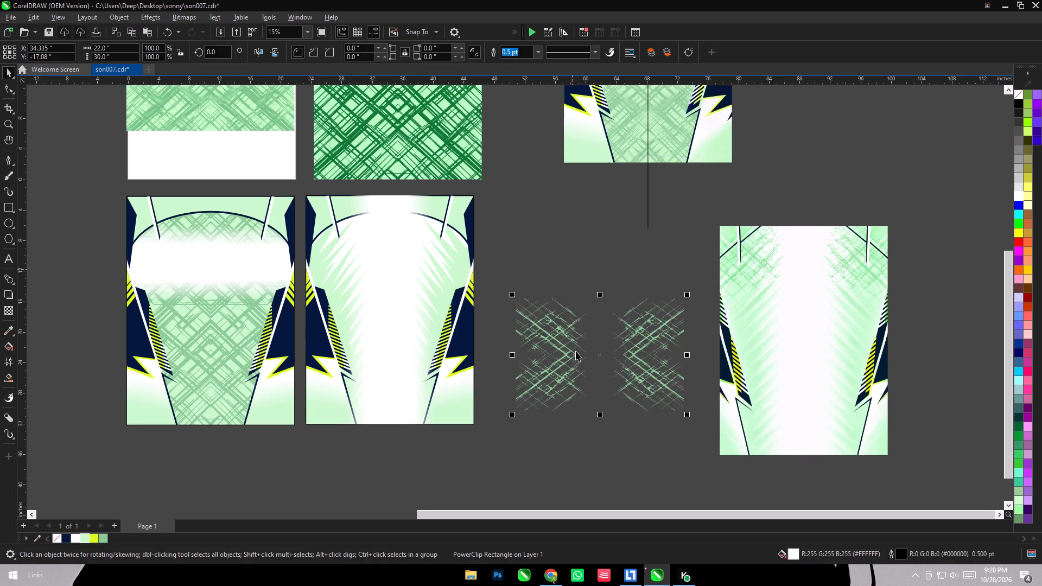
drag(548, 337, 598, 275)
click(550, 404)
Inside the back panel's PowerClip, narrow the four lower-left side-accent objects to about 4.6 in wide and finish editing.
click(332, 275)
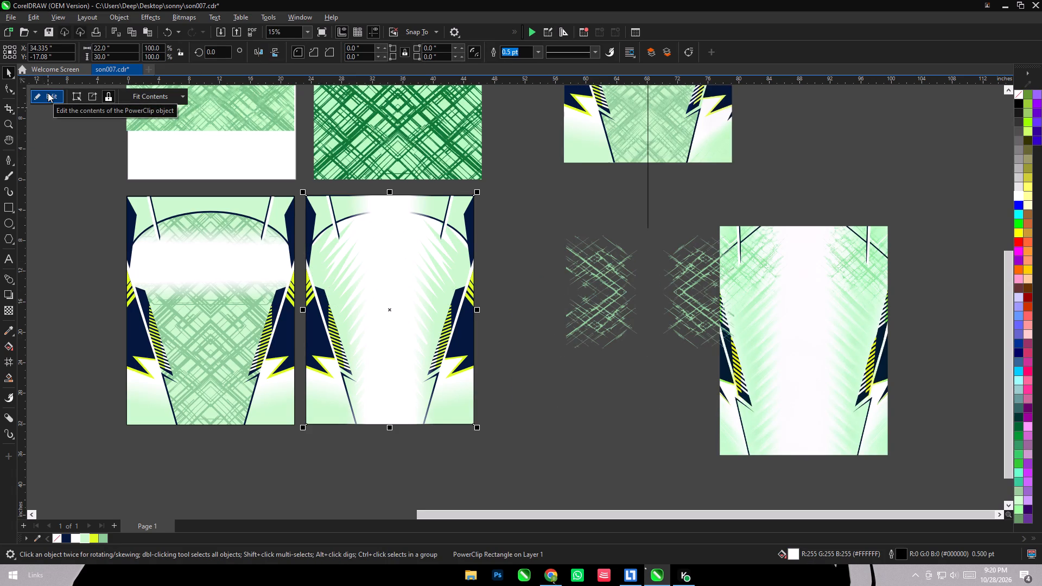
scroll(579, 383, down, 4)
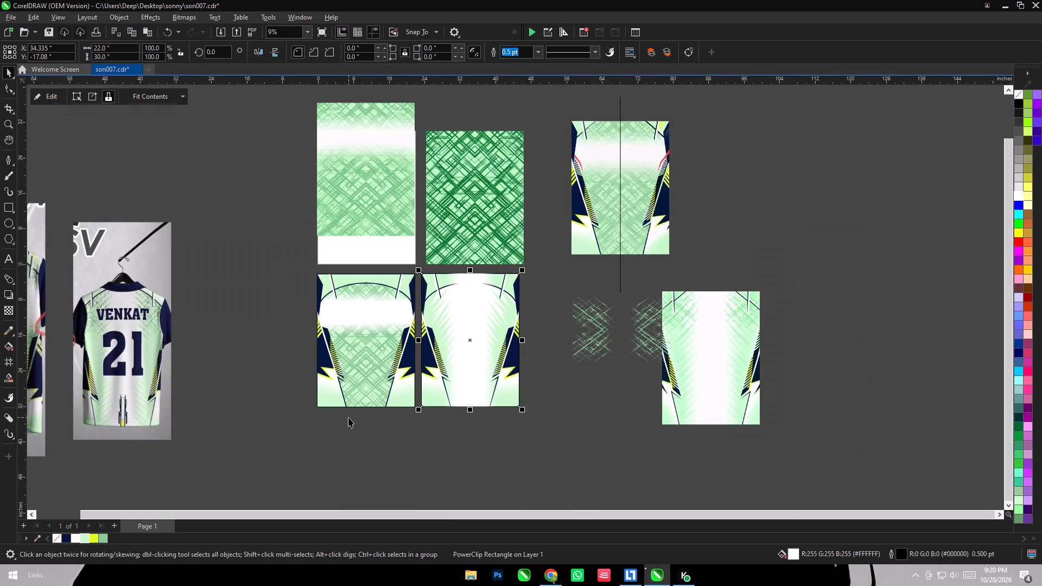
click(348, 417)
click(427, 383)
click(50, 91)
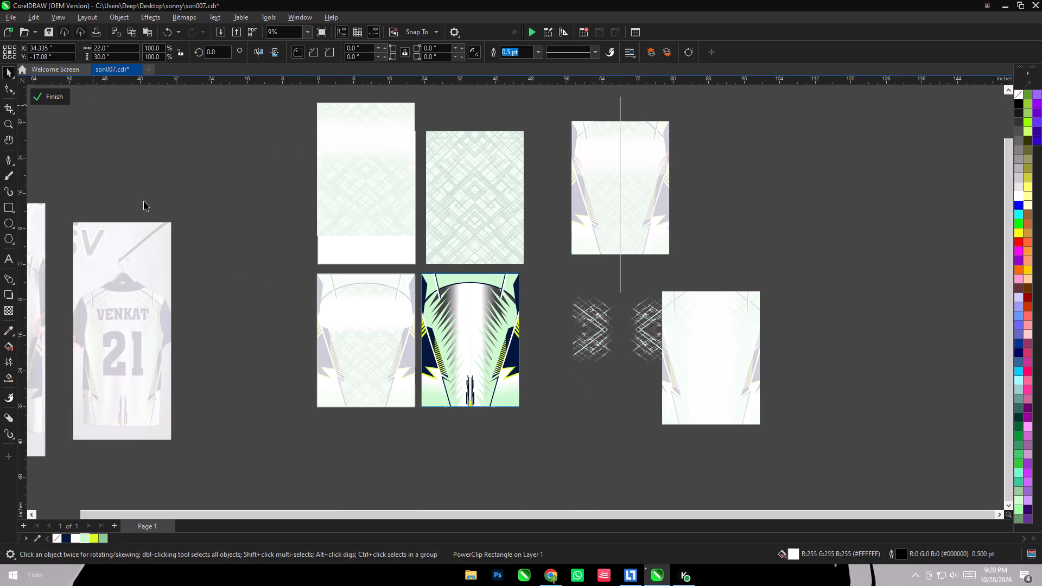
scroll(424, 409, up, 2)
scroll(461, 364, up, 3)
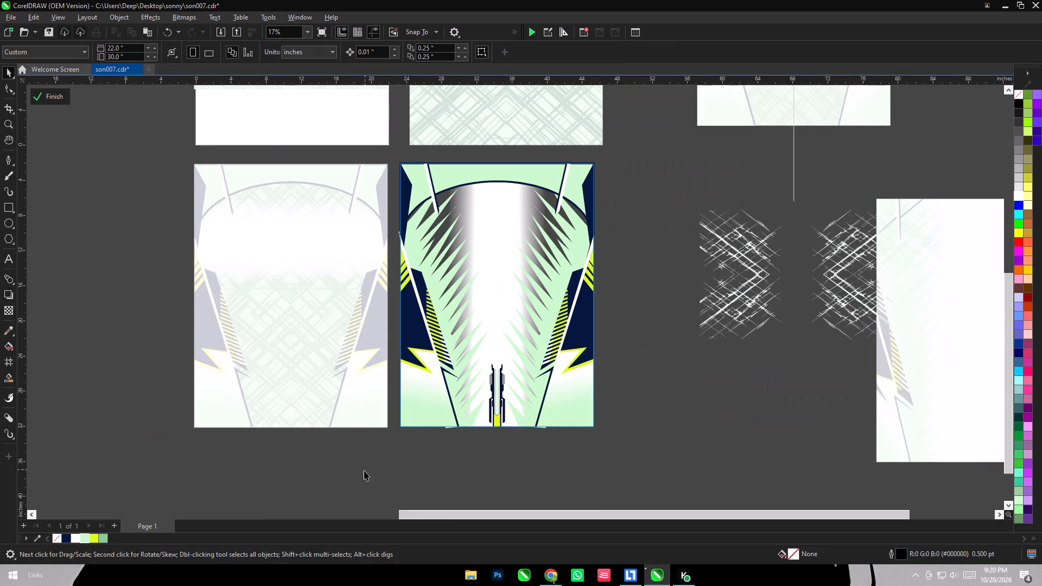
drag(381, 475, 382, 475)
drag(382, 475, 469, 216)
drag(465, 332, 457, 332)
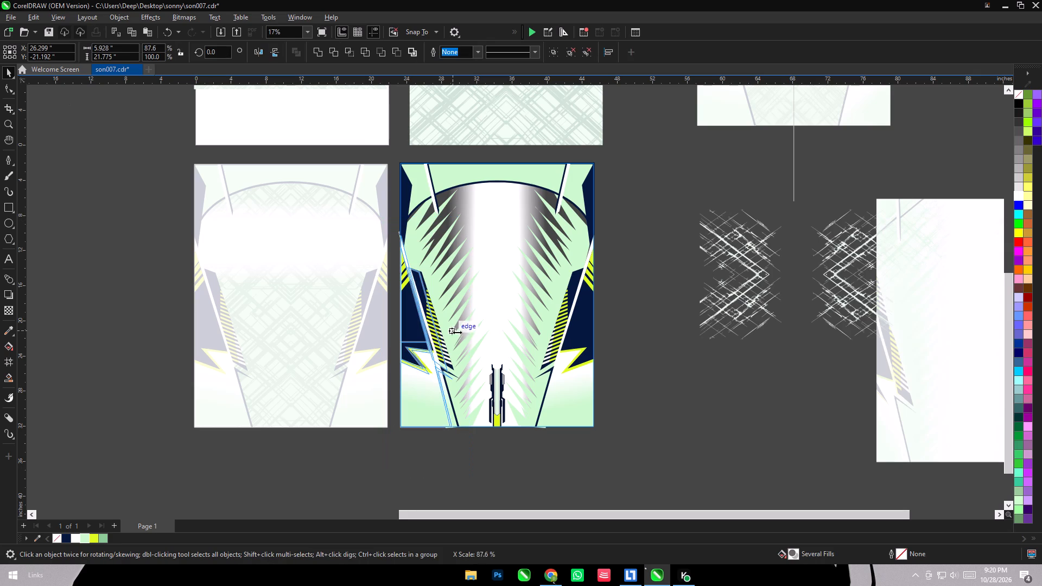
drag(457, 332, 448, 332)
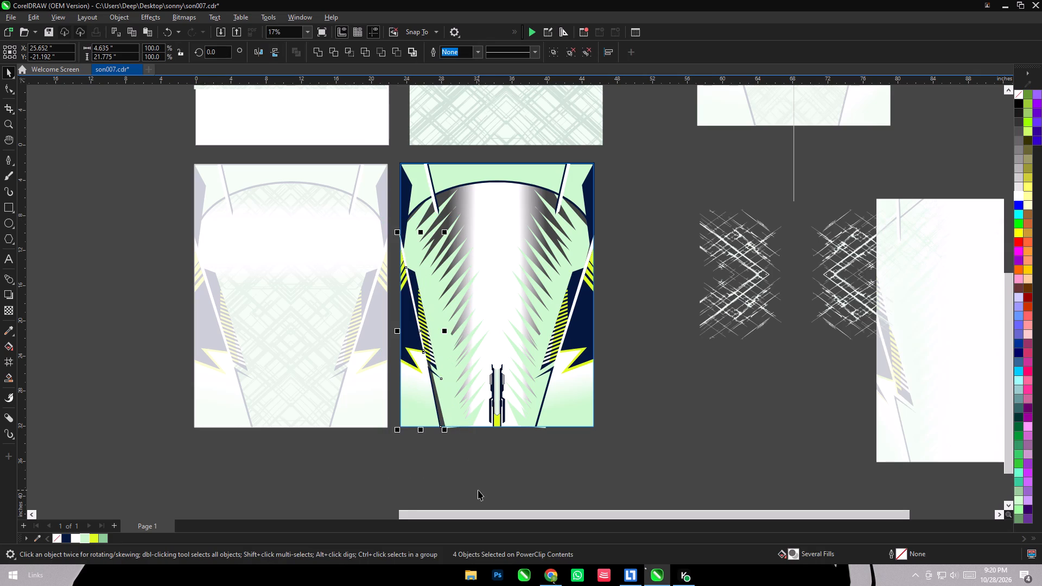
click(478, 490)
click(55, 97)
Rotate the left light-green streak shape in the back panel's PowerClip to about 358.7°, shift it slightly outward and finish editing.
scroll(370, 334, down, 3)
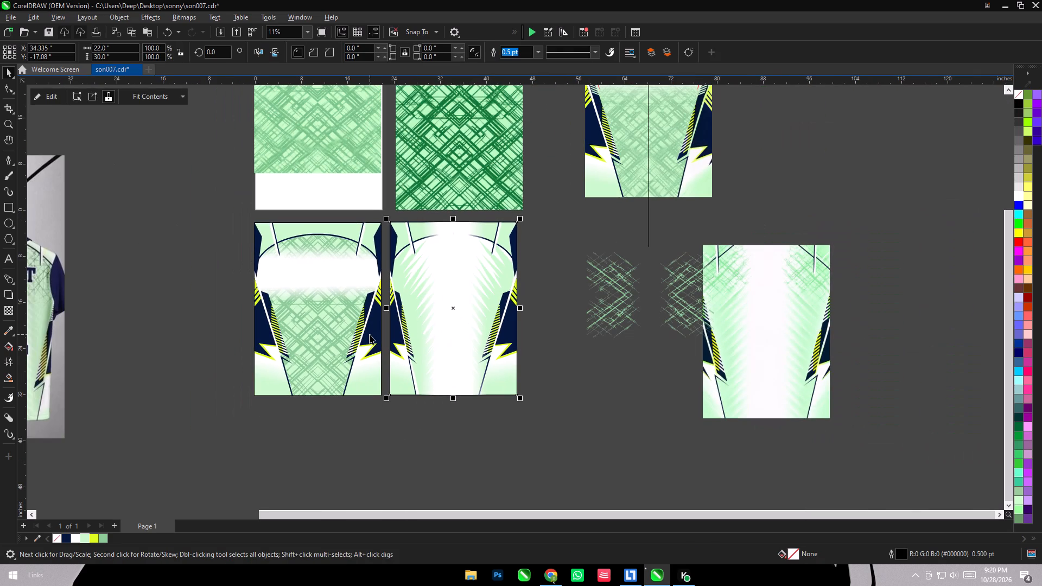
scroll(440, 341, up, 4)
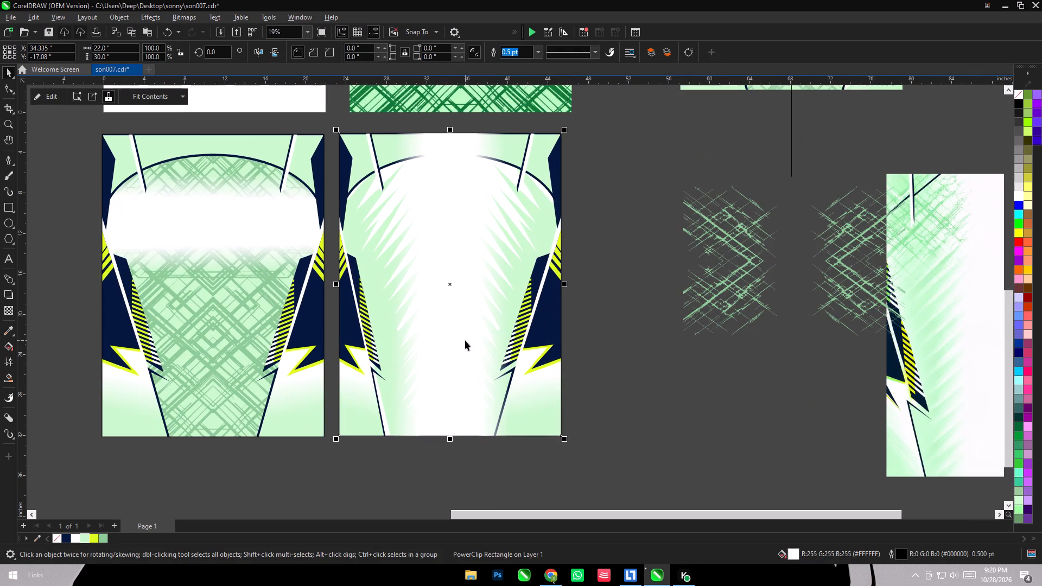
click(373, 283)
click(52, 97)
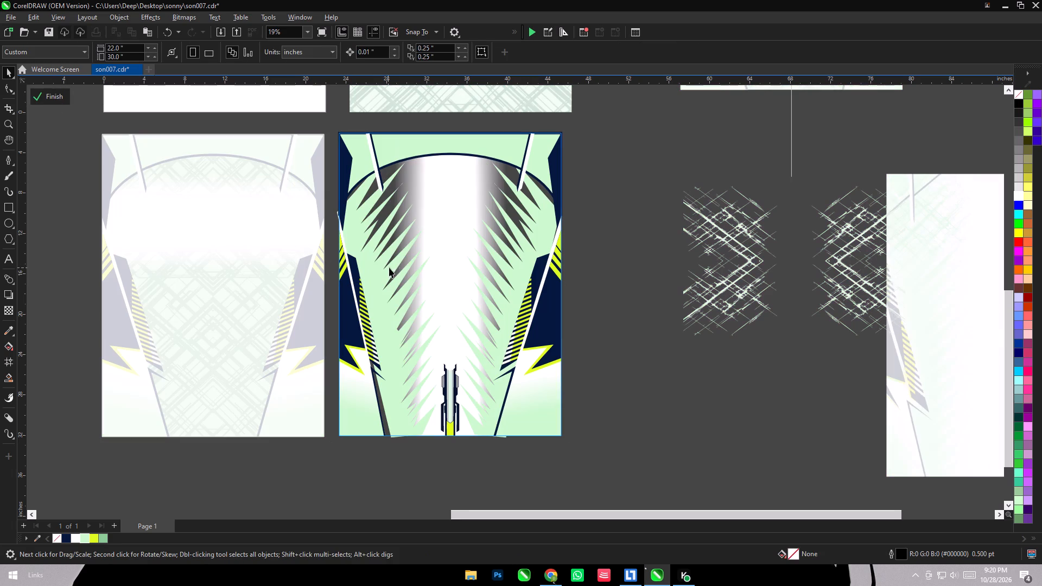
click(390, 260)
click(376, 258)
drag(447, 144, 456, 165)
click(661, 469)
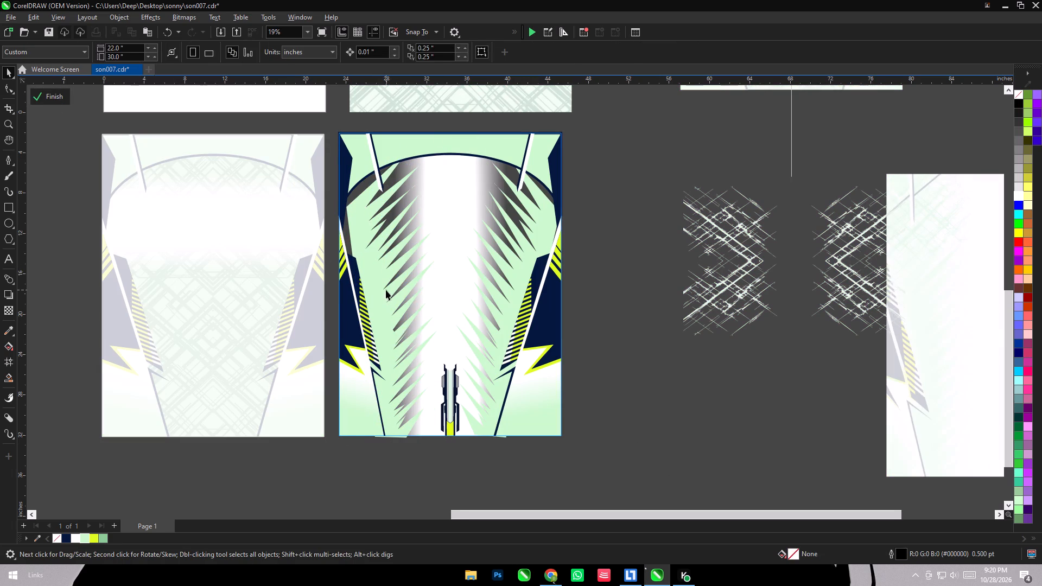
drag(386, 290, 376, 289)
click(469, 479)
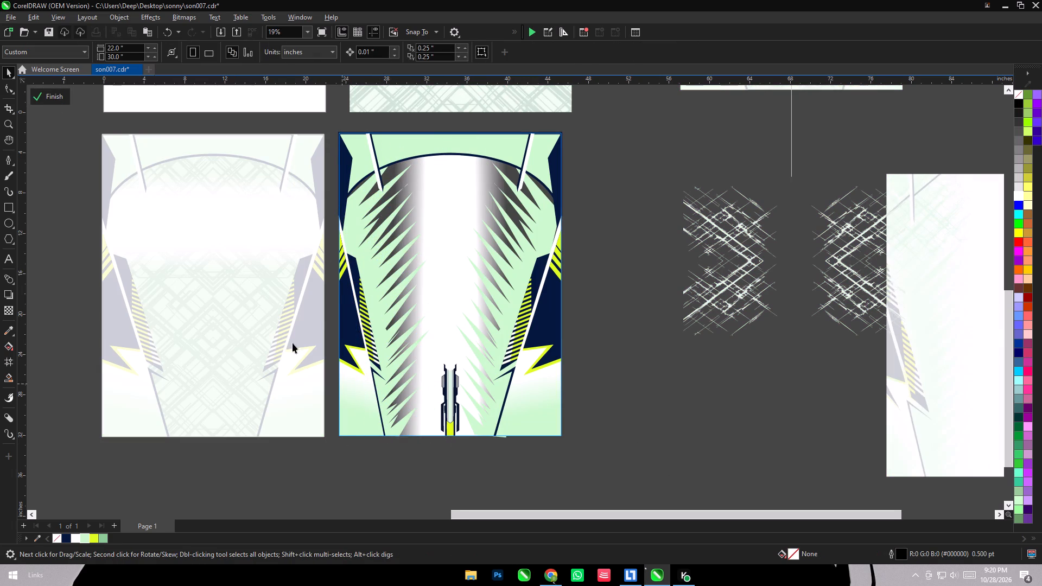
click(53, 96)
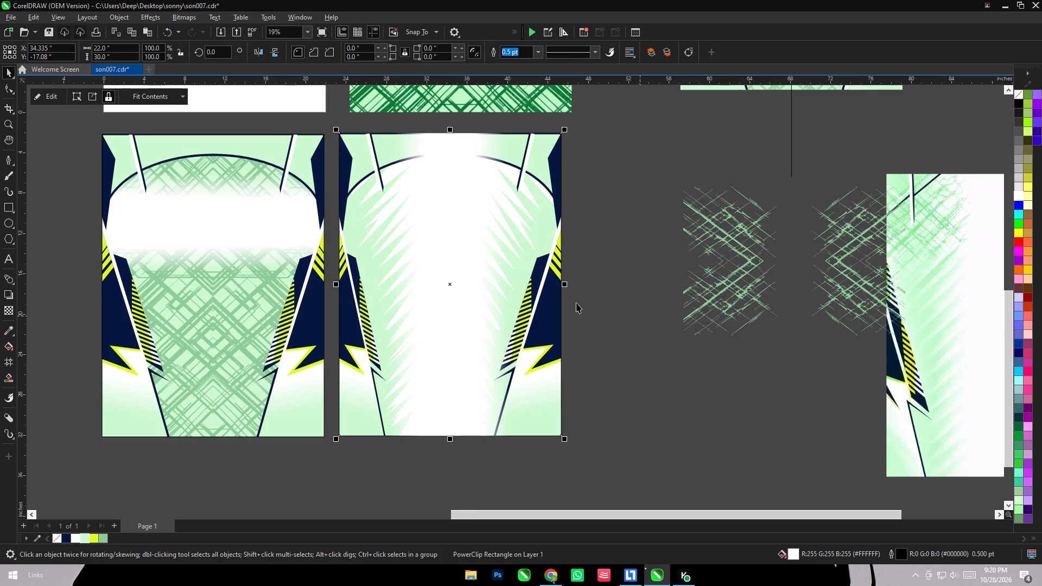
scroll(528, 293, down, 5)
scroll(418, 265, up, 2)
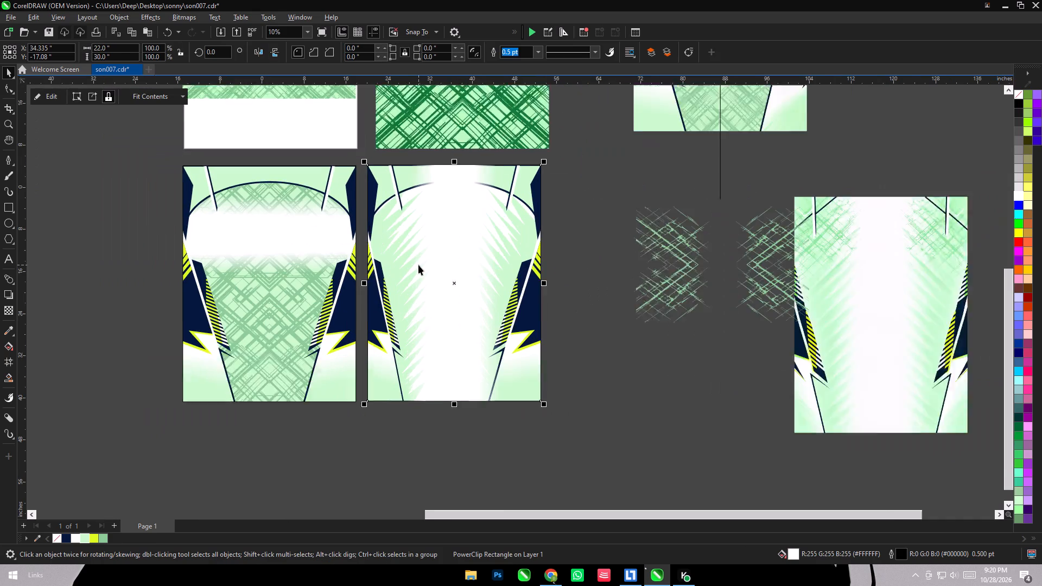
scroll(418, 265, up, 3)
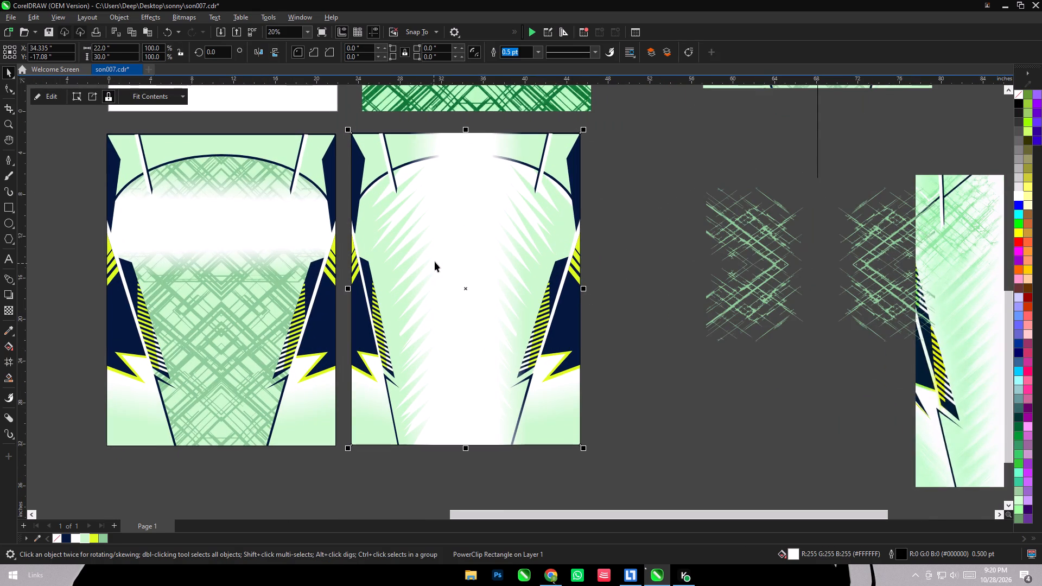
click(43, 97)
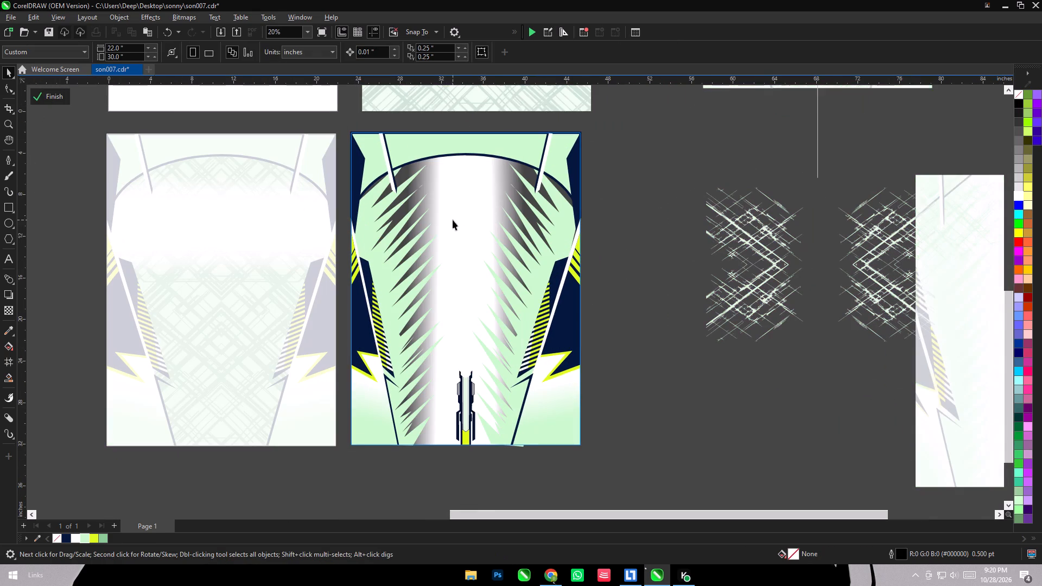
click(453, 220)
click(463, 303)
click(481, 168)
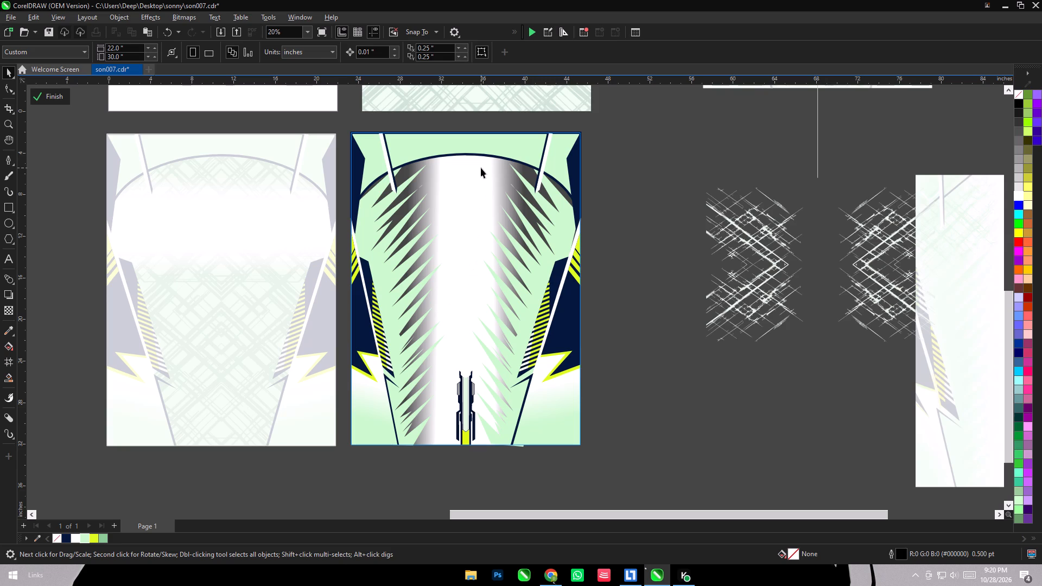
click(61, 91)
Widen the white fade overlay on both sides and centre it horizontally on the back panel.
click(486, 227)
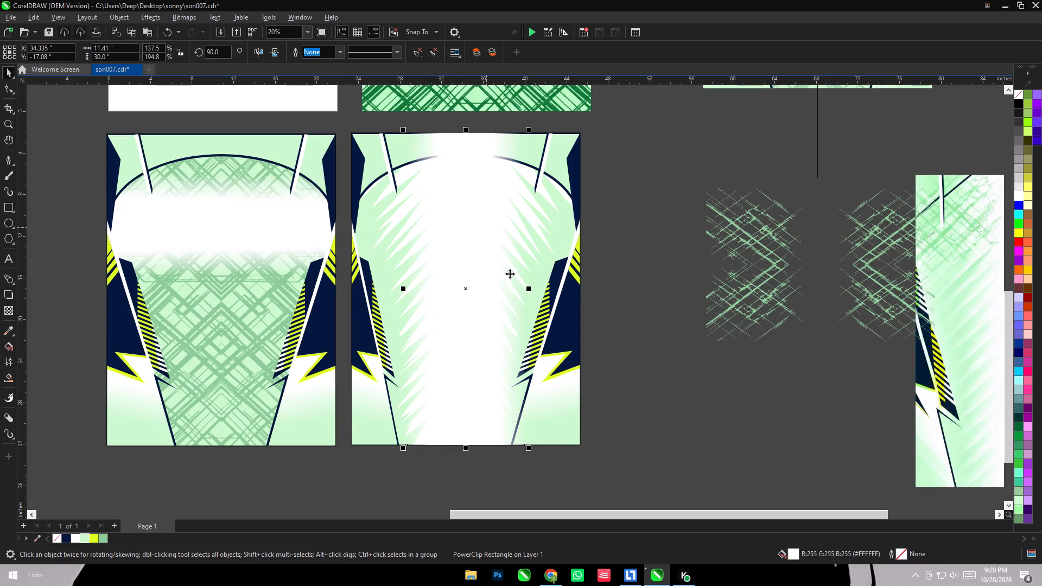
shift+drag(528, 291, 536, 290)
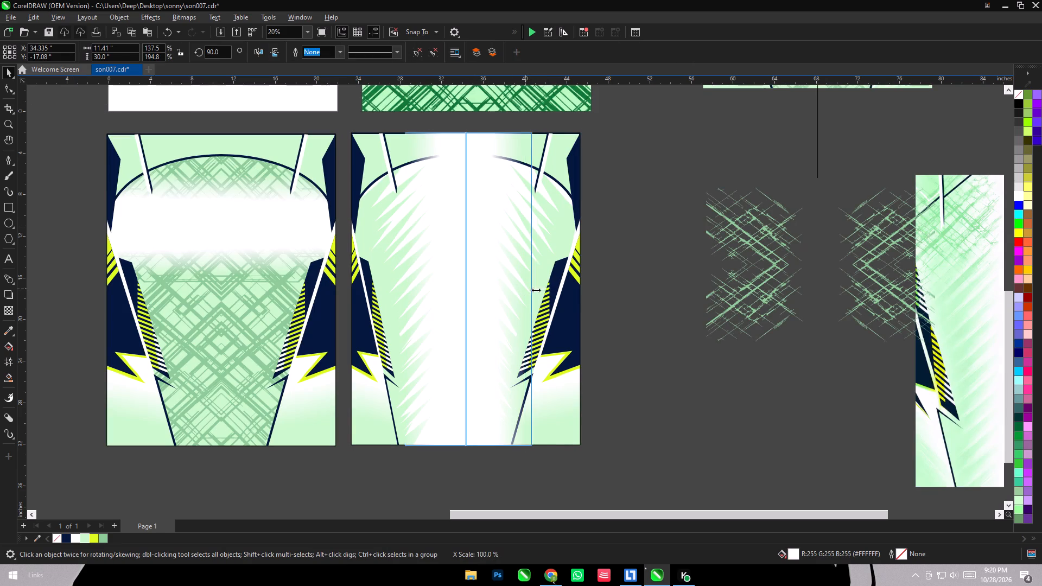
shift+drag(536, 290, 539, 290)
shift+click(569, 407)
key(c)
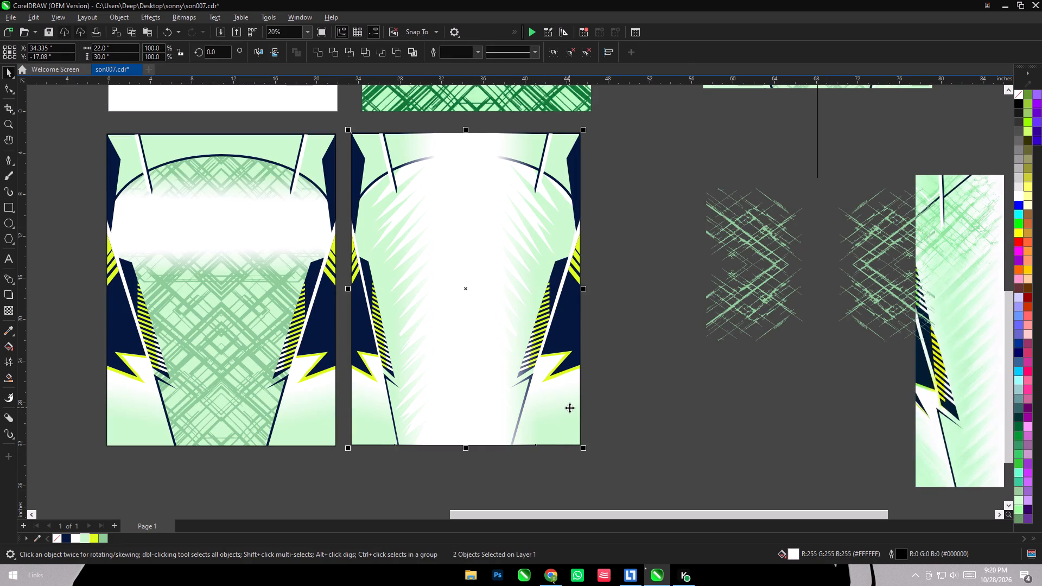
click(695, 327)
Open the back panel's PowerClip for editing and delete the right light-green streak shape.
click(543, 243)
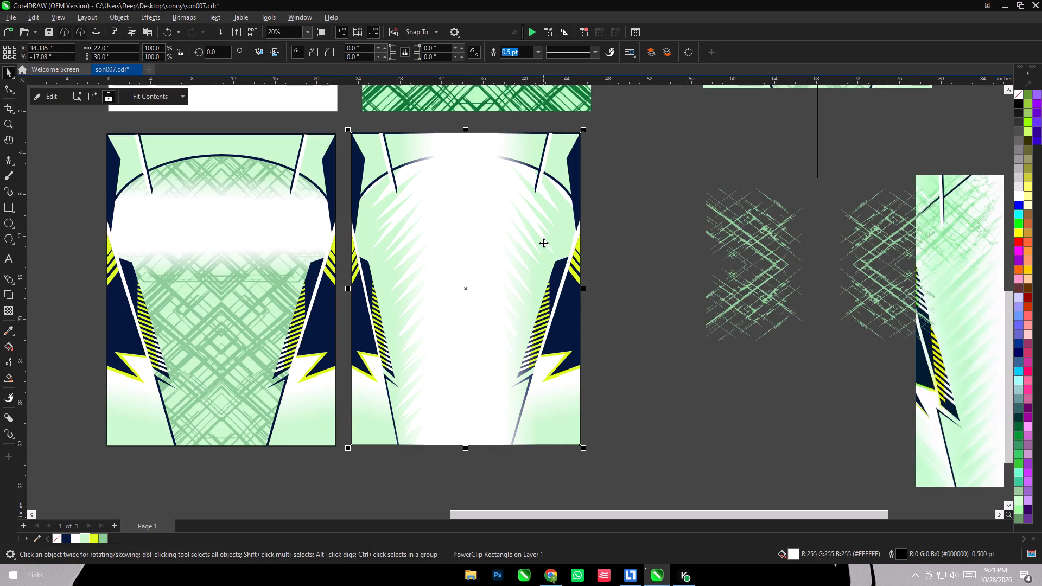
click(57, 93)
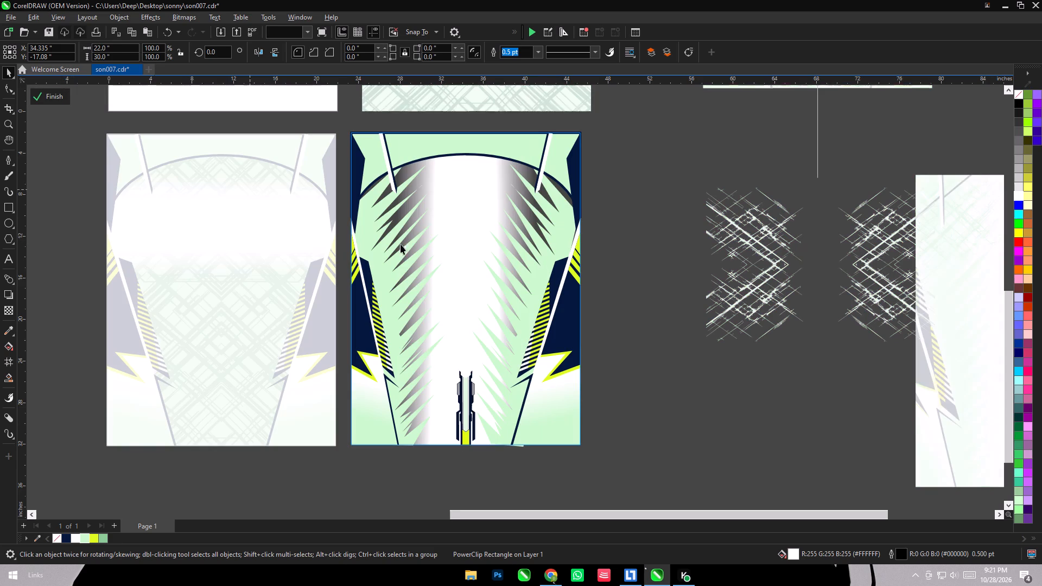
click(558, 240)
key(Delete)
Copy the left light-green streak shape from inside the back panel's PowerClip, finish editing, and paste it over the panel.
click(386, 277)
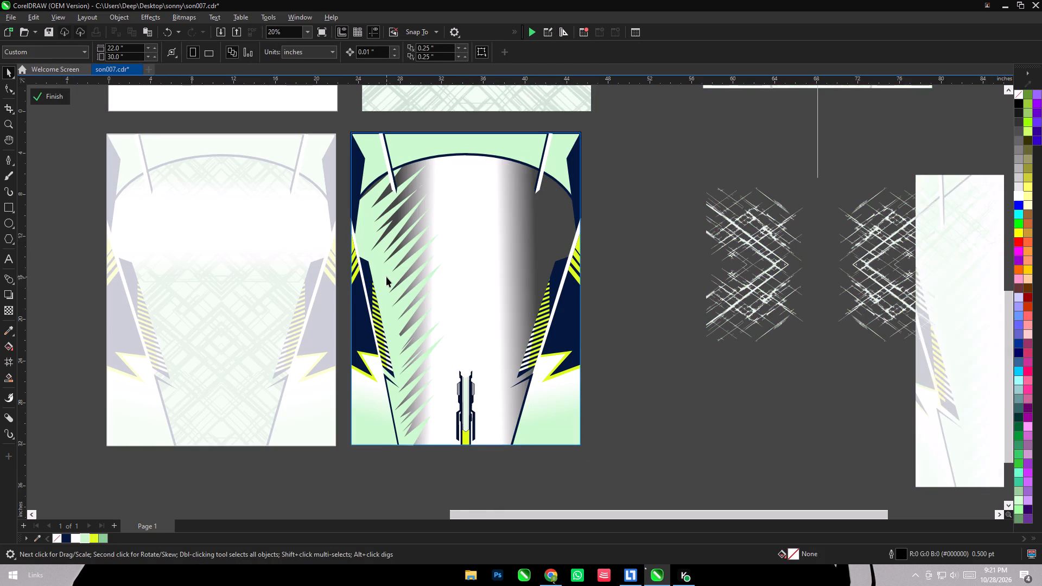
scroll(381, 272, up, 2)
key(ctrl+c)
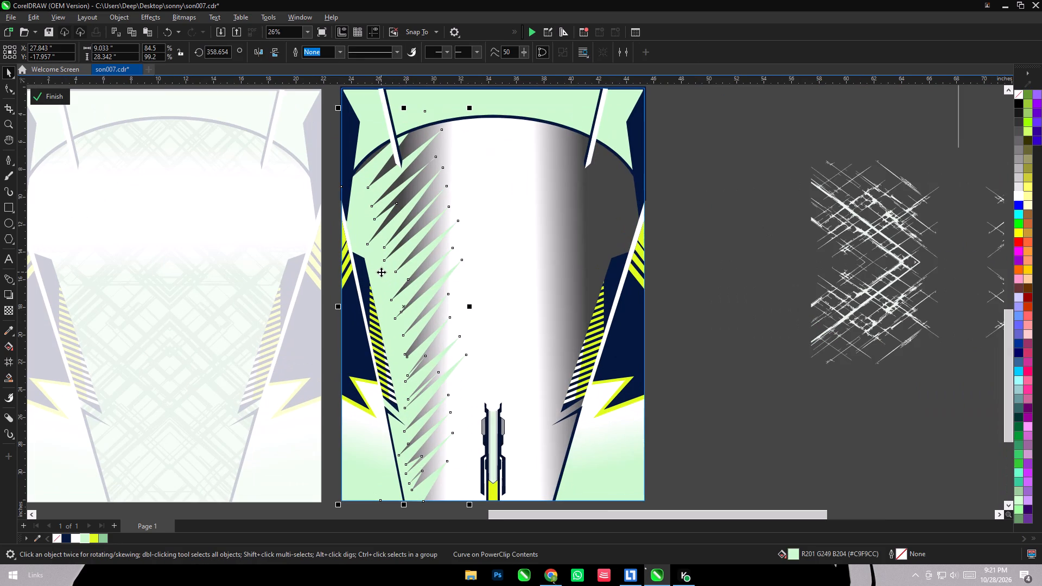
click(61, 99)
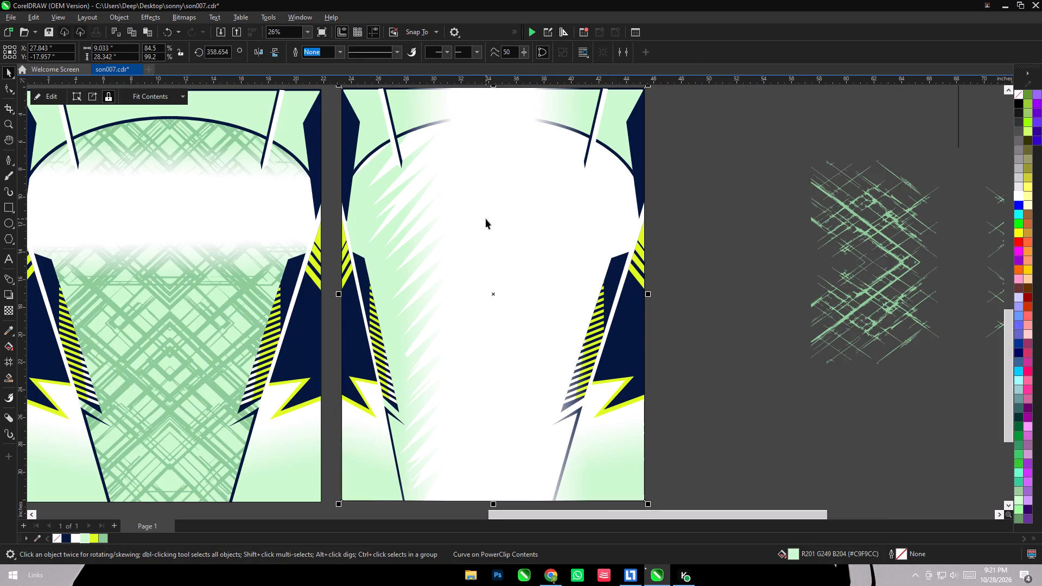
key(ctrl+v)
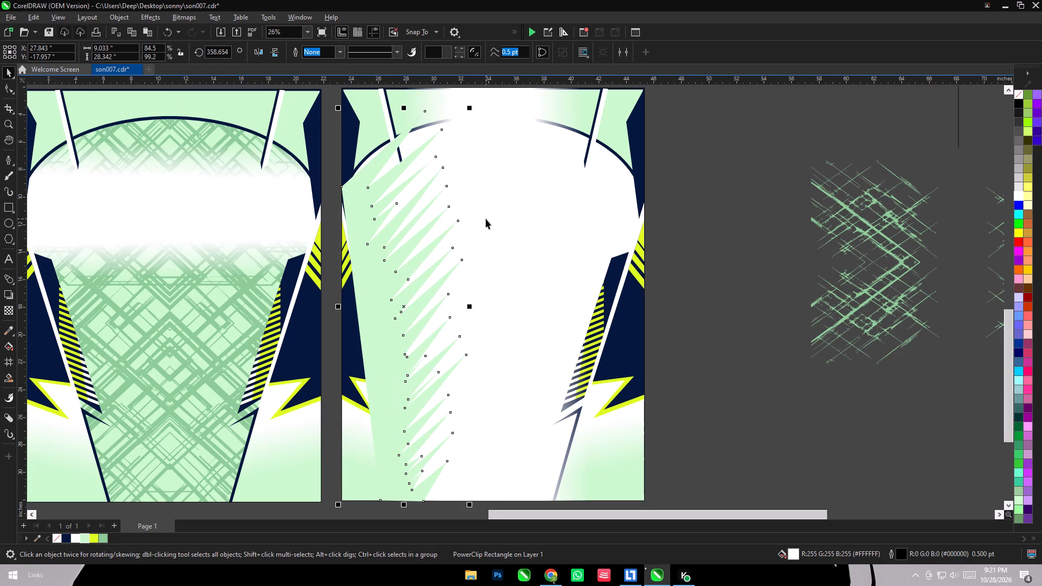
Draw a vertical guide line through the back panel and centre it horizontally on the white fade overlay.
scroll(486, 219, down, 8)
click(6, 161)
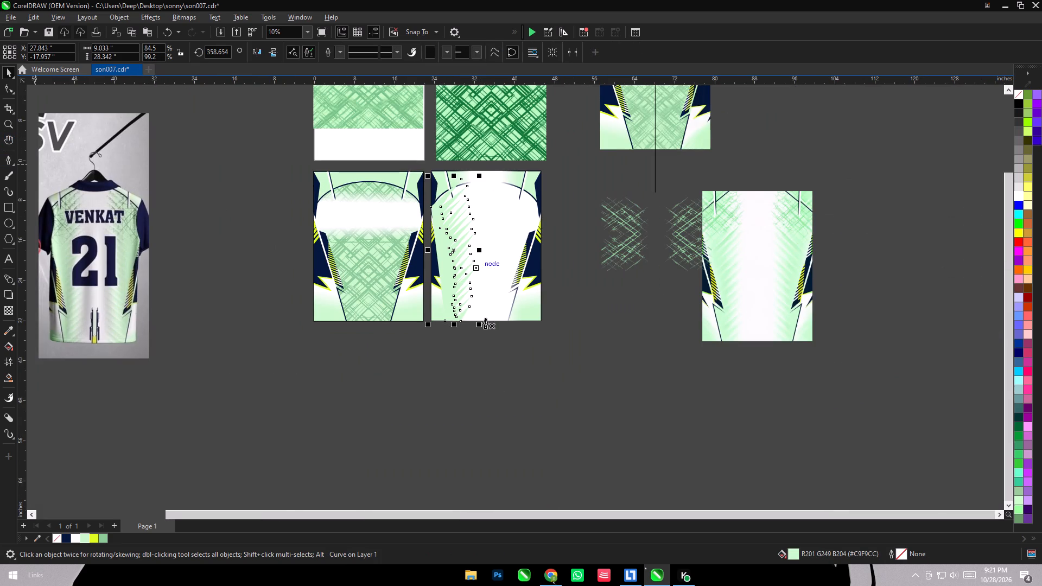
click(486, 366)
shift+click(487, 122)
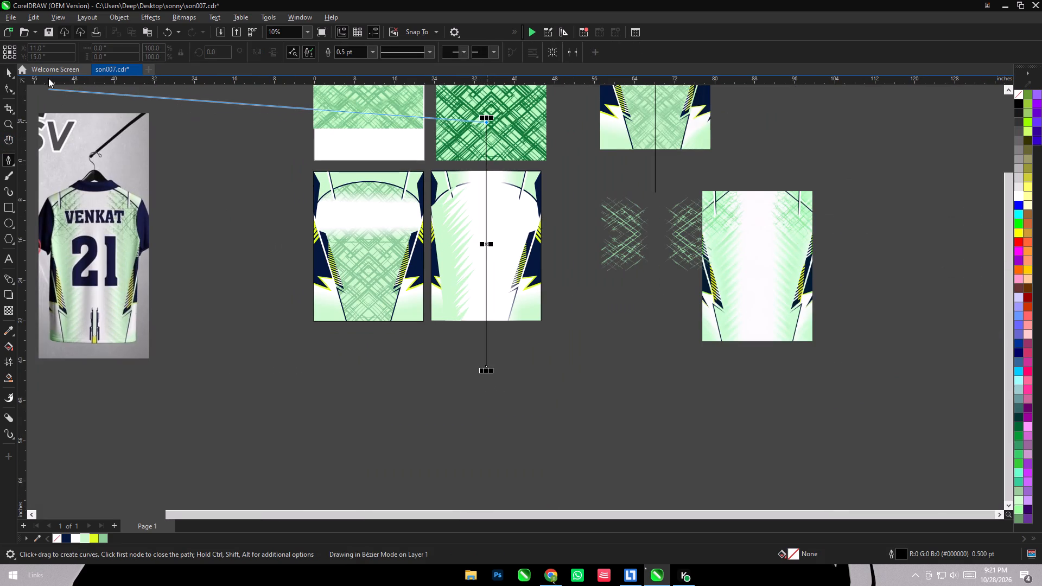
click(6, 68)
shift+click(514, 234)
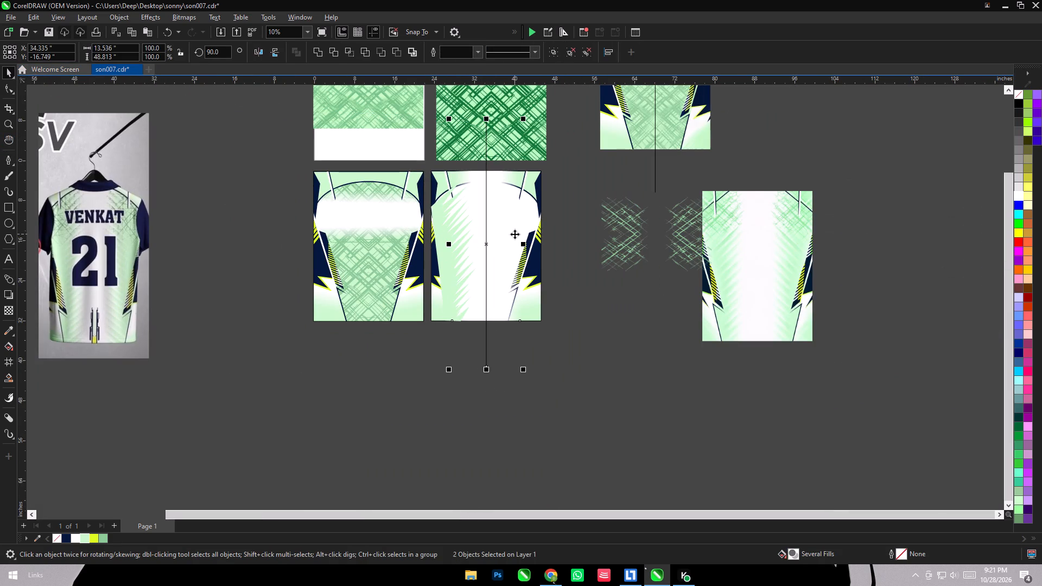
key(c)
click(566, 396)
scroll(462, 216, up, 4)
Mirror a copy of the pasted left streak together with the guide line horizontally onto the back panel's right half.
click(444, 282)
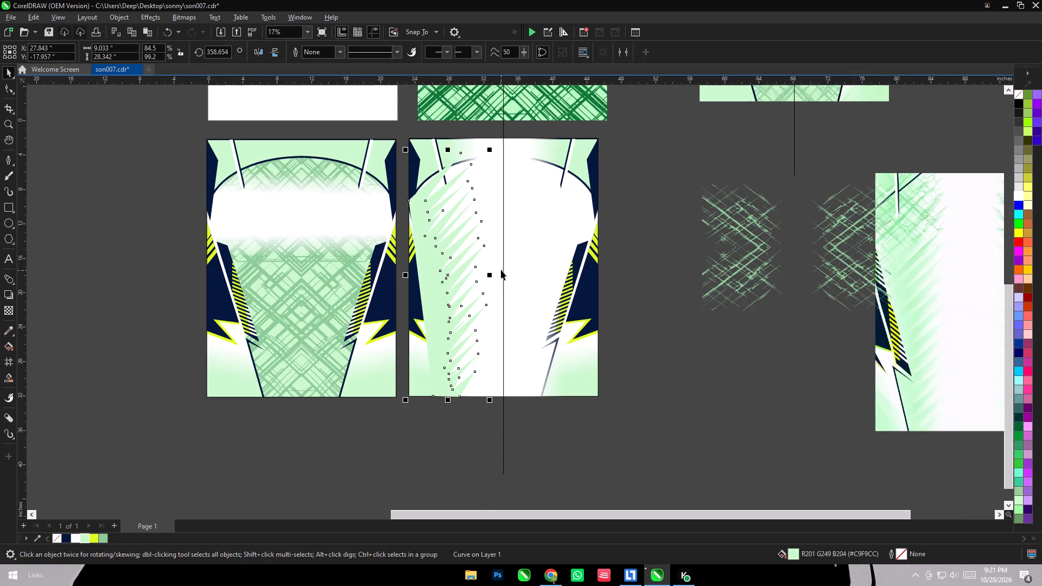
shift+click(505, 267)
click(546, 464)
click(444, 305)
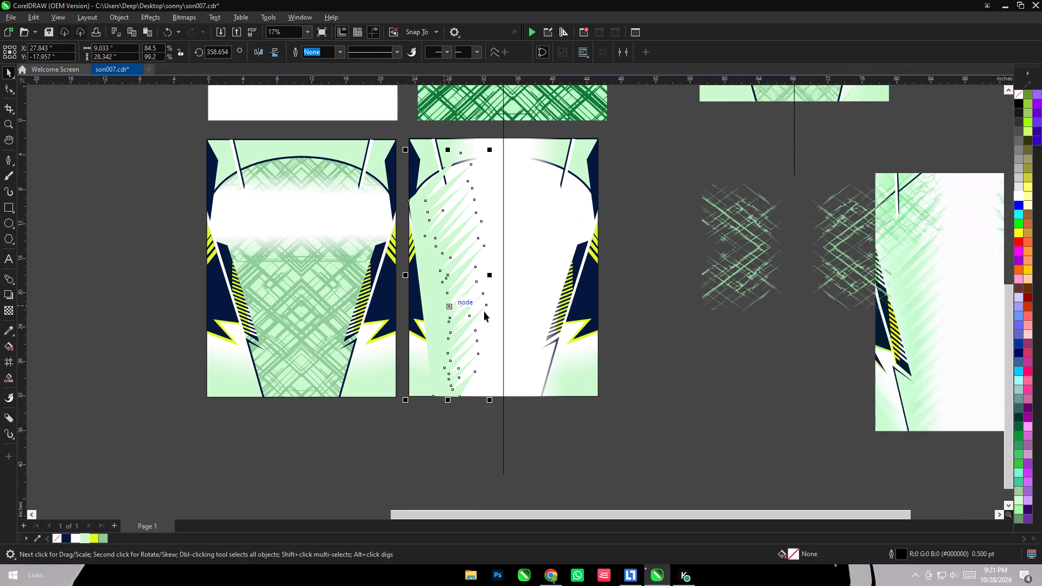
shift+click(503, 293)
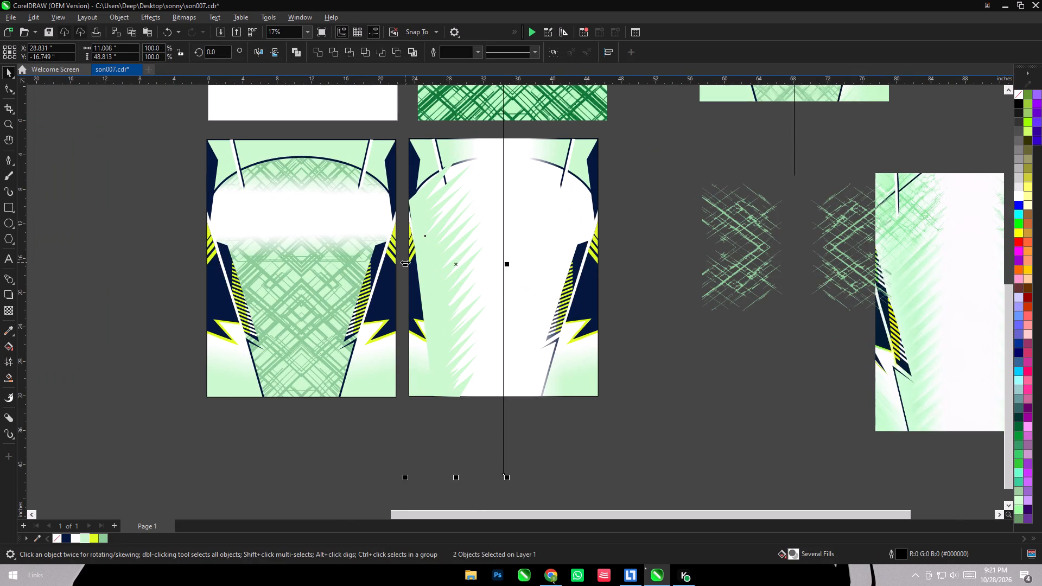
ctrl+alt+drag(405, 262, 531, 267)
ctrl+alt+right_click(531, 267)
click(659, 379)
Delete the pasted left streak shape lying loose over the back panel.
click(437, 253)
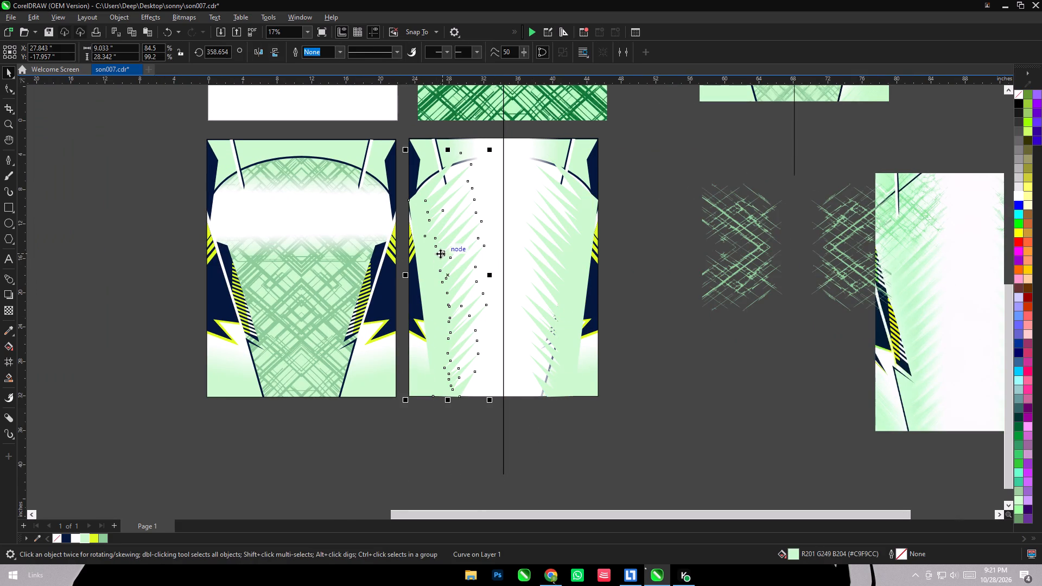
key(Delete)
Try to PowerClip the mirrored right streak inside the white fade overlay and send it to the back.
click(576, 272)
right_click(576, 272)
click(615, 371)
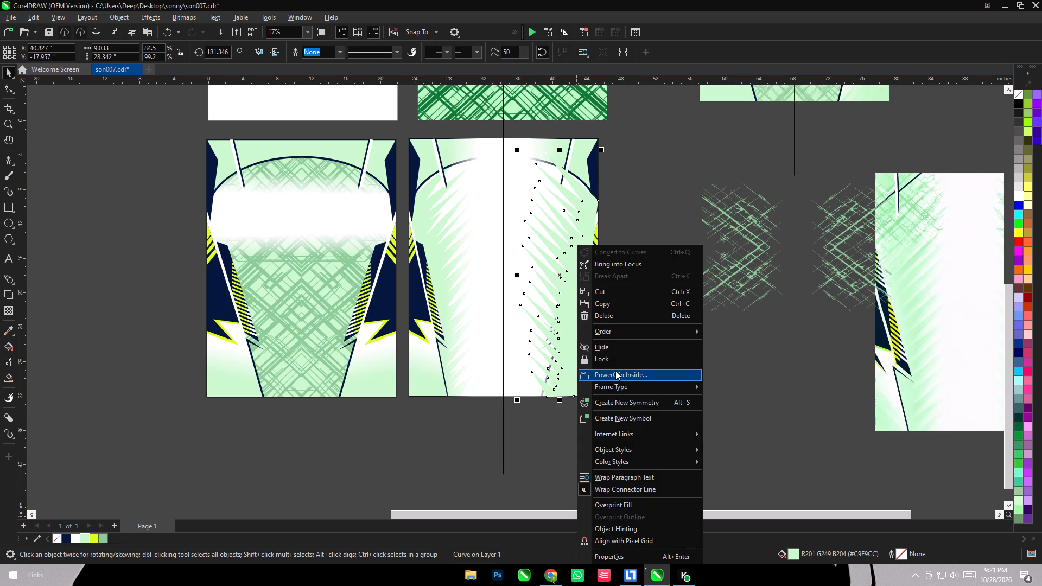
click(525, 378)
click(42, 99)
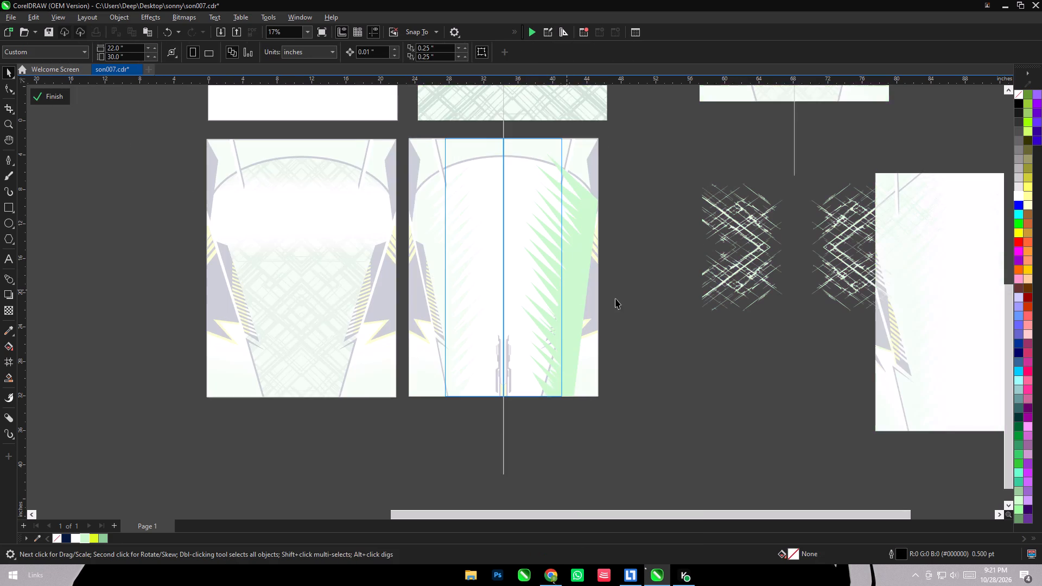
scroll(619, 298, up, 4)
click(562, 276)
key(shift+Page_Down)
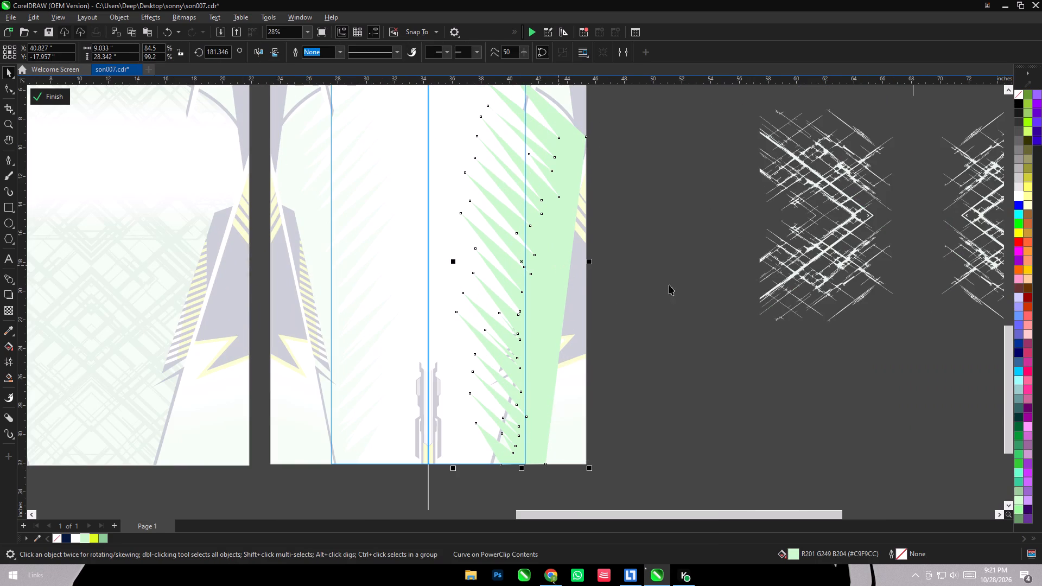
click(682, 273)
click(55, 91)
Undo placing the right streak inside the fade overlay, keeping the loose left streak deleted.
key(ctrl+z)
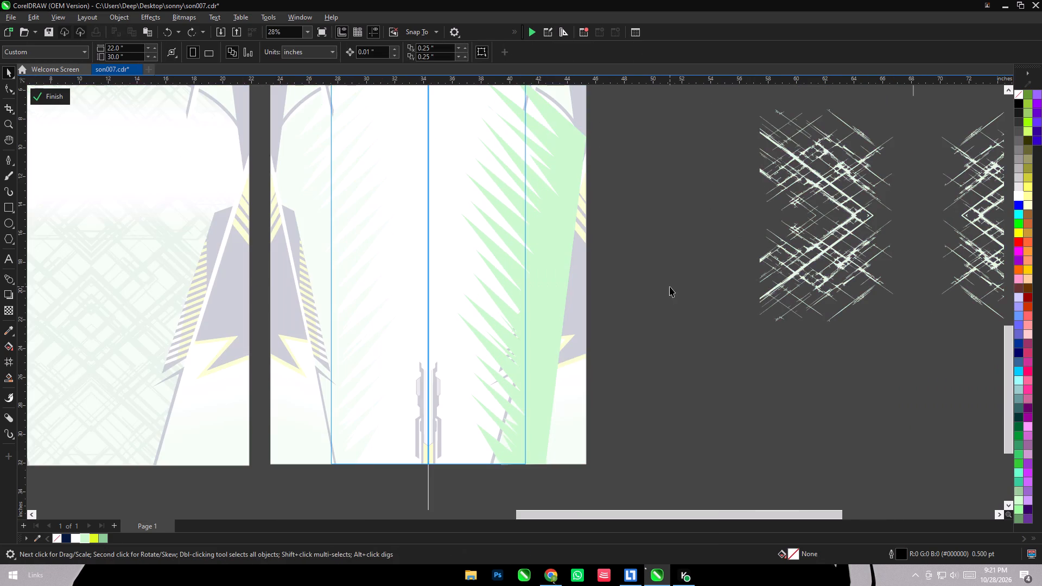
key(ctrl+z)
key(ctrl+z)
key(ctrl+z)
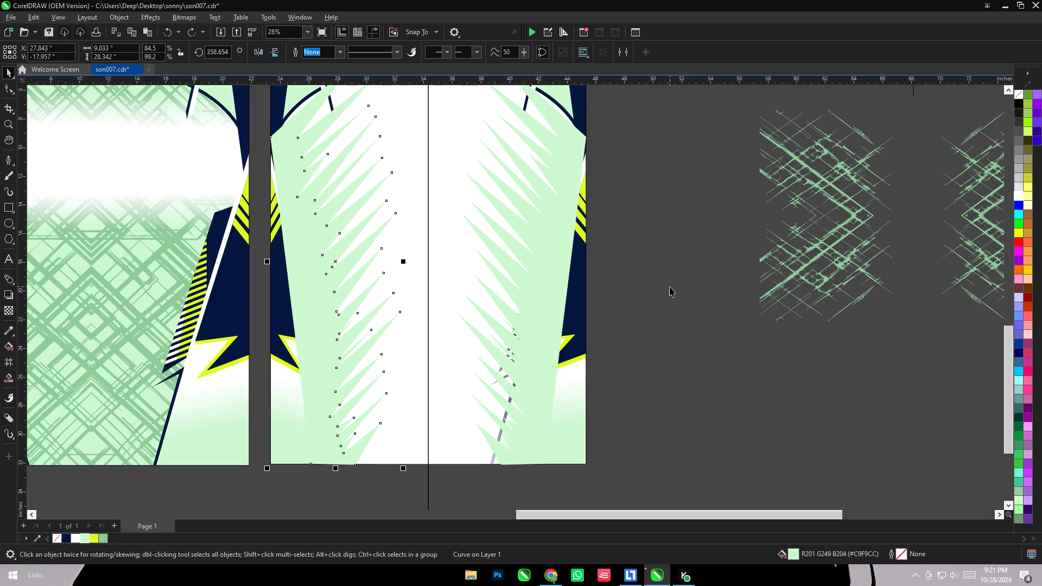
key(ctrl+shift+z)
PowerClip the mirrored right streak inside the back panel and send it to the back, behind the side accents.
click(554, 267)
right_click(554, 267)
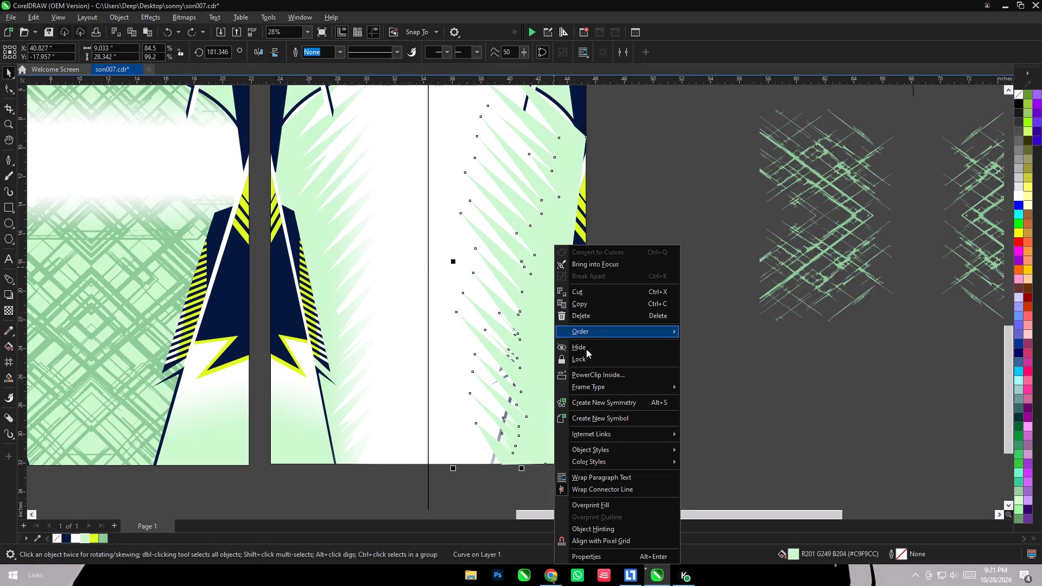
click(607, 373)
click(570, 421)
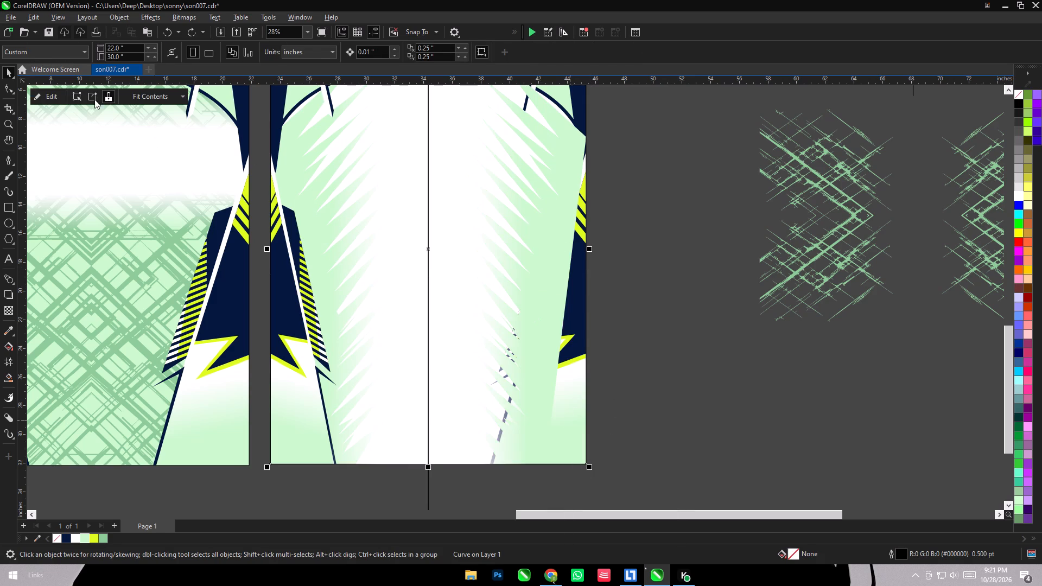
click(47, 95)
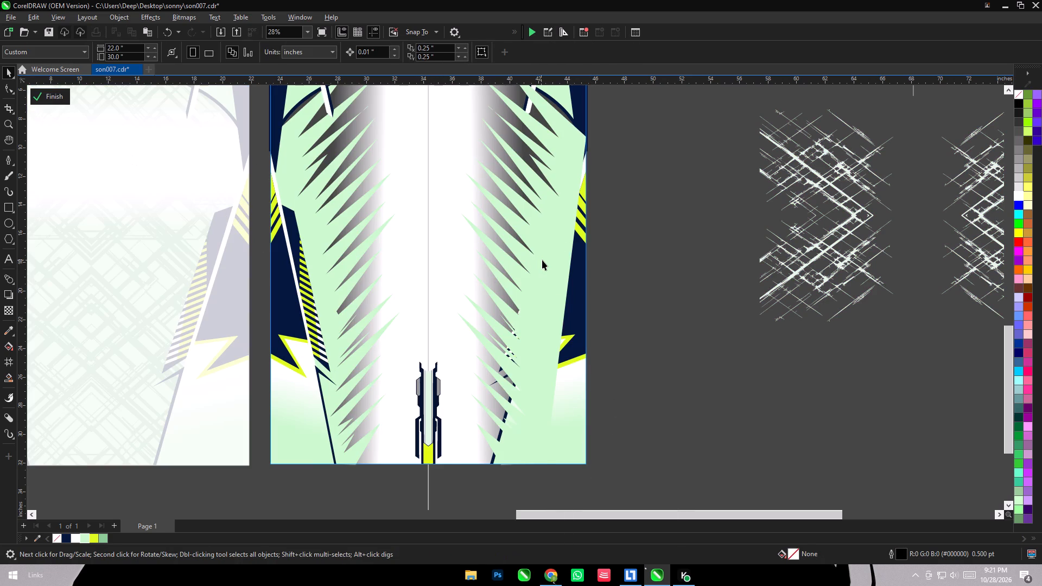
click(542, 260)
key(shift+Page_Down)
click(659, 277)
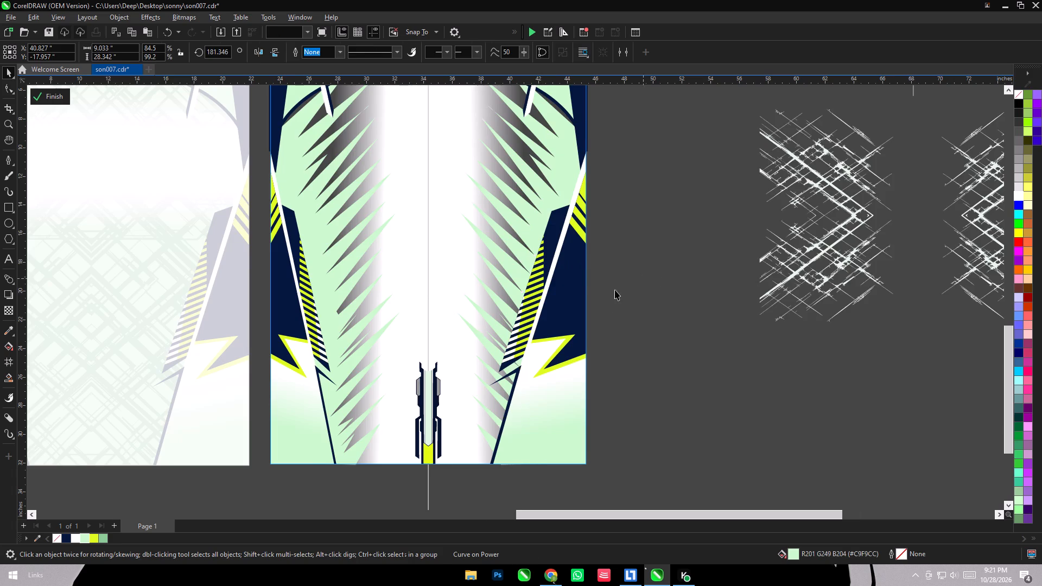
Delete all the right side-accent objects inside the back panel's PowerClip.
scroll(602, 303, down, 6)
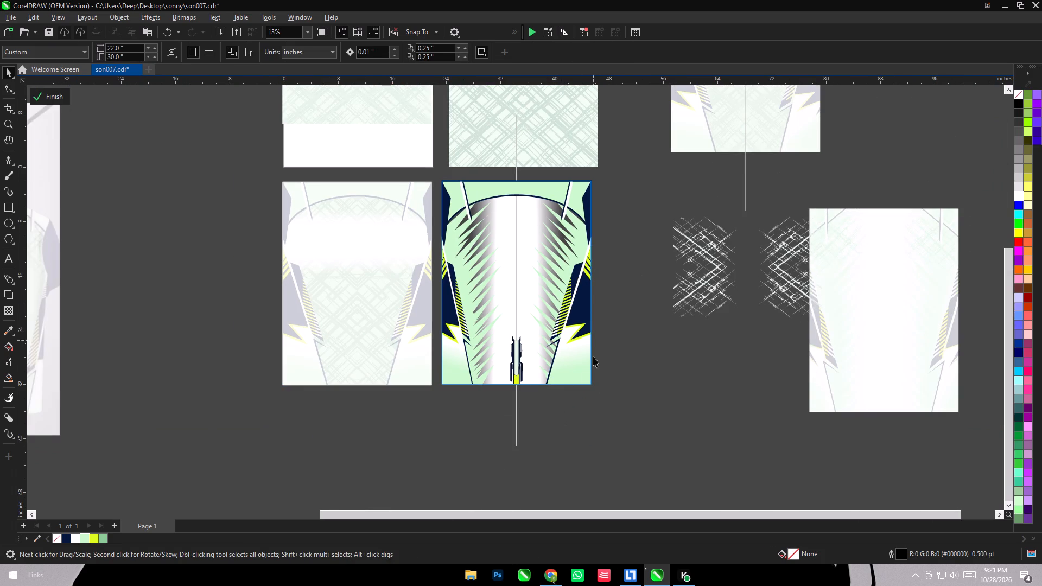
drag(617, 161, 548, 409)
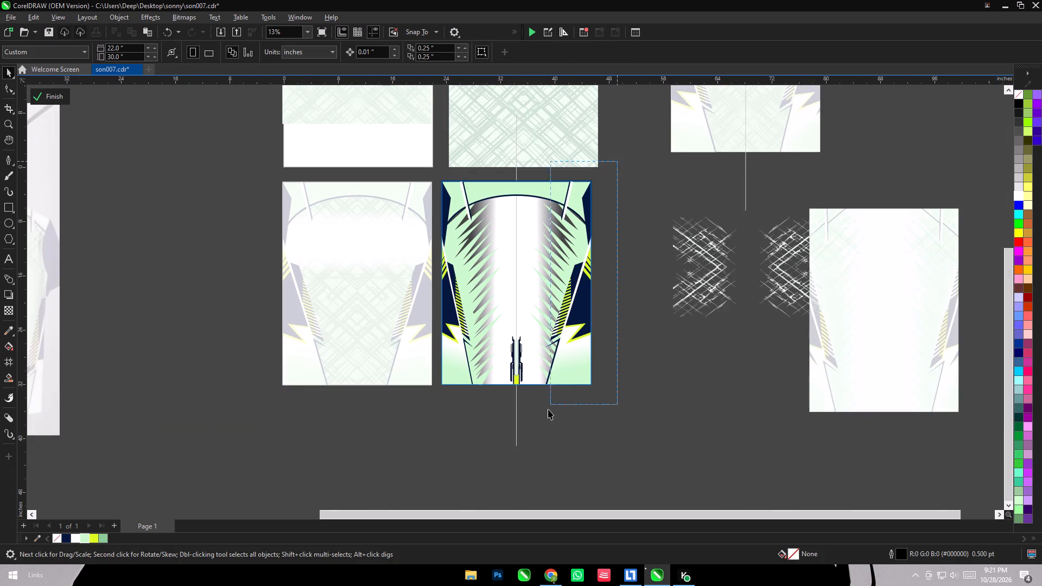
drag(548, 409, 544, 429)
key(Delete)
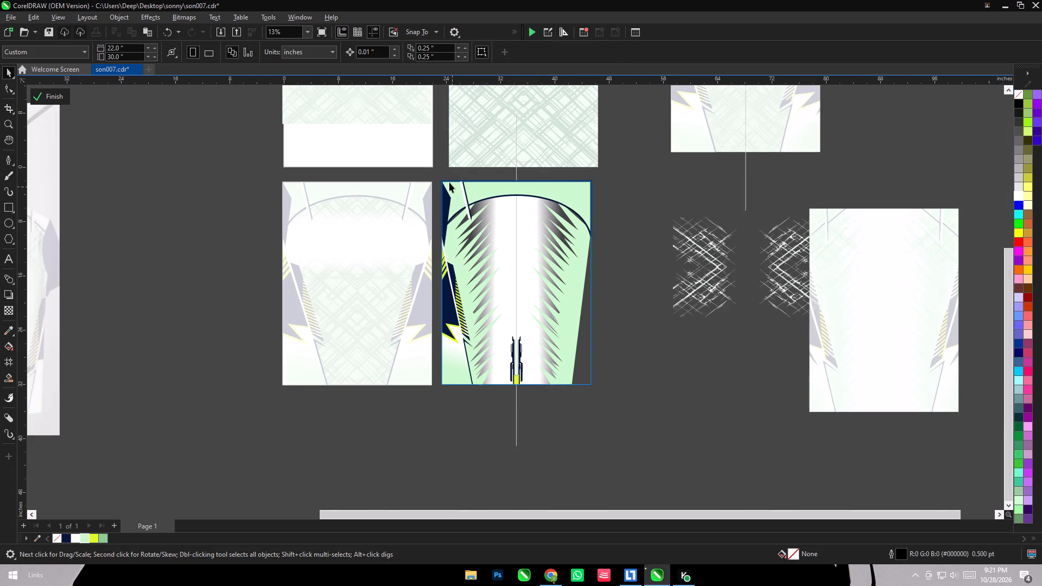
Group the six left side-accent objects, move the group out of the PowerClip and paste it over the back panel.
drag(428, 164, 487, 417)
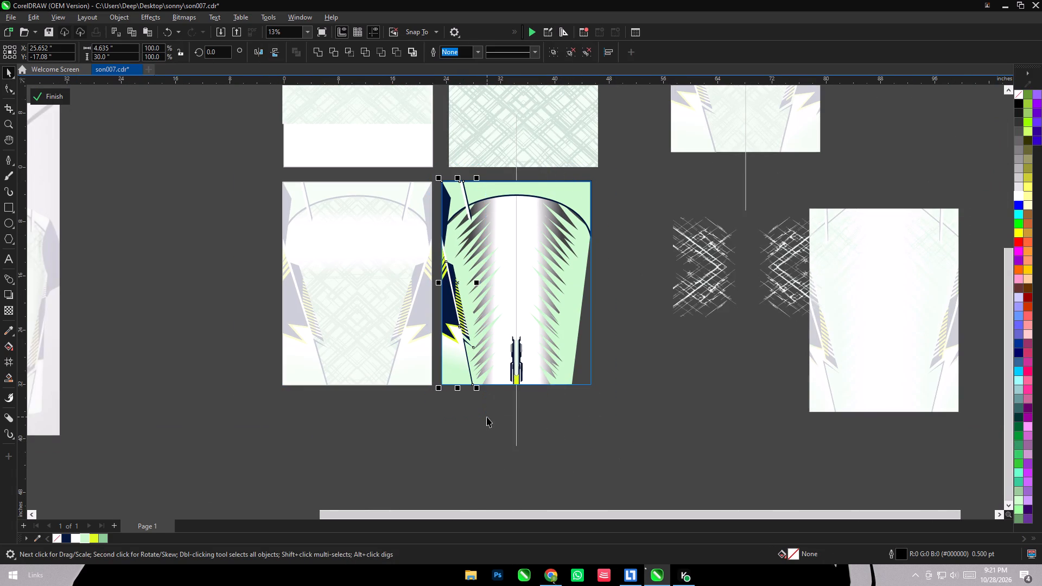
key(ctrl+g)
key(ctrl+c)
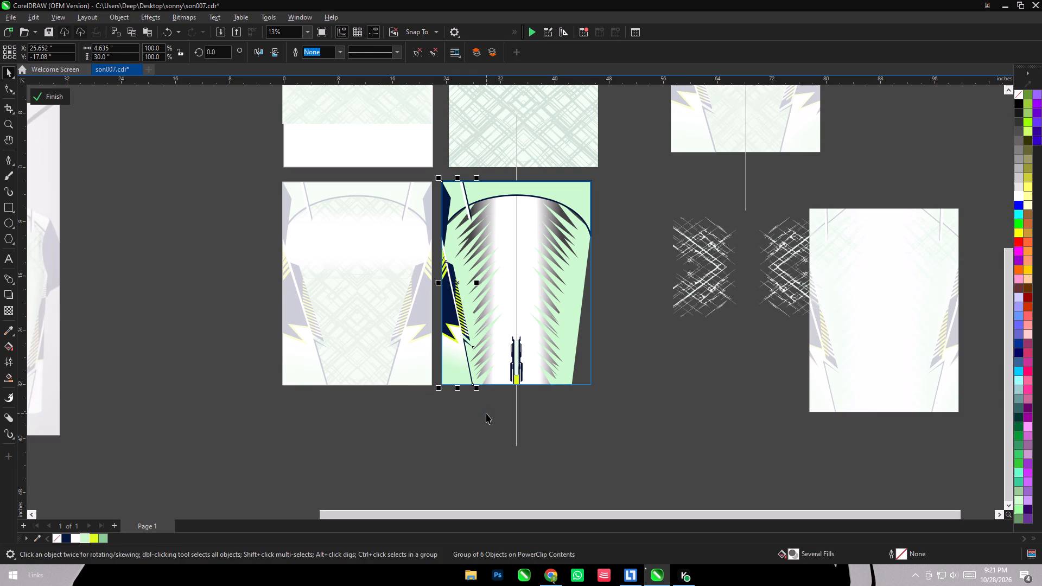
key(Delete)
click(49, 98)
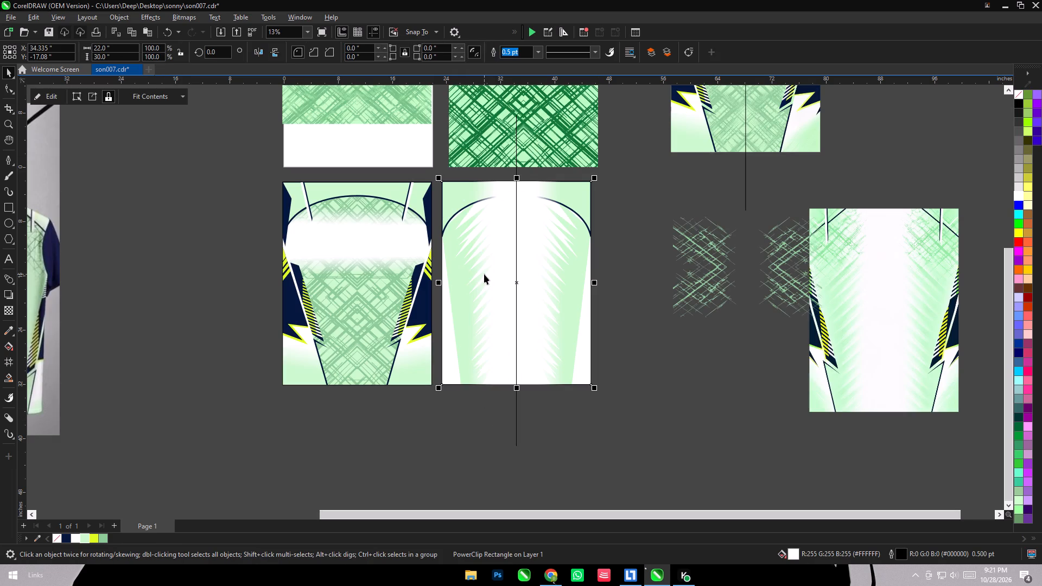
key(ctrl+v)
Mirror a copy of the left side-accent group horizontally and align it to the back panel's right edge.
ctrl+alt+drag(439, 283, 468, 283)
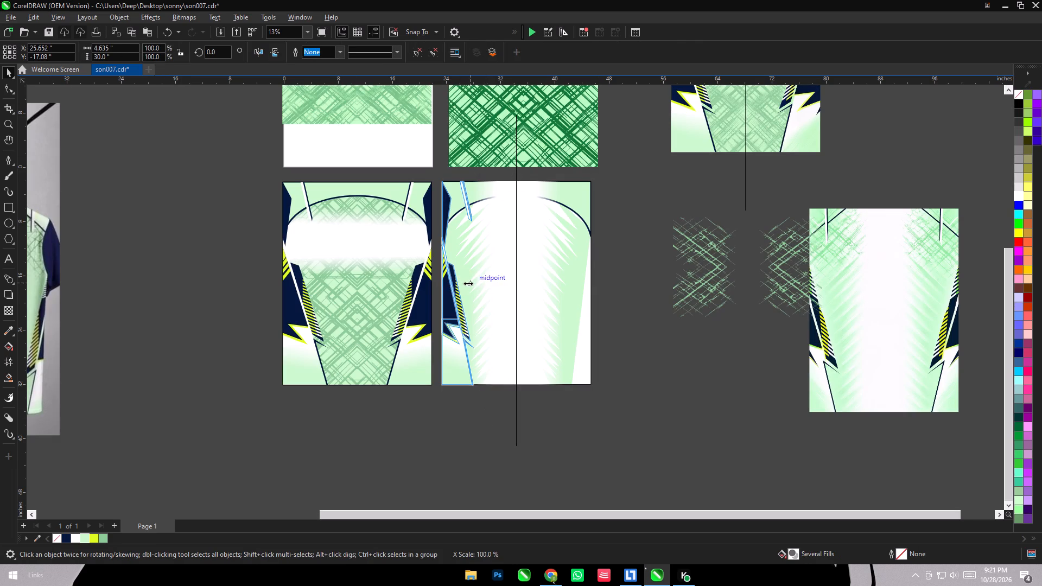
ctrl+alt+drag(468, 283, 482, 285)
ctrl+alt+right_click(482, 285)
shift+click(572, 308)
key(r)
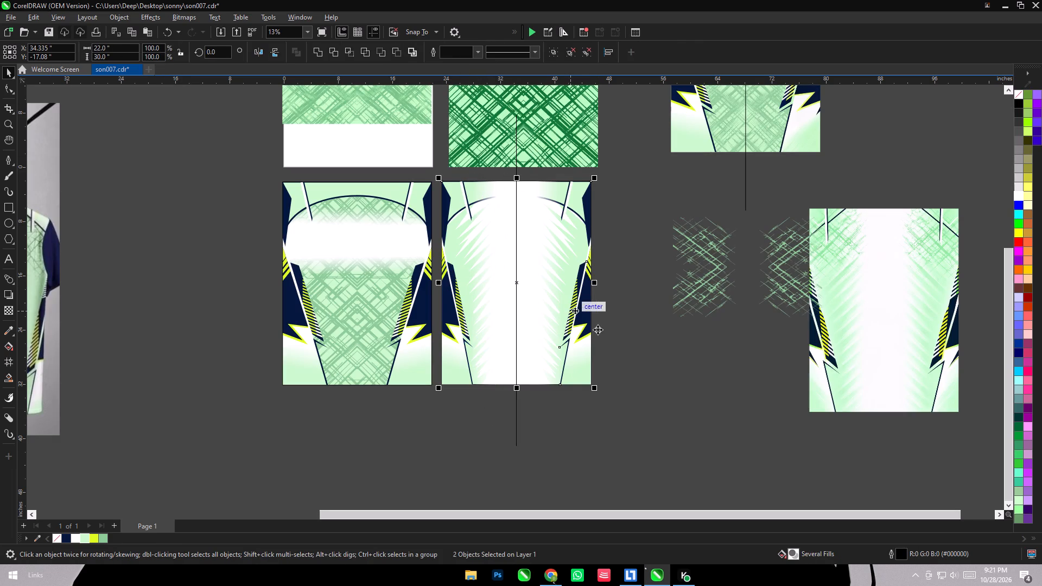
Place a duplicate of the right side-accent group beside the back panel as a spare.
click(645, 361)
click(579, 313)
drag(579, 314, 624, 351)
right_click(622, 351)
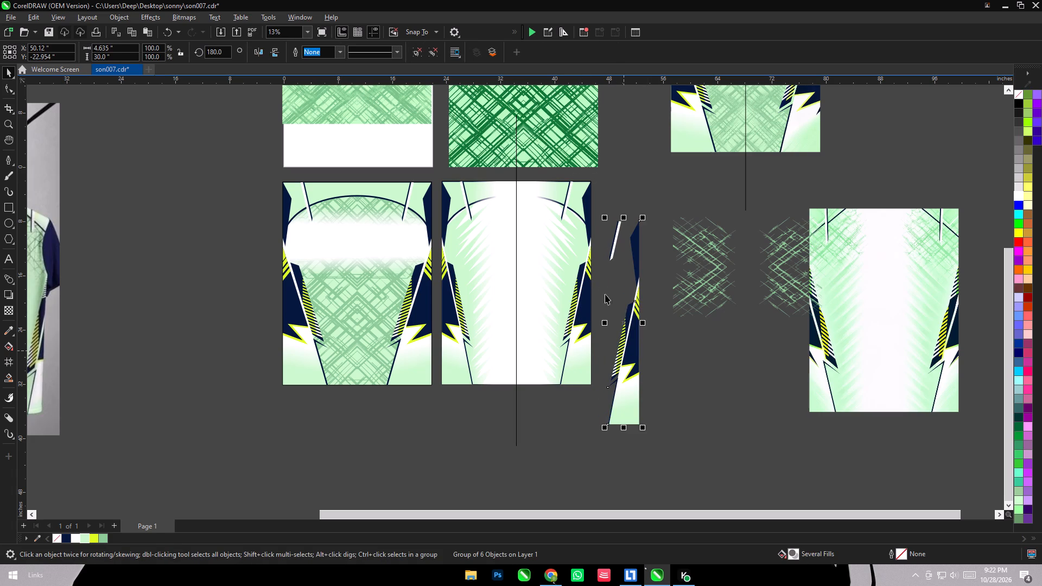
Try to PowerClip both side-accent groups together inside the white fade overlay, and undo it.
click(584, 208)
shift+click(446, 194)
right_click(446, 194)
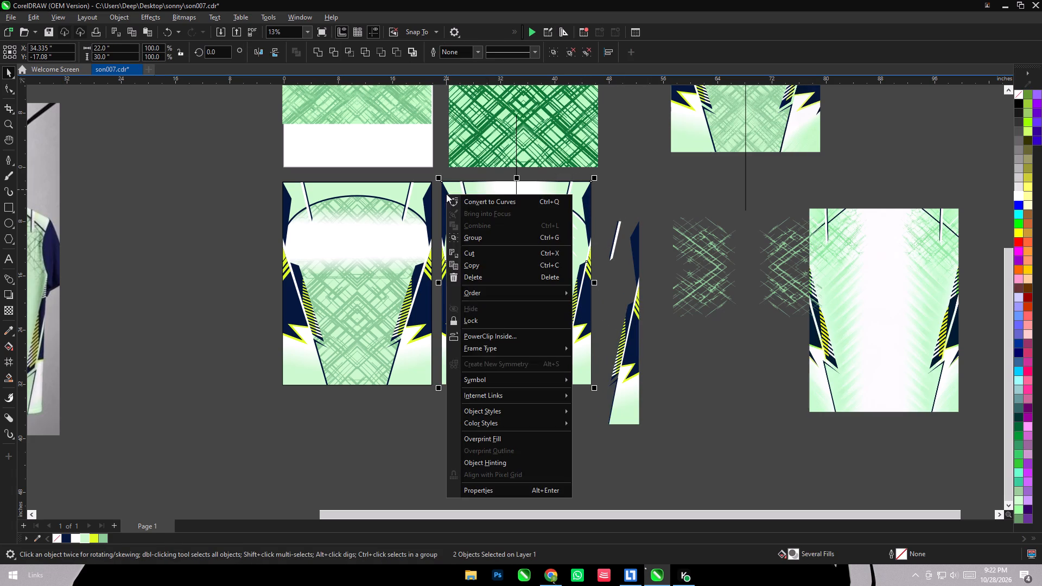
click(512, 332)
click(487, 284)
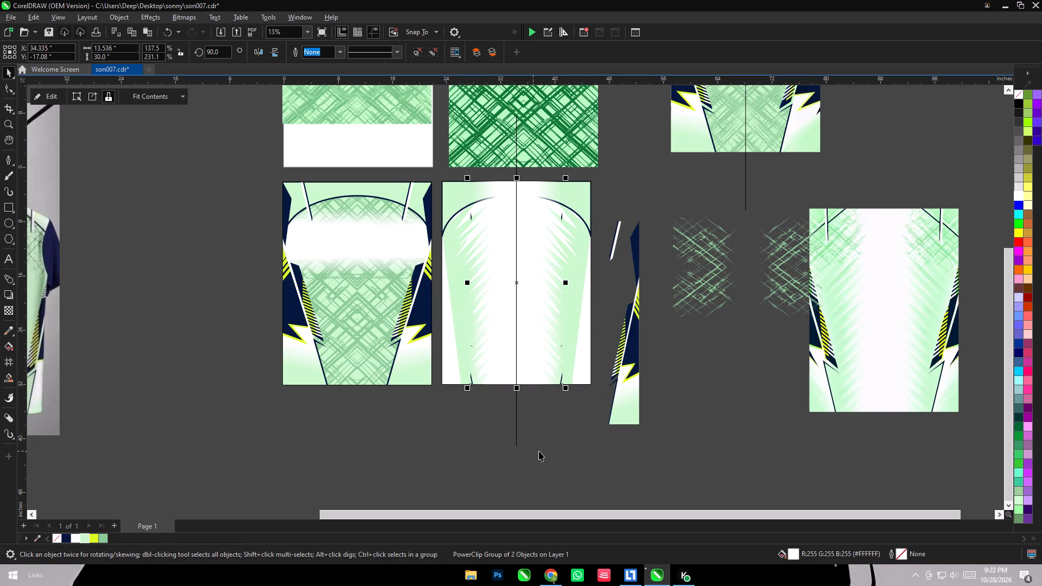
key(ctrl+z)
PowerClip the right side-accent group inside the back panel.
click(571, 449)
click(583, 326)
right_click(583, 326)
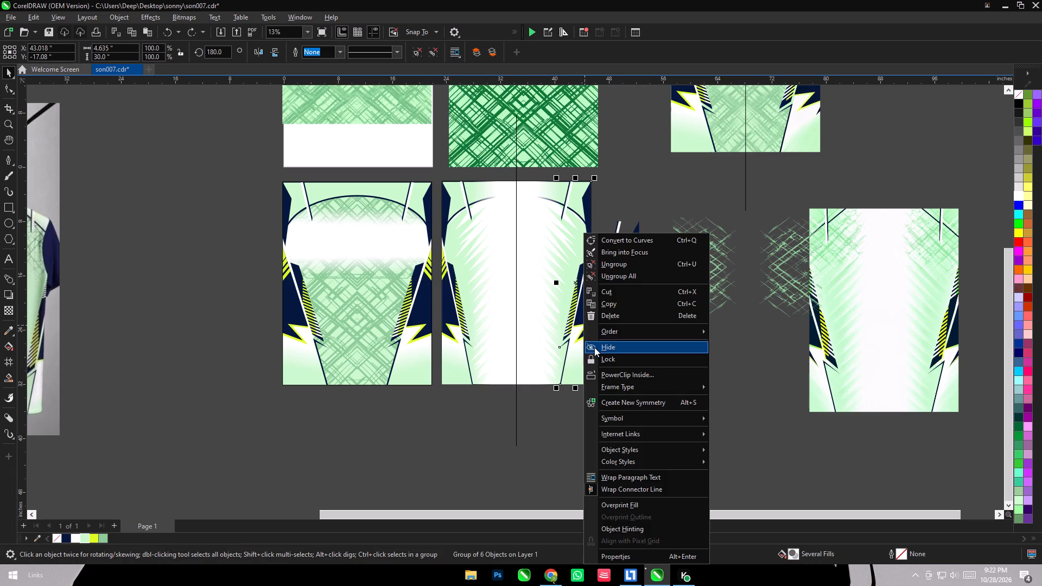
click(647, 372)
click(577, 200)
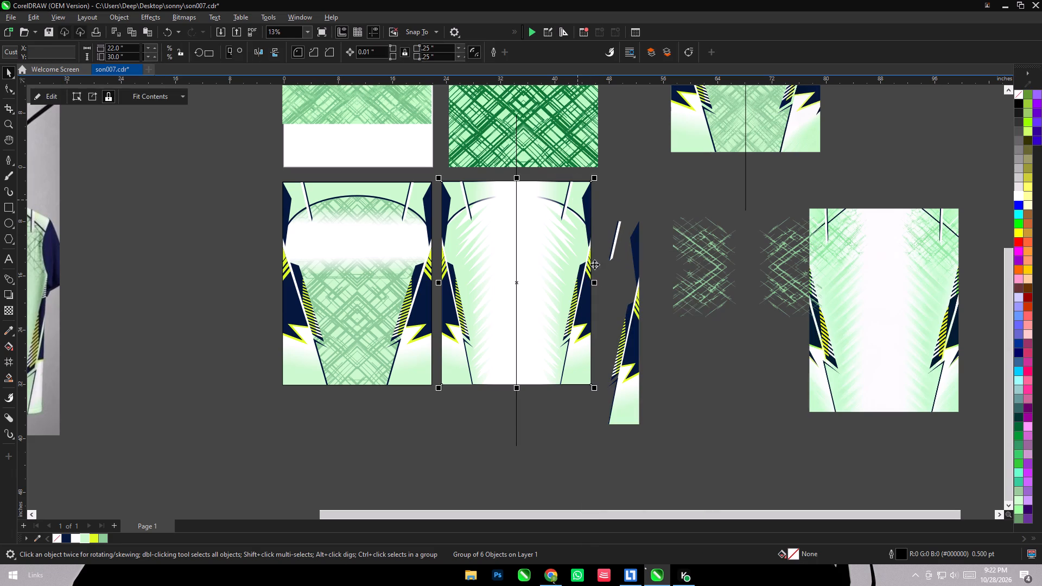
PowerClip the left side-accent group inside the back panel.
click(602, 252)
click(443, 200)
right_click(443, 200)
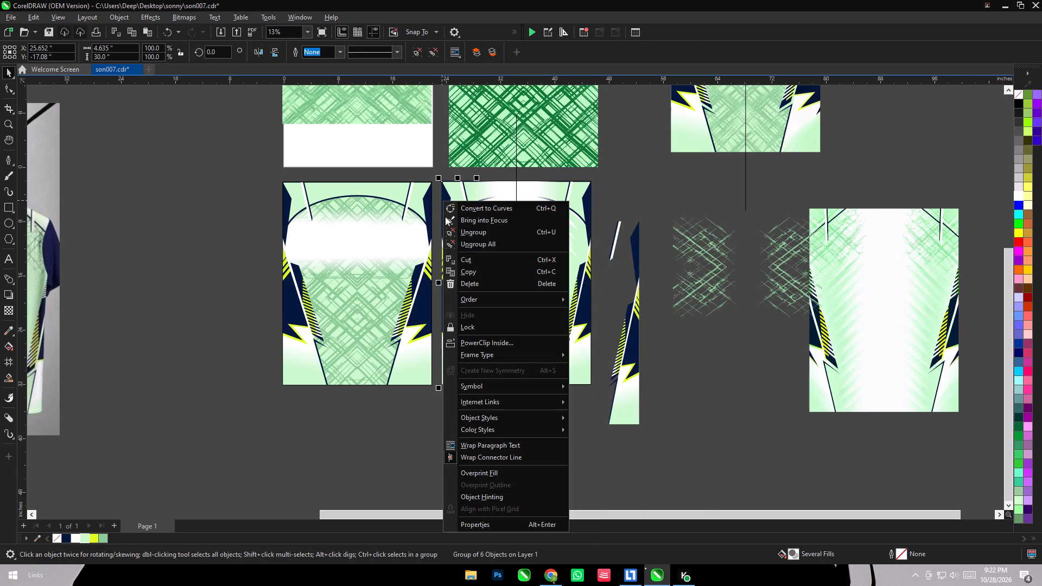
click(505, 344)
click(451, 185)
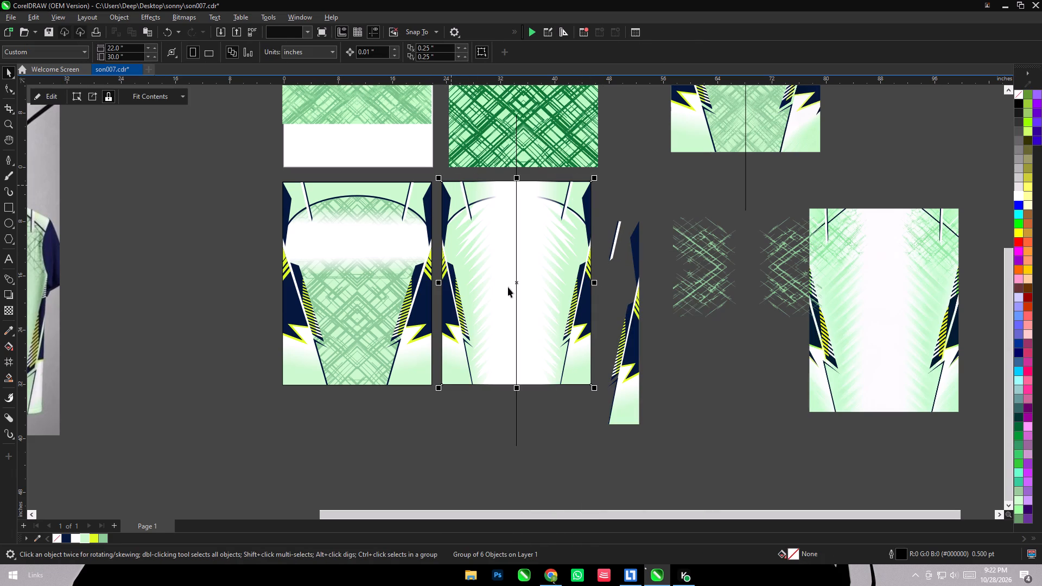
Delete the old left and right side accents from inside the front panel's PowerClip and finish editing its contents.
click(539, 436)
click(414, 288)
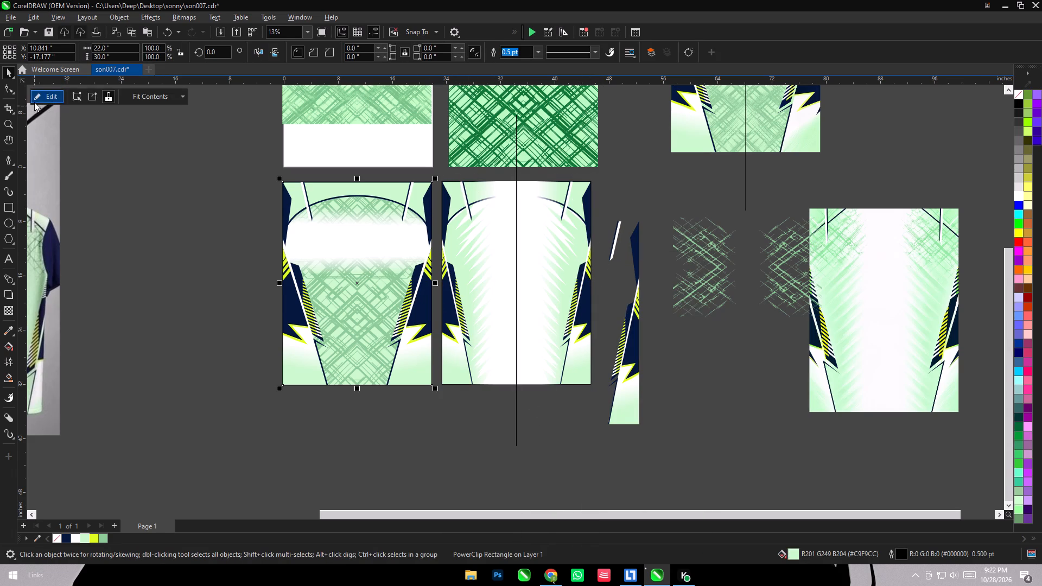
click(34, 102)
drag(255, 438, 334, 160)
key(Delete)
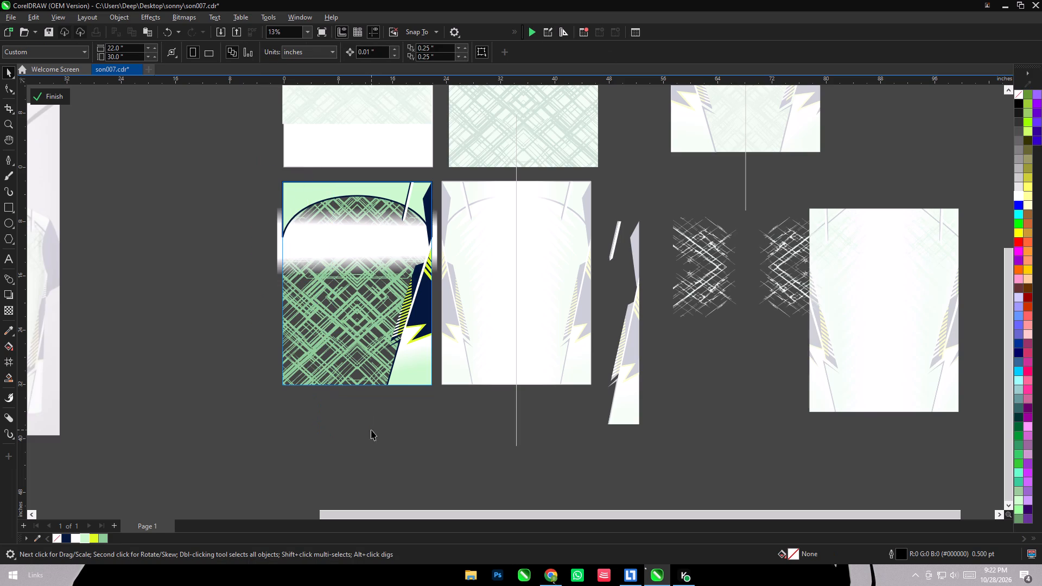
drag(371, 430, 435, 160)
key(Delete)
click(63, 91)
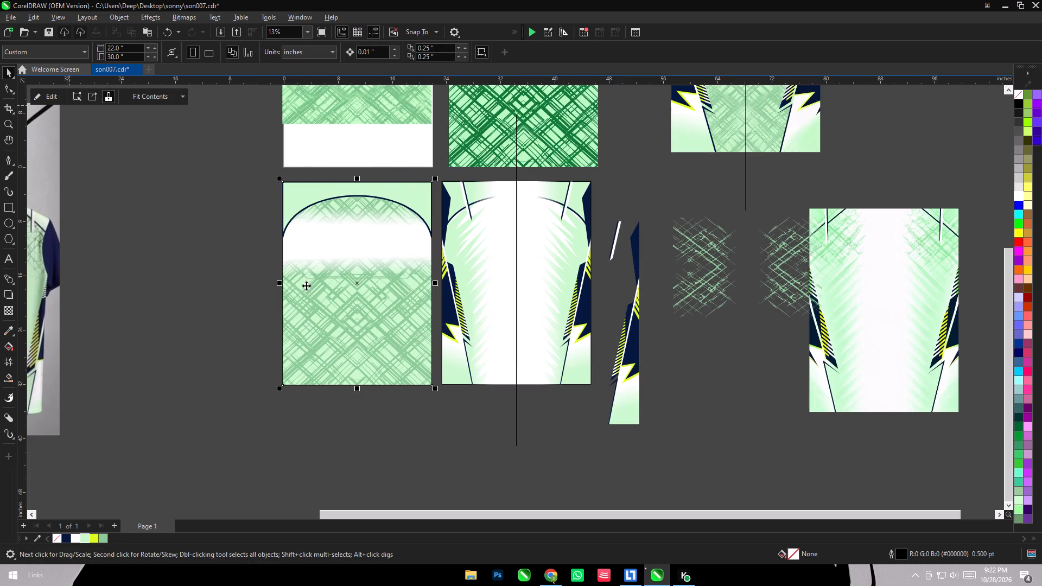
Align the spare side-accent group to the front panel's right edge, centred and bottom-aligned with it.
click(637, 255)
shift+click(413, 282)
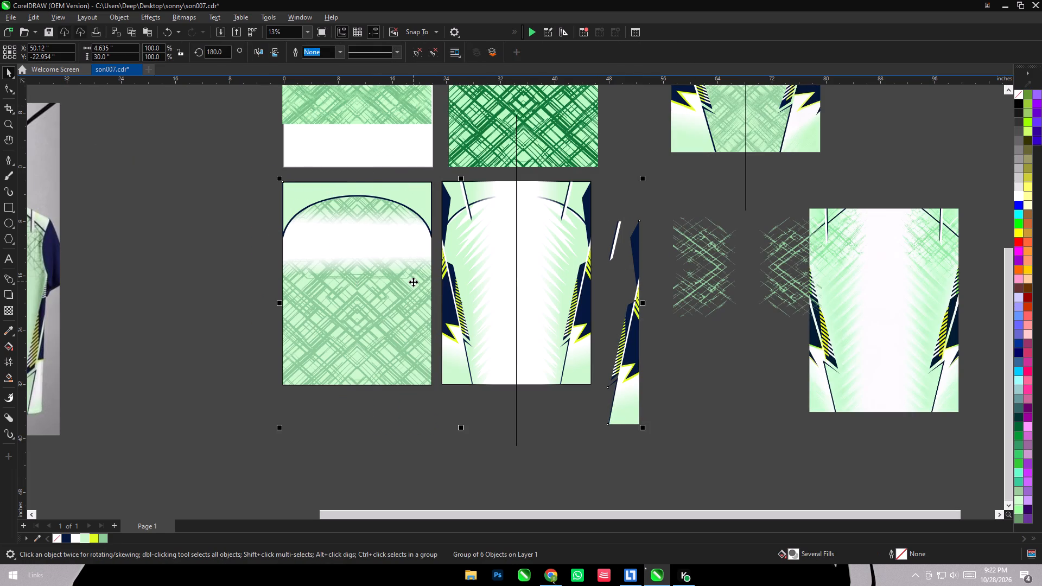
text(cbr)
click(390, 427)
Mirror a copy of the front panel's right side-accent group and align it to the panel's left edge.
click(418, 320)
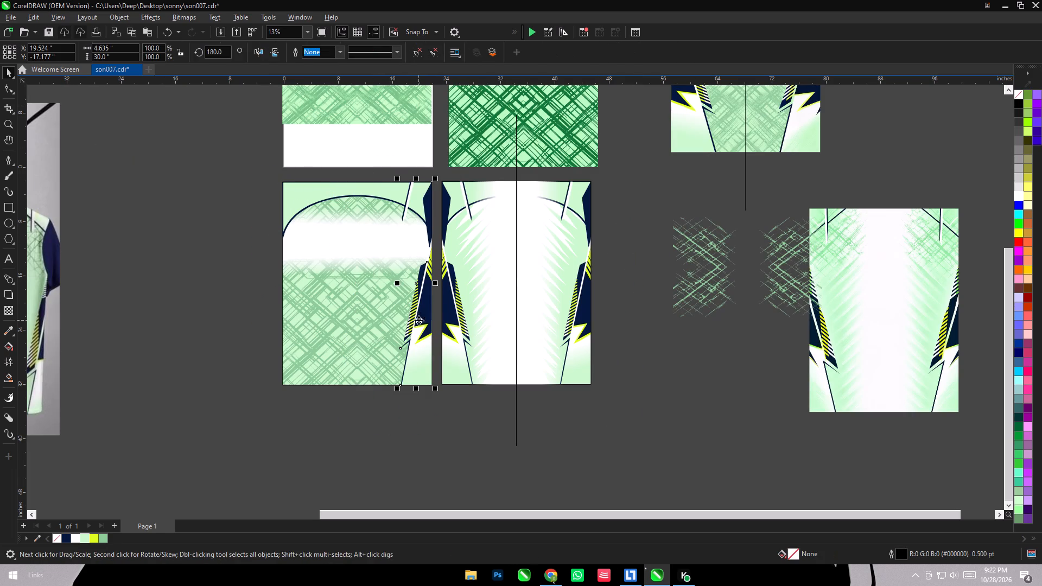
ctrl+alt+drag(439, 281, 392, 281)
ctrl+alt+right_click(392, 281)
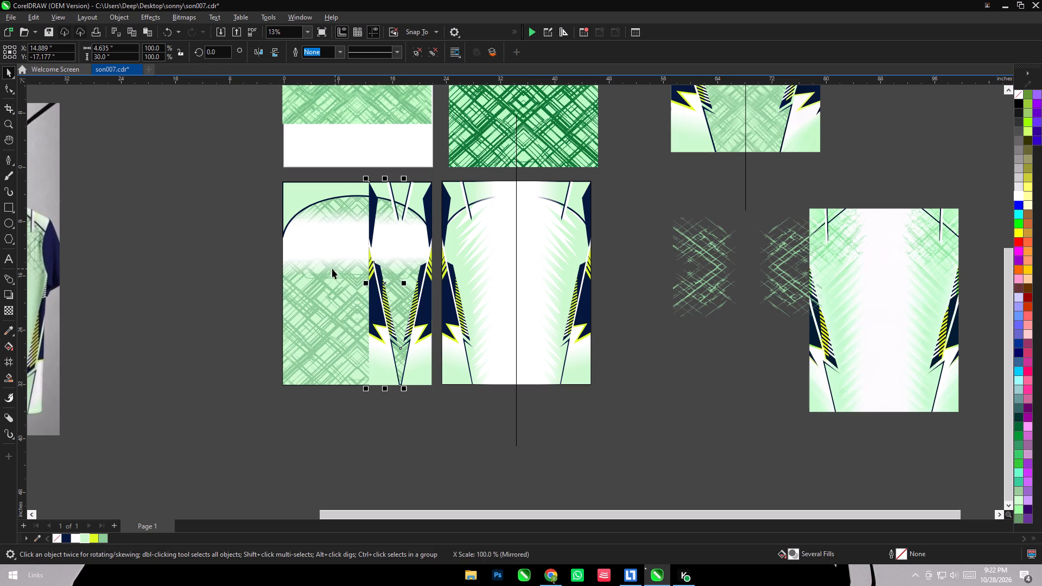
shift+click(332, 269)
key(l)
click(334, 424)
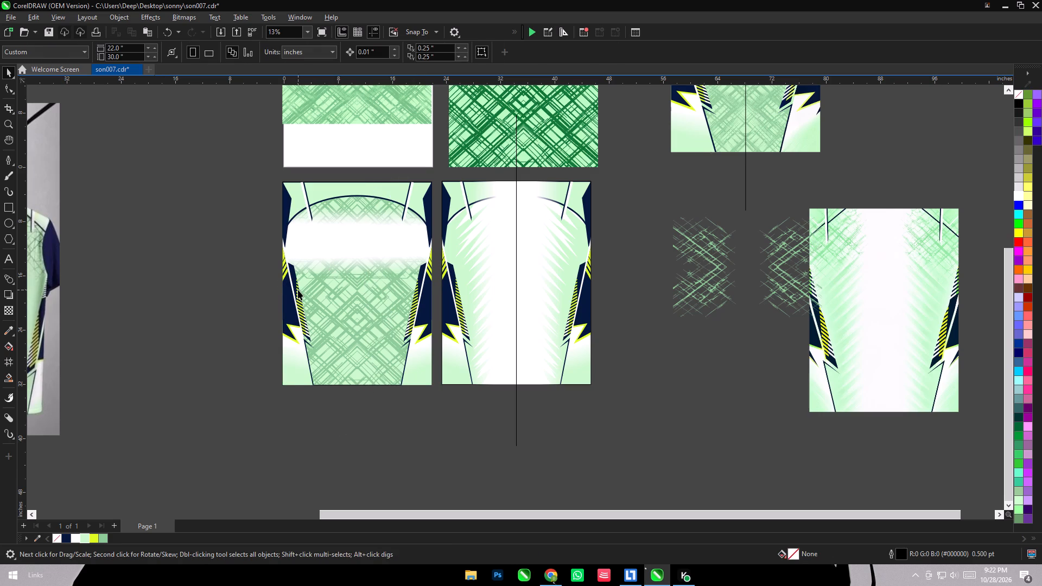
PowerClip the left and right side-accent groups together inside the front panel.
click(298, 290)
shift+click(418, 311)
right_click(418, 311)
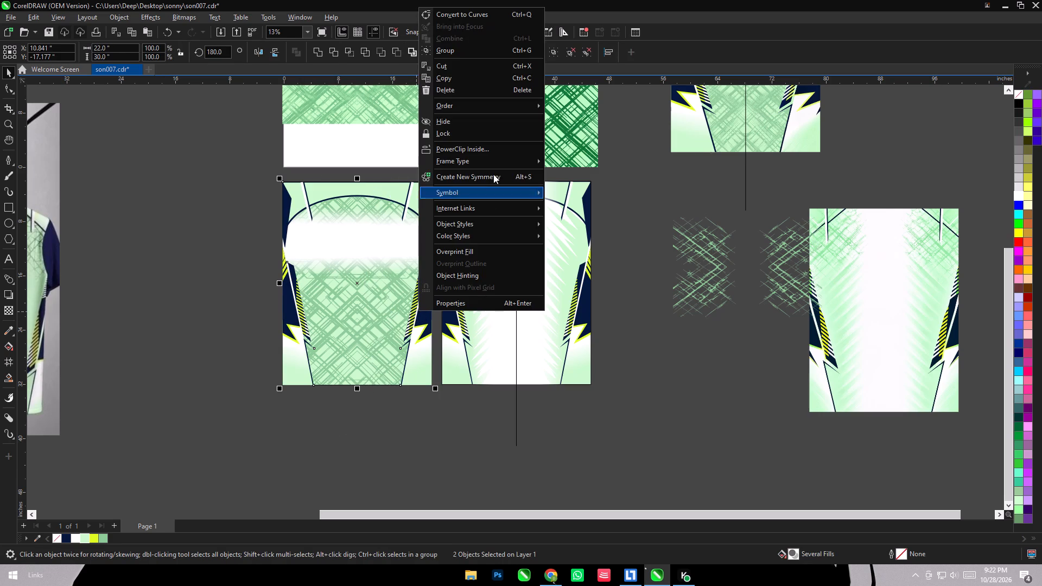
click(493, 149)
click(391, 308)
click(491, 466)
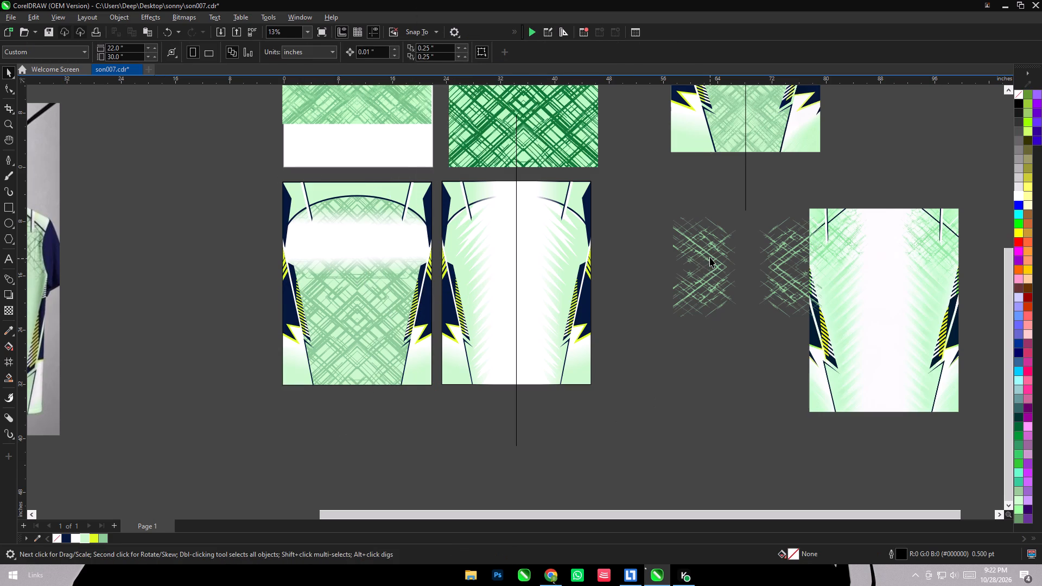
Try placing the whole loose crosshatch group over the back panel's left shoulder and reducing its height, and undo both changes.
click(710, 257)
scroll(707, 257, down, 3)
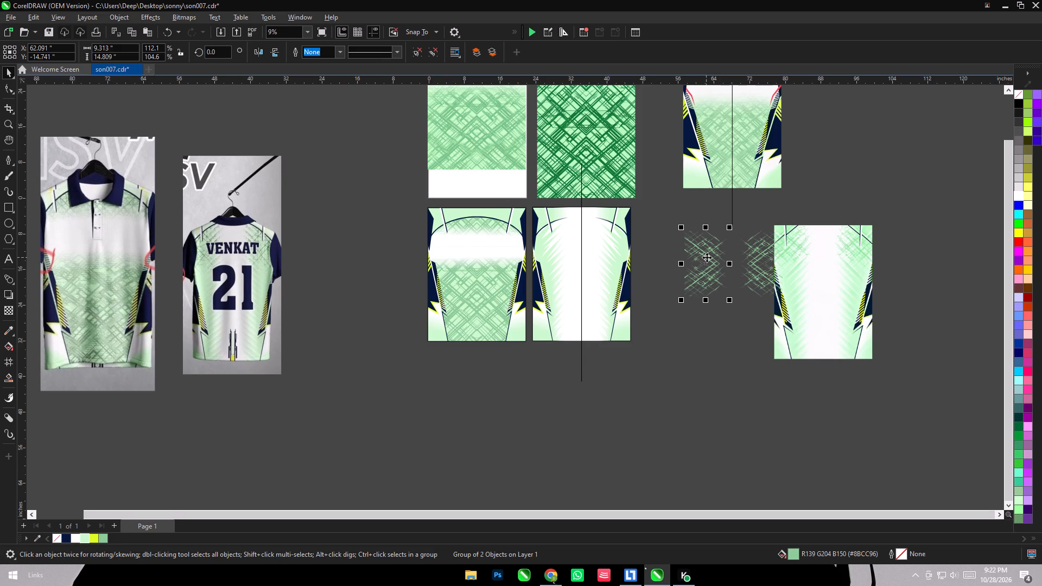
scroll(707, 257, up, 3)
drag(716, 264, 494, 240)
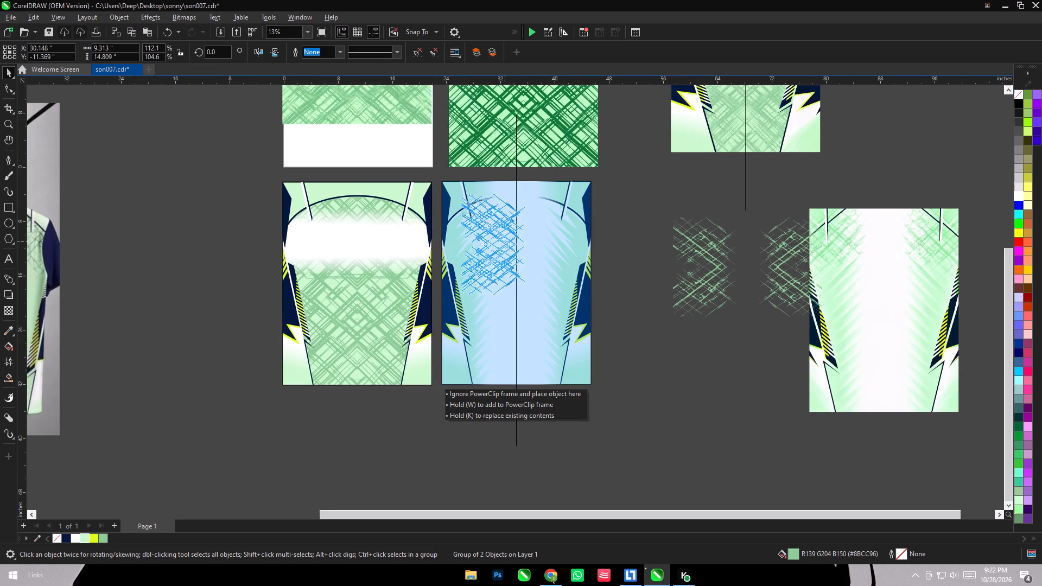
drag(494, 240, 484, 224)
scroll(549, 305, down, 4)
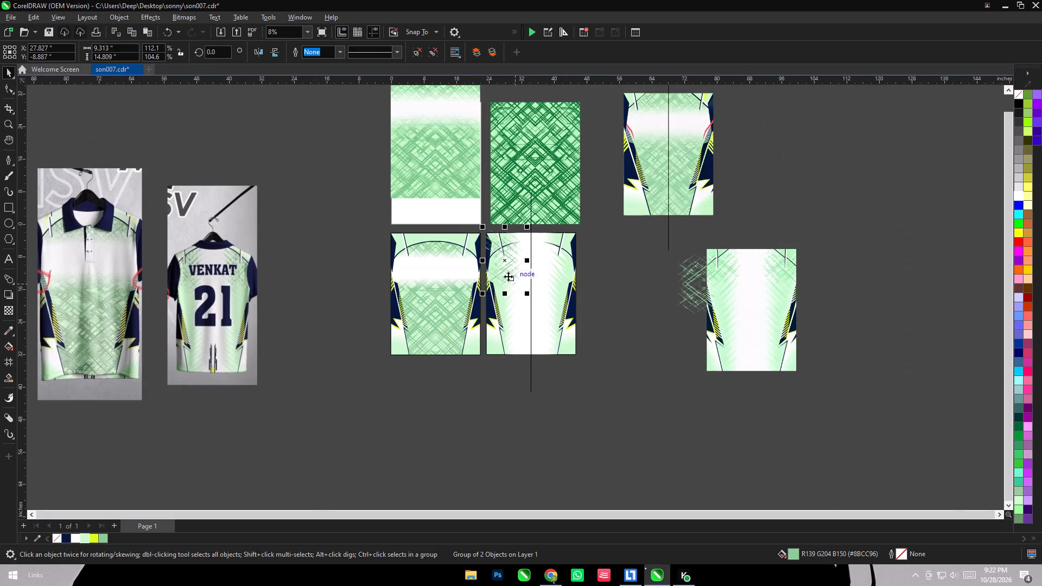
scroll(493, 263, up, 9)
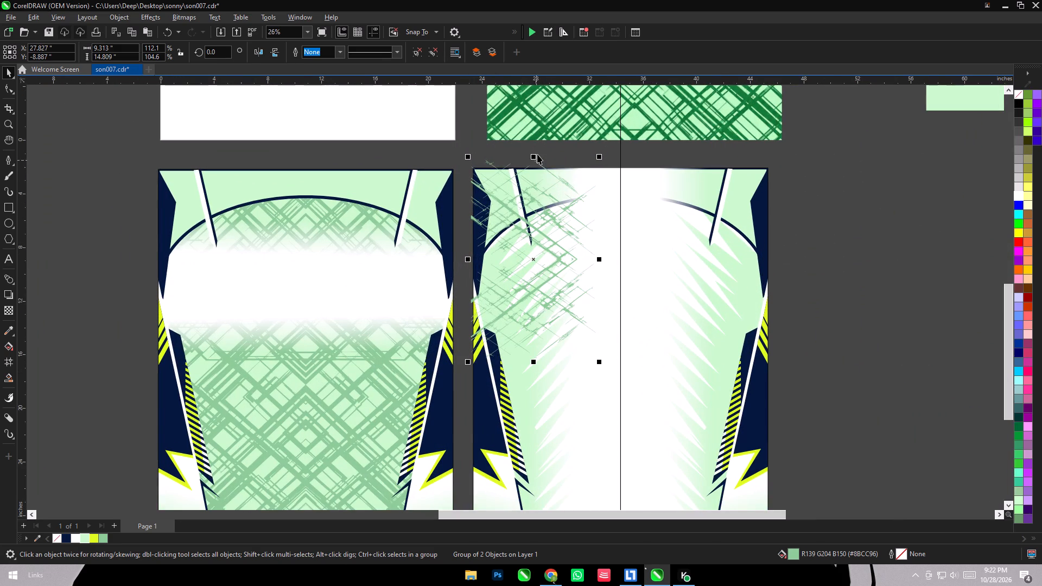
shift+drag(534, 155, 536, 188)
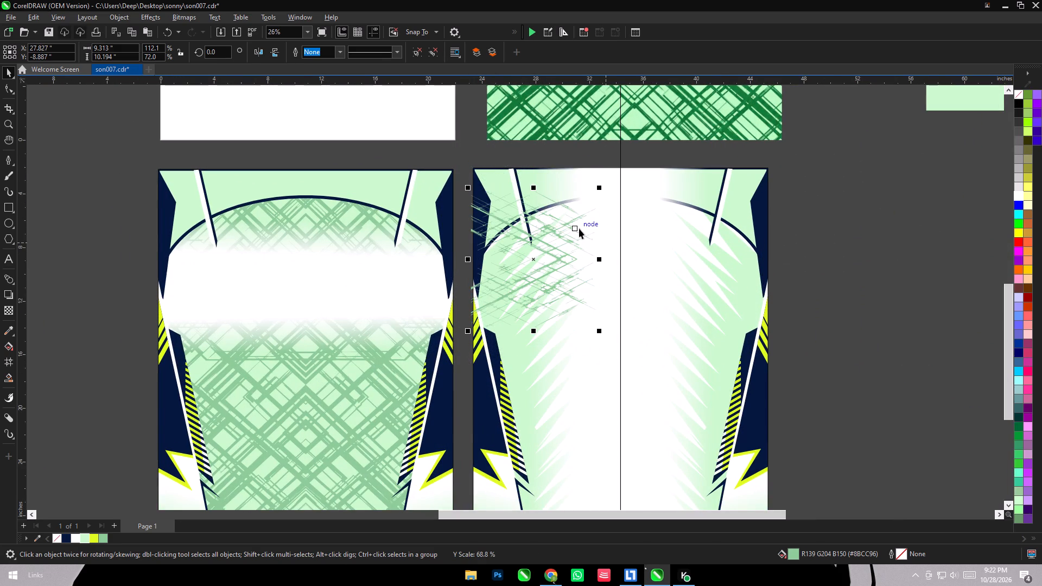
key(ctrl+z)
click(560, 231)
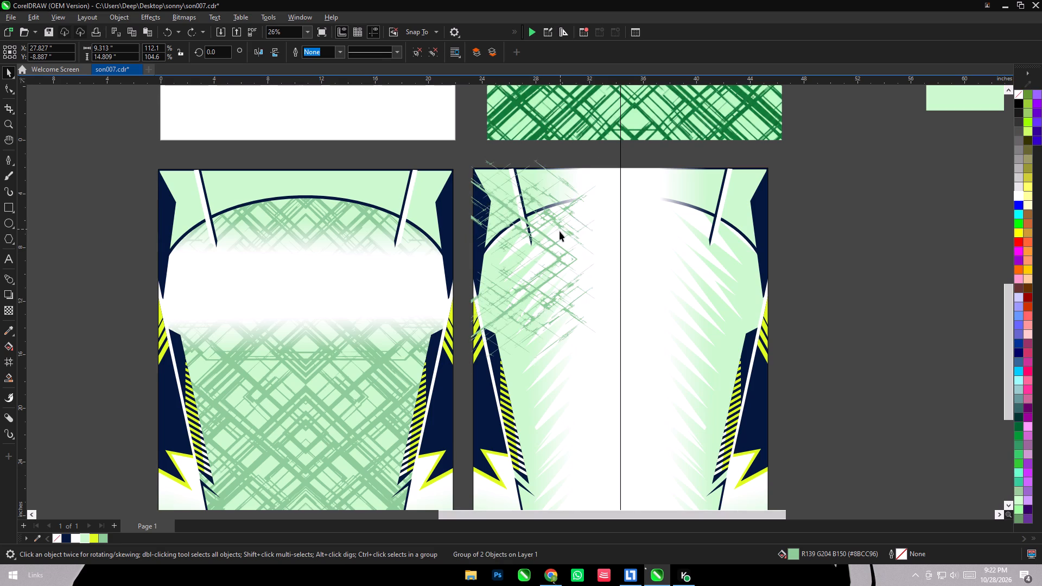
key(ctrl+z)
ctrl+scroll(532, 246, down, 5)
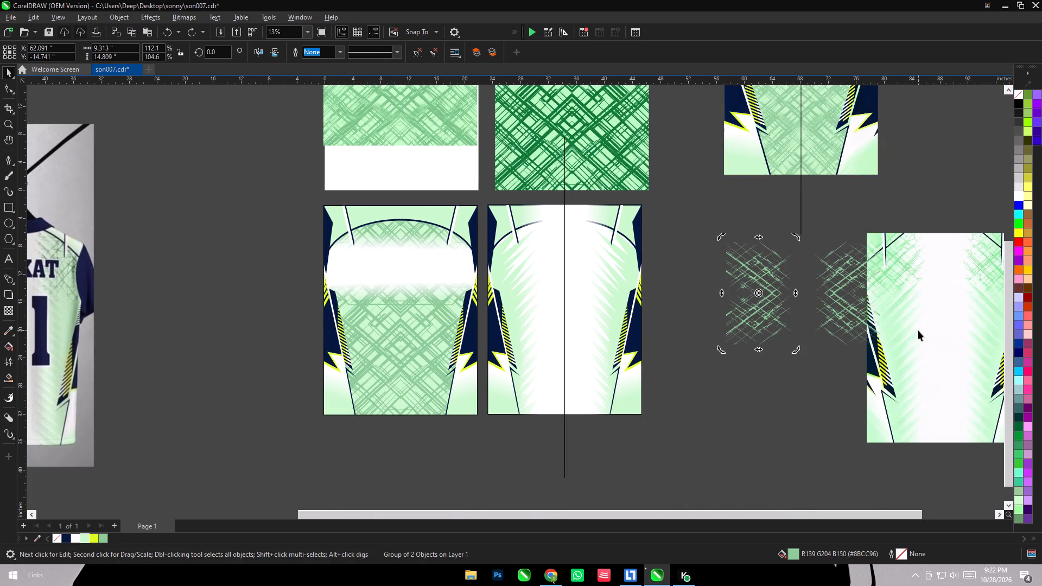
Ungroup the loose crosshatch texture, separate its upper half, and delete the lower half.
key(ctrl+u)
click(778, 409)
drag(765, 276, 747, 247)
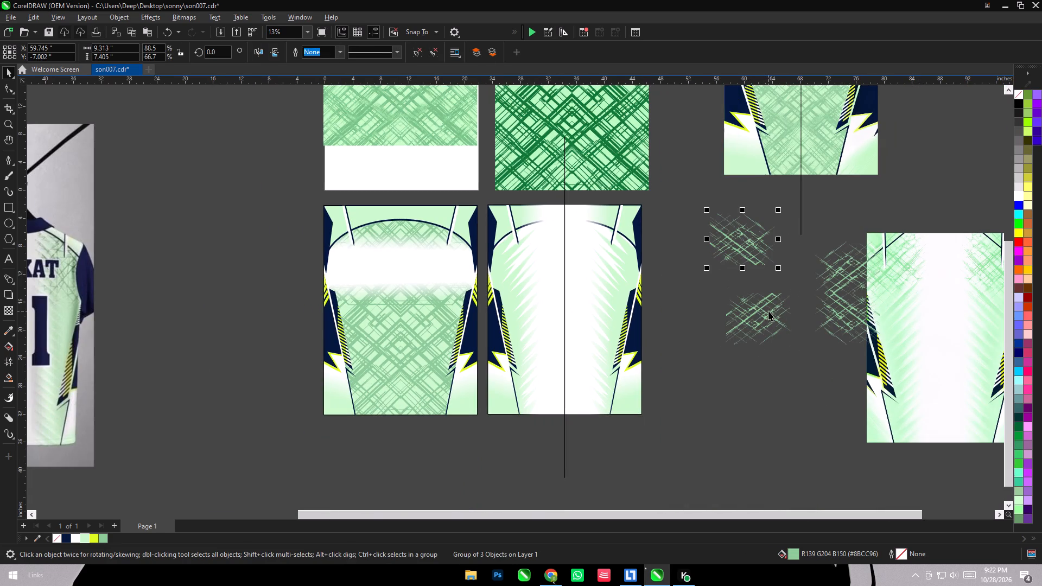
click(768, 311)
key(Delete)
Place the upper crosshatch half over the back panel's left shoulder and stretch it to about 9.2 inches high.
drag(695, 192, 790, 283)
drag(767, 237, 545, 252)
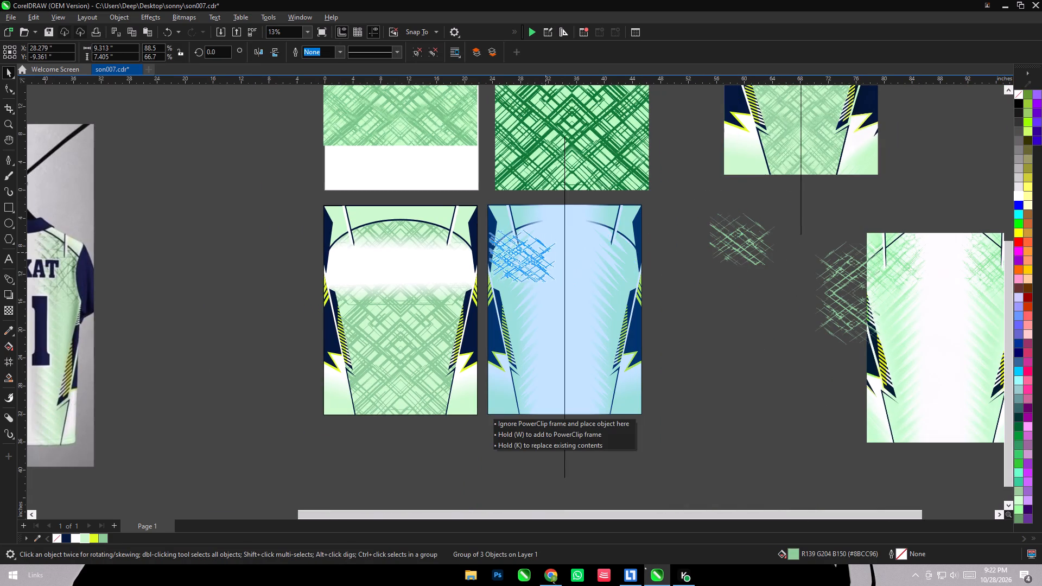
drag(545, 252, 542, 252)
scroll(542, 247, up, 6)
shift+drag(491, 321, 491, 323)
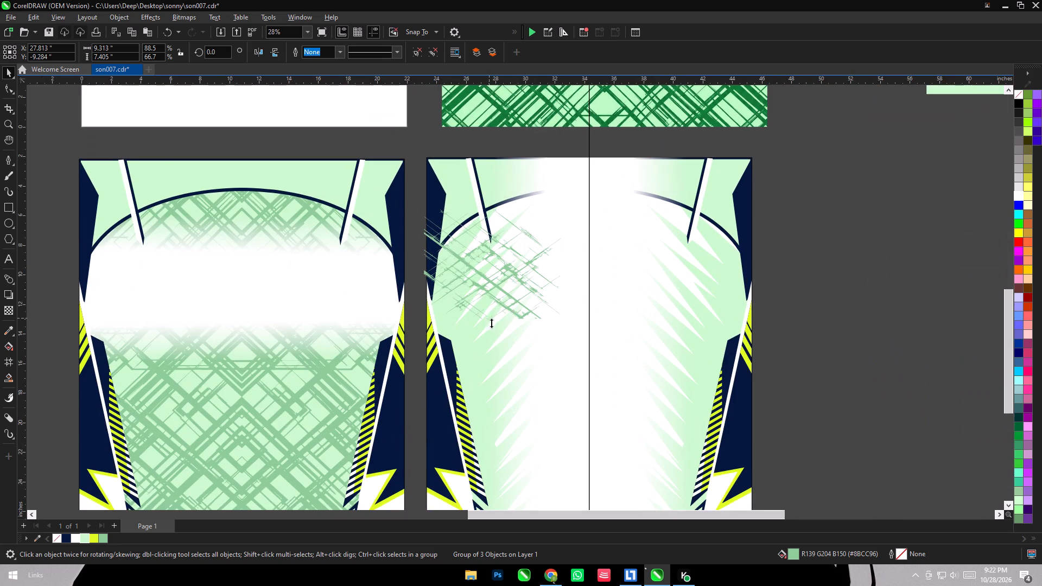
shift+drag(491, 323, 490, 334)
Rotate the crosshatch on the back panel's left shoulder to about 19.3 degrees counterclockwise.
click(430, 270)
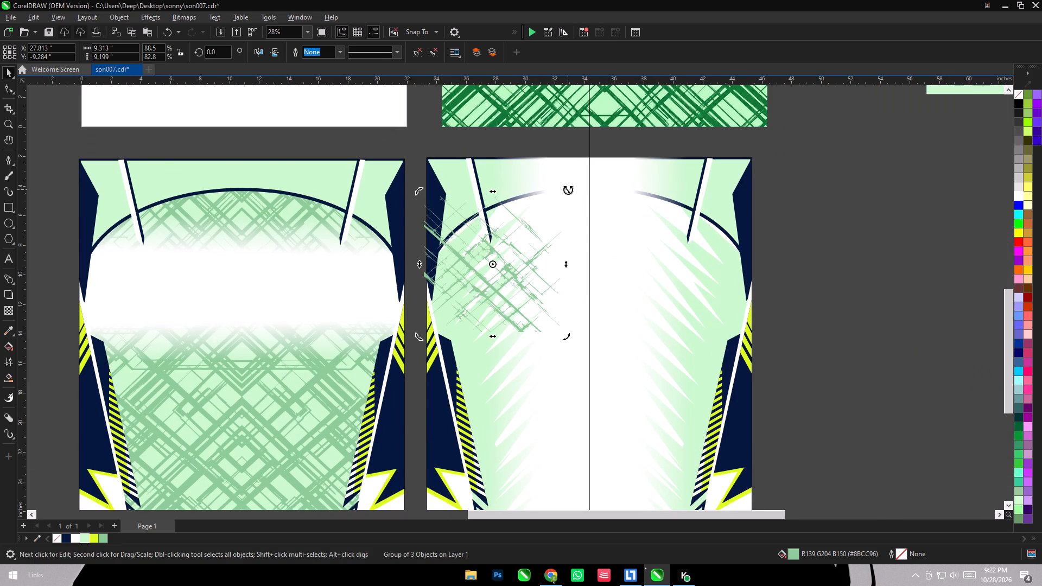
drag(568, 189, 556, 182)
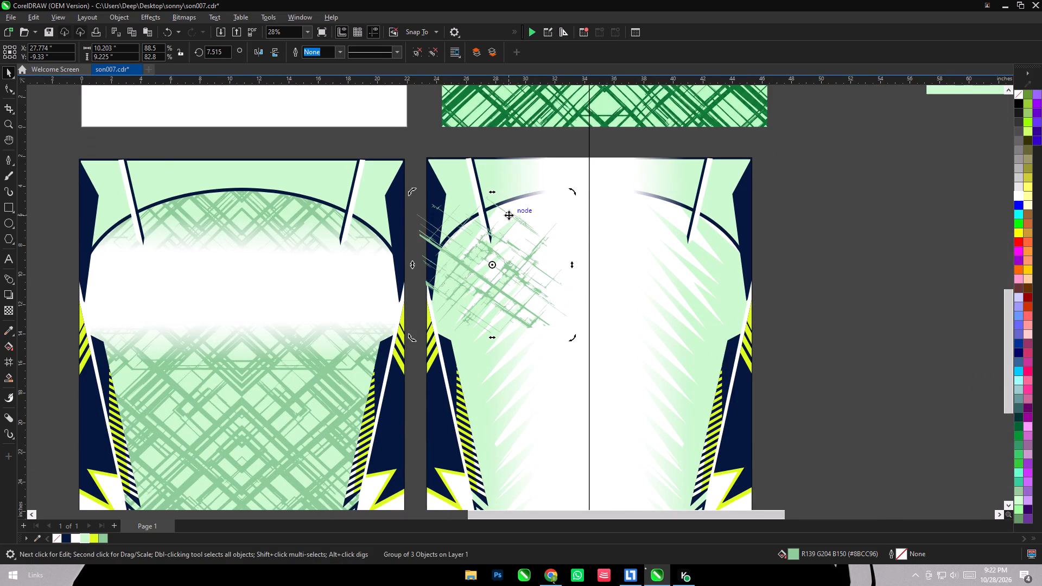
drag(509, 215, 499, 200)
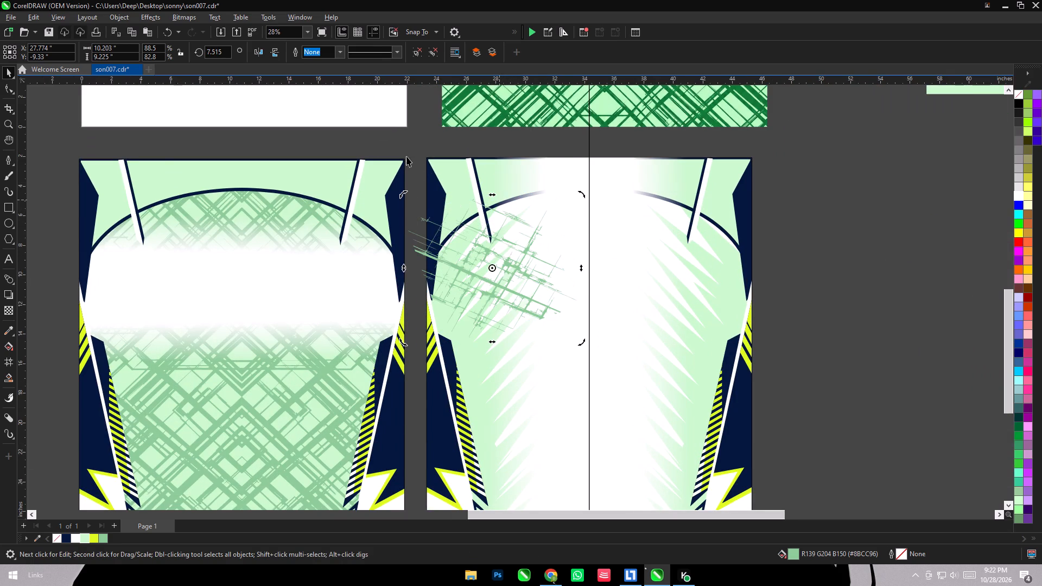
click(406, 156)
Mirror a copy of the left-shoulder crosshatch across the back panel's vertical centre line onto the right shoulder.
click(509, 215)
scroll(526, 232, down, 2)
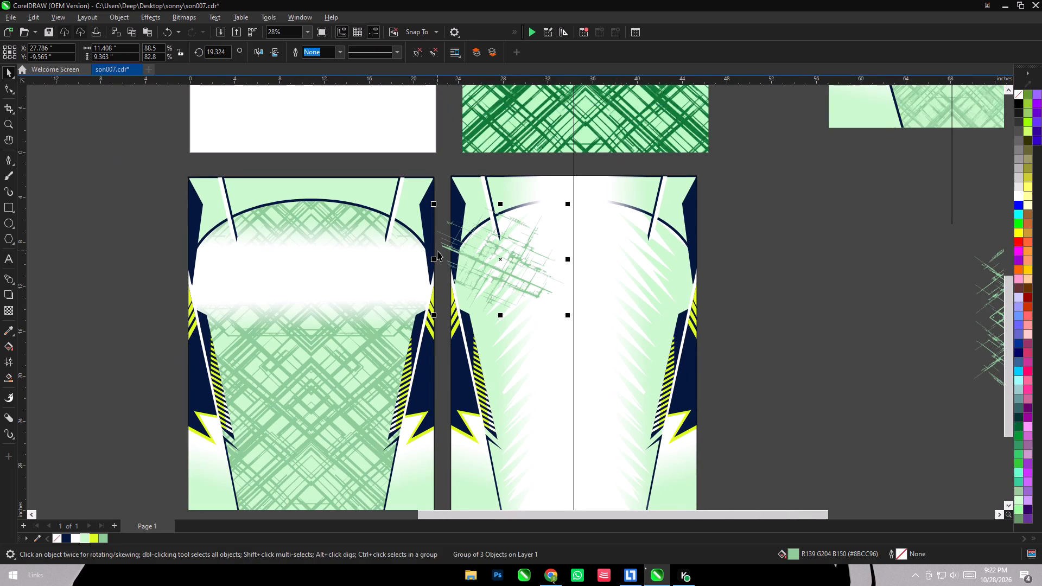
shift+click(574, 257)
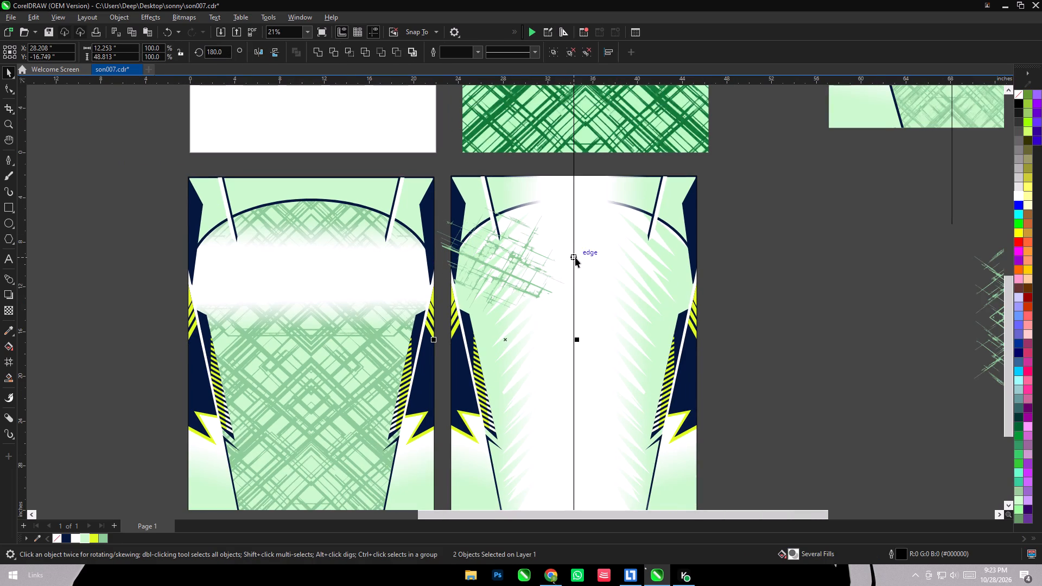
ctrl+alt+drag(433, 340, 630, 350)
ctrl+alt+right_click(628, 350)
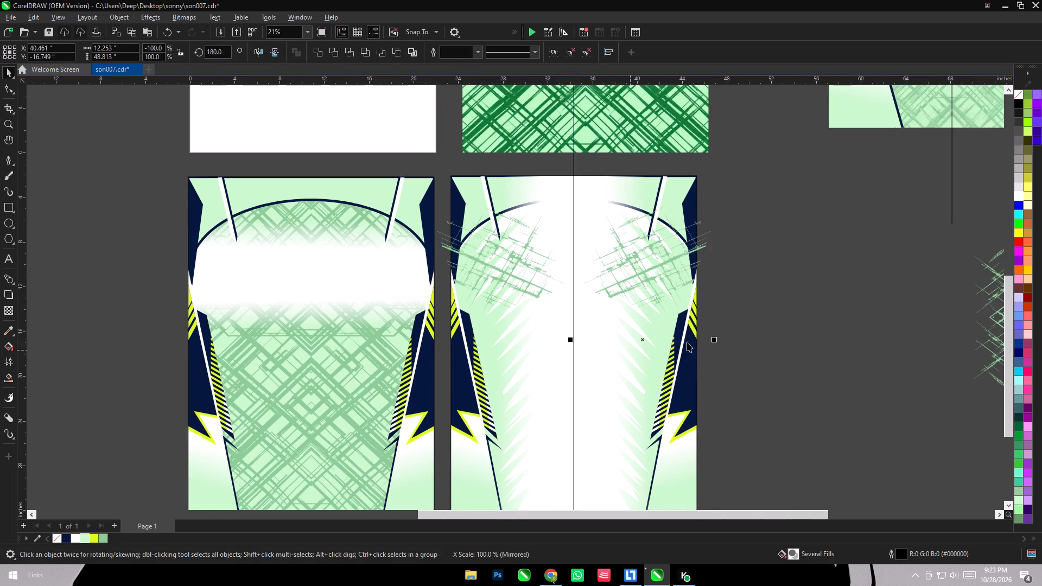
click(816, 332)
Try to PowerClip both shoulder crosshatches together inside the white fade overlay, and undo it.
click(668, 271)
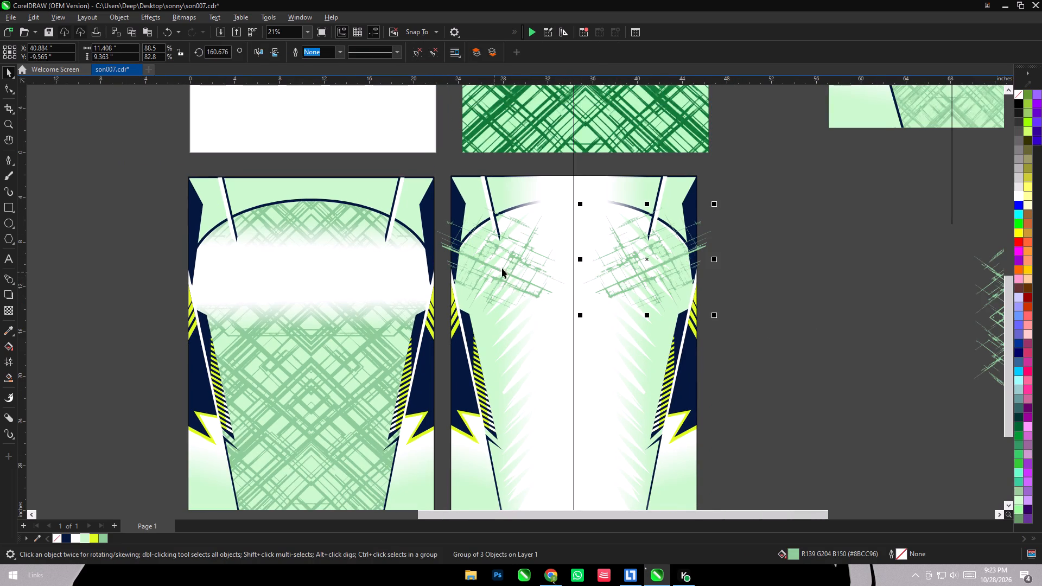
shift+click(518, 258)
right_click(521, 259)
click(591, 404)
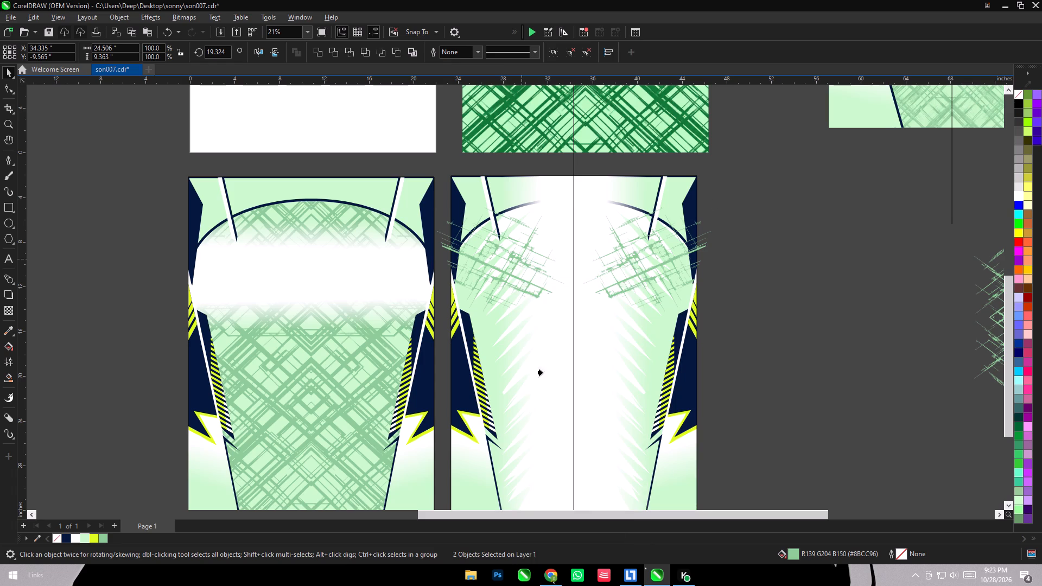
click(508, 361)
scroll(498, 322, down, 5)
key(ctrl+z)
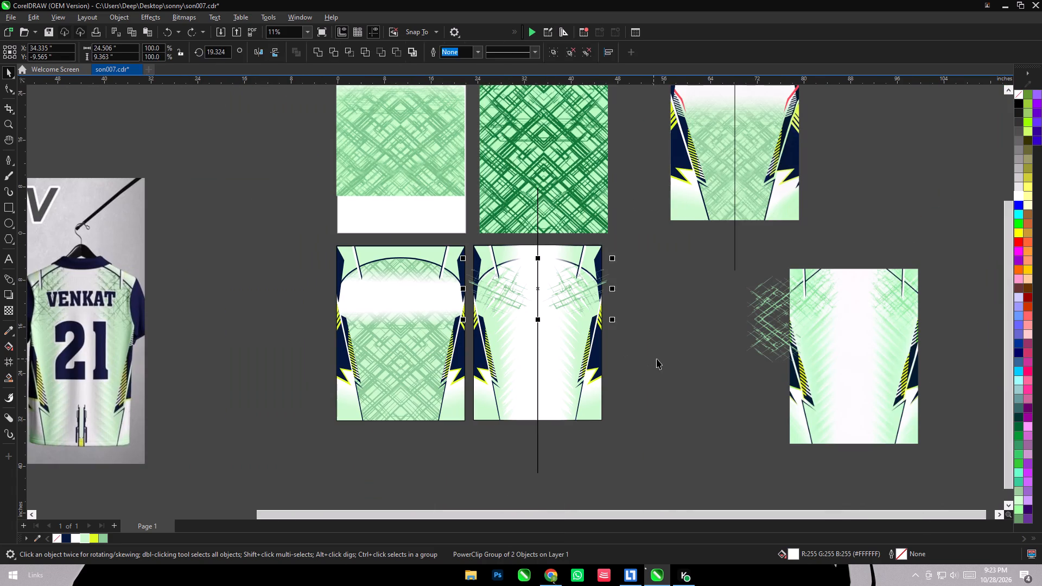
PowerClip the right-shoulder crosshatch inside the back panel.
click(659, 358)
click(599, 285)
right_click(599, 285)
click(650, 371)
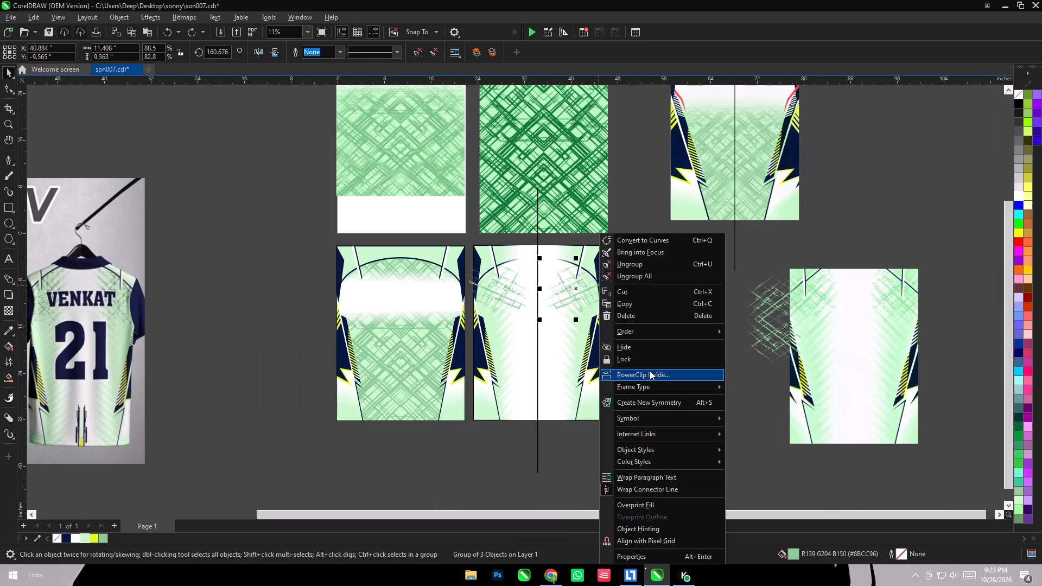
click(592, 265)
click(653, 323)
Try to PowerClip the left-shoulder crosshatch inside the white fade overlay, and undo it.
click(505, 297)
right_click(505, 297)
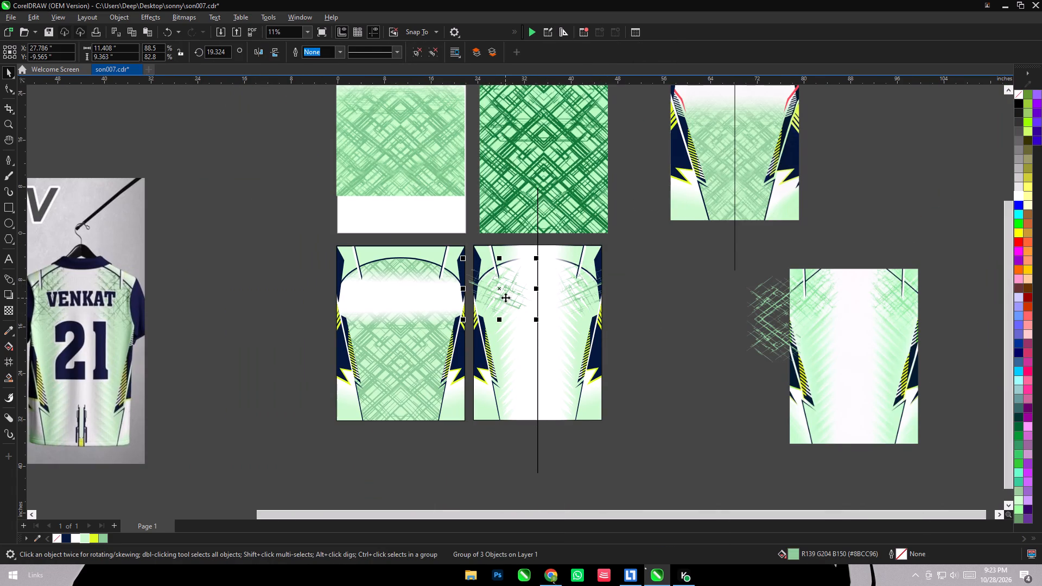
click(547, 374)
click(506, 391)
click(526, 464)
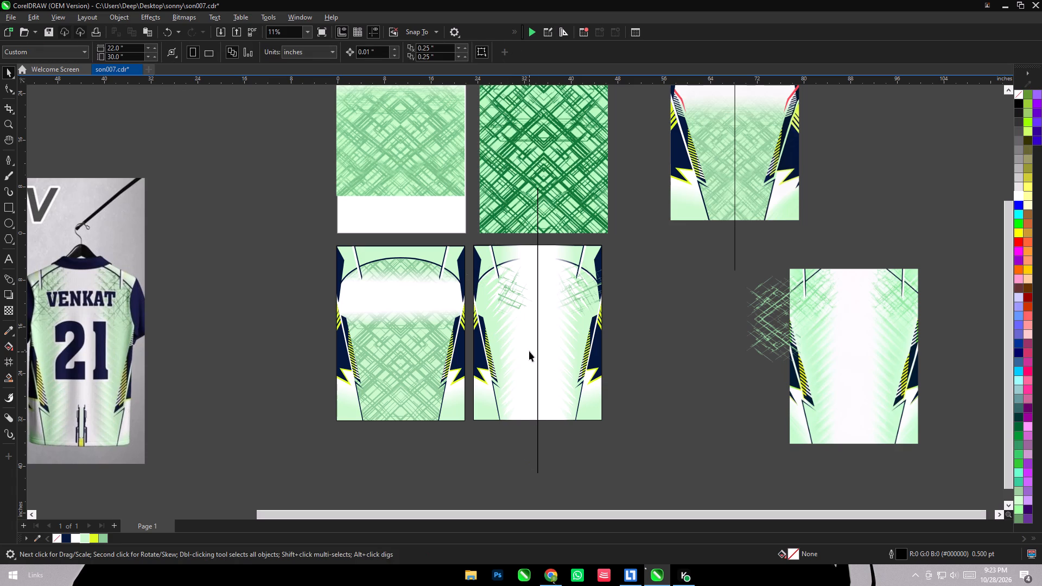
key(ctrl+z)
PowerClip the left-shoulder crosshatch inside the back panel.
right_click(516, 301)
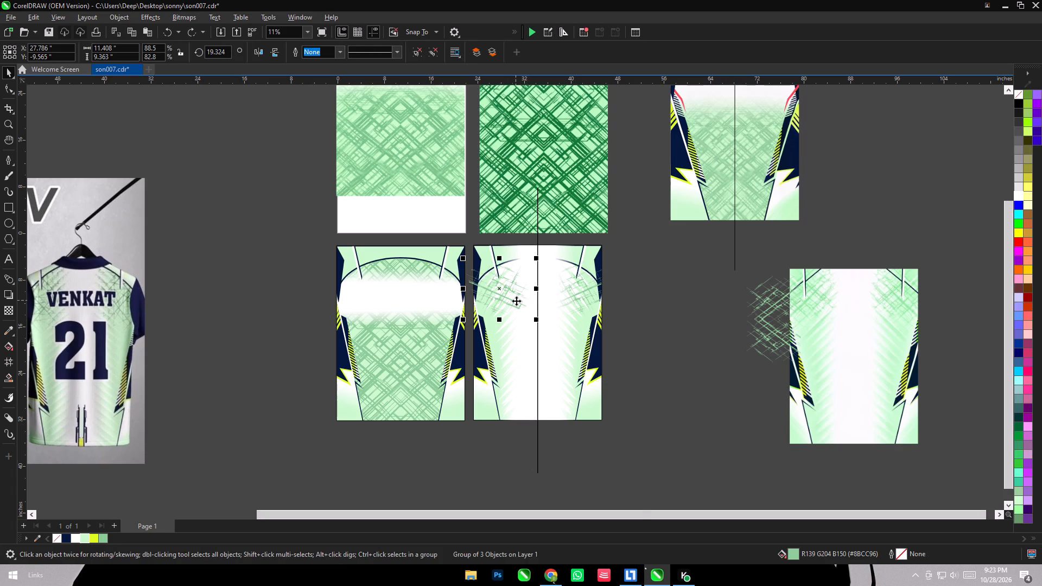
click(560, 376)
click(477, 413)
click(500, 472)
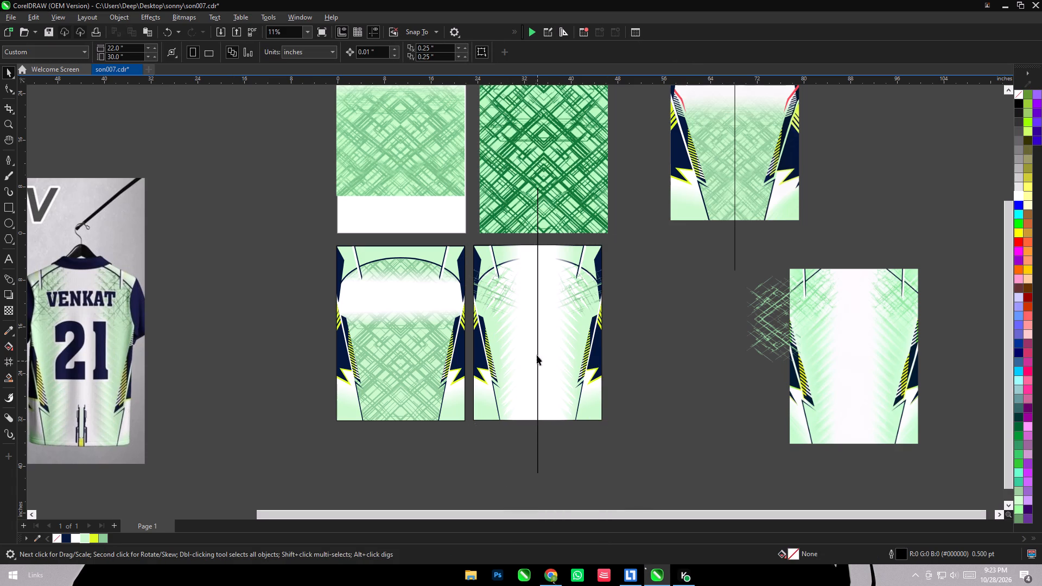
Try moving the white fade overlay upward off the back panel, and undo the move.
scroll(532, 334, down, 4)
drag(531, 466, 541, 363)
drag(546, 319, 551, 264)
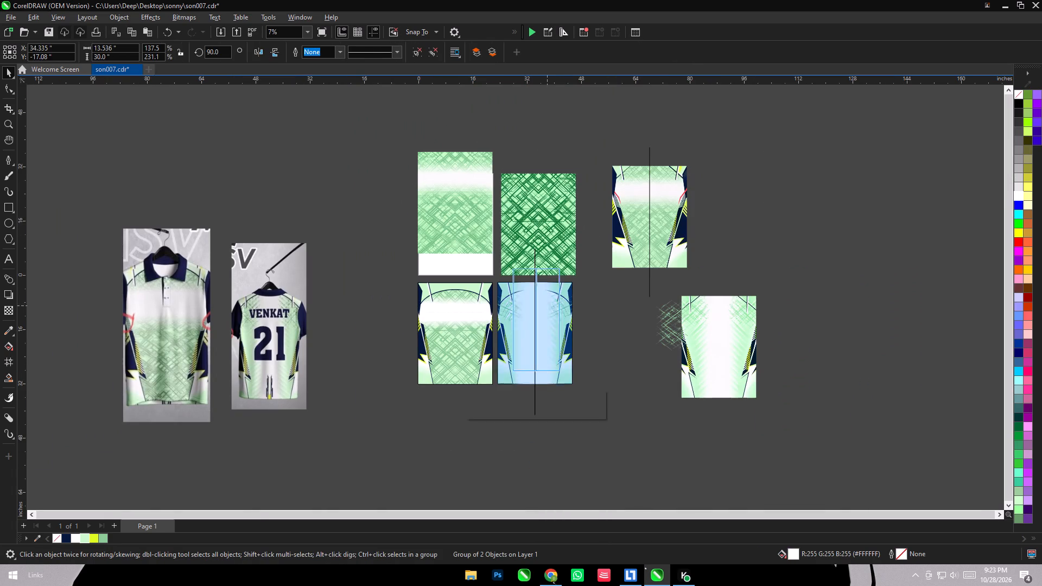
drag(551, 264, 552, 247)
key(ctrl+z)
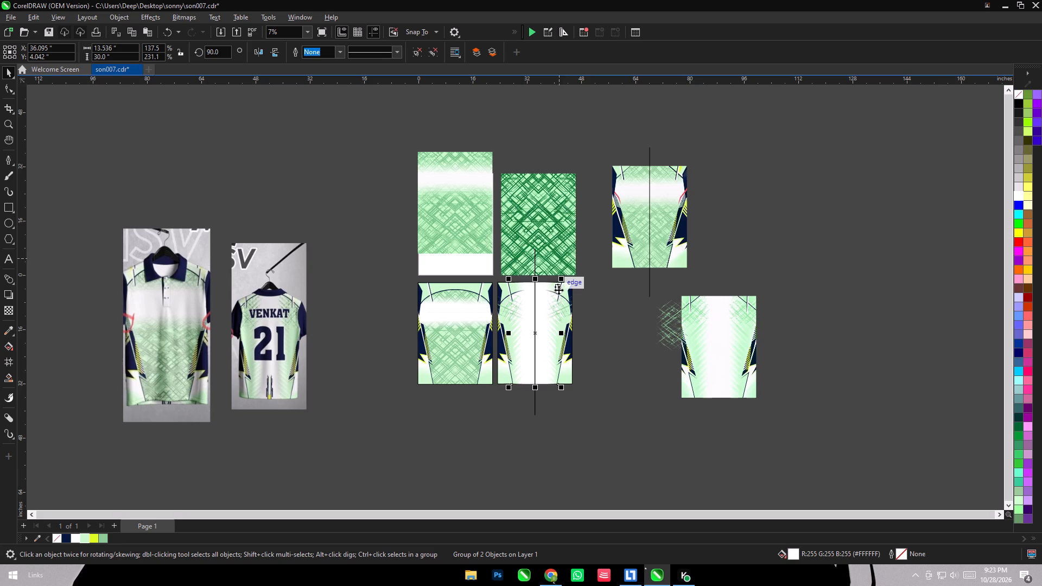
PowerClip the white fade overlay inside the back panel.
right_click(537, 298)
click(588, 377)
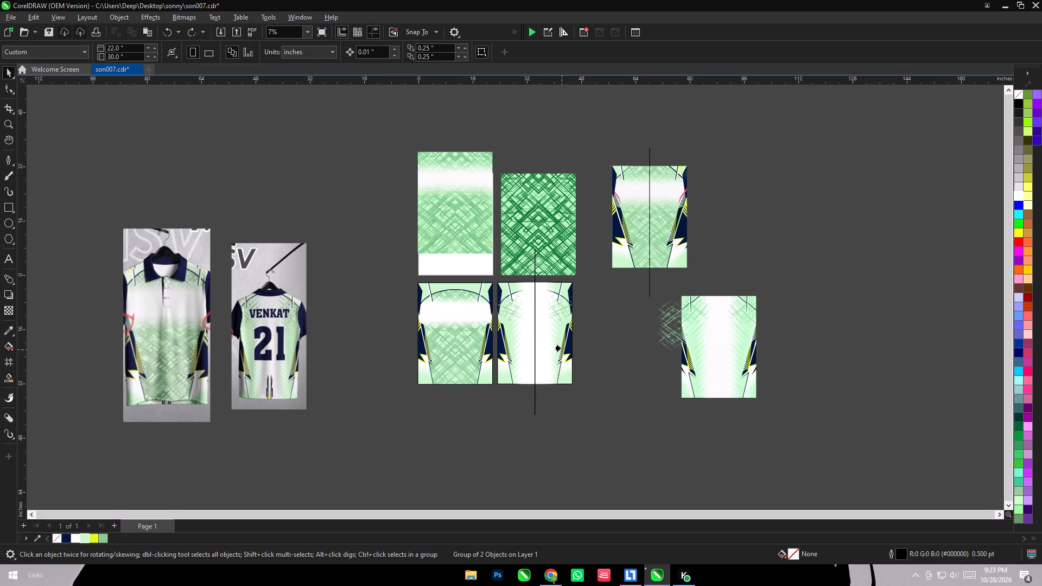
click(560, 346)
click(581, 433)
Edit the back panel's PowerClip contents and bring the navy-and-yellow ornament at the bottom centre to the front.
click(547, 370)
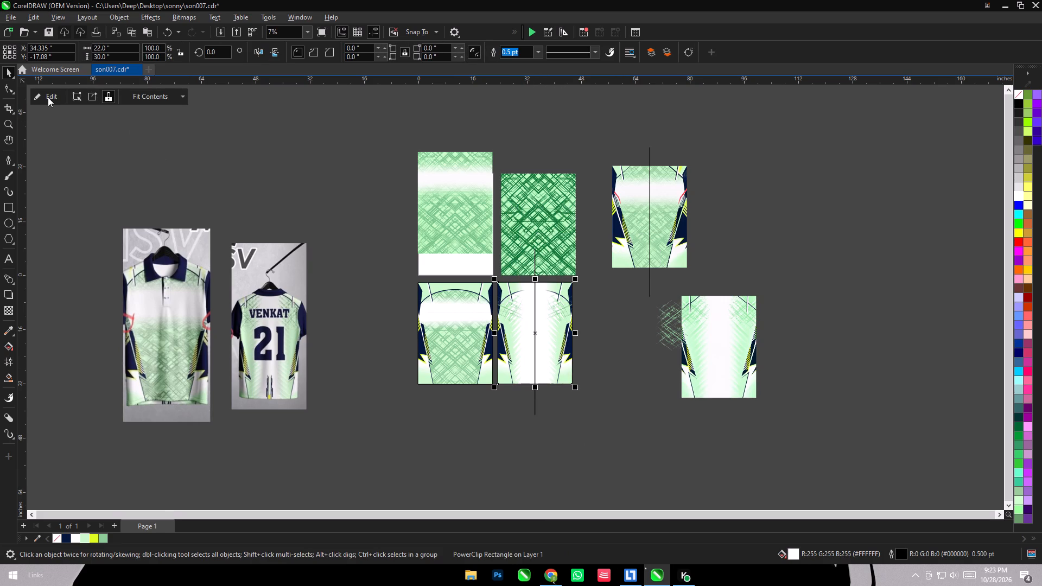
click(48, 97)
drag(530, 430, 560, 326)
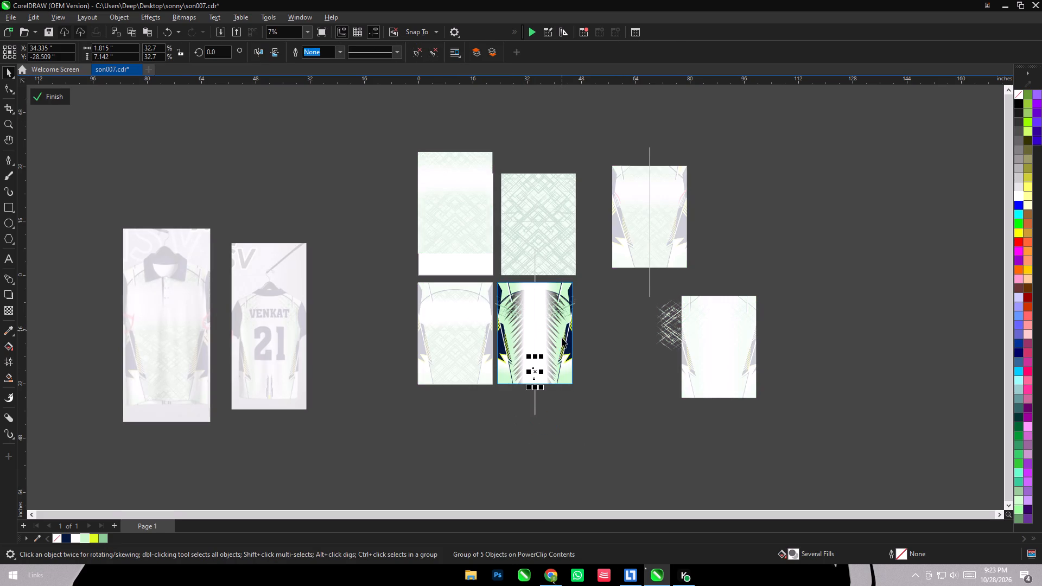
key(shift+Page_Up)
click(566, 466)
click(38, 99)
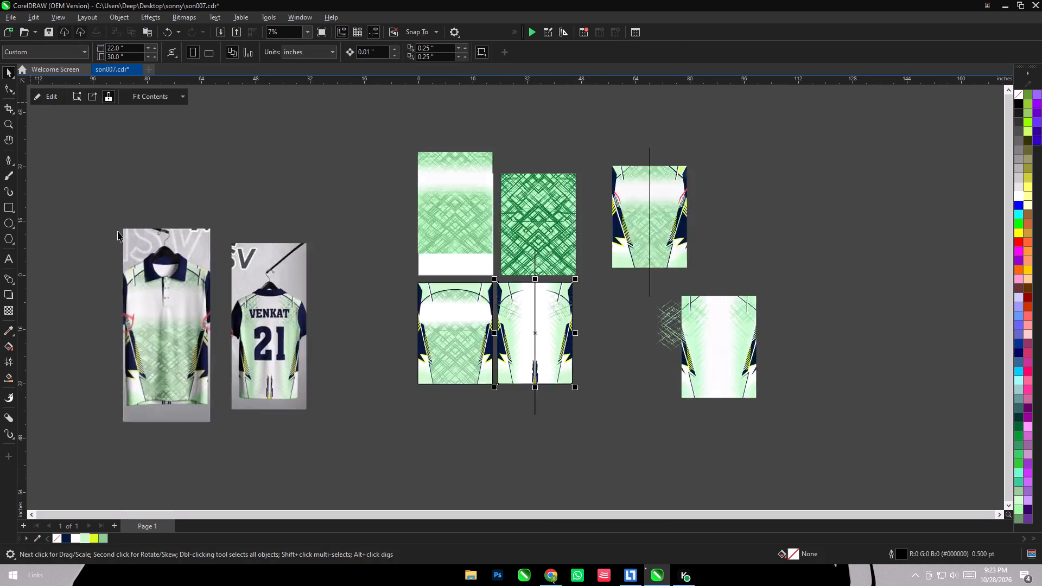
Delete the vertical centre guide line running through the back panel.
click(398, 436)
scroll(557, 375, up, 2)
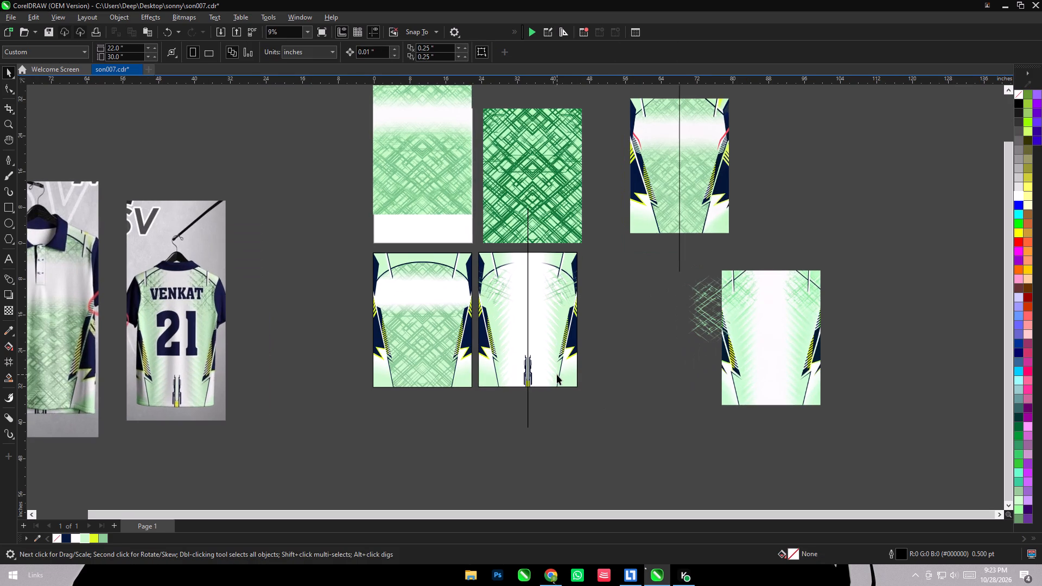
drag(473, 479, 559, 179)
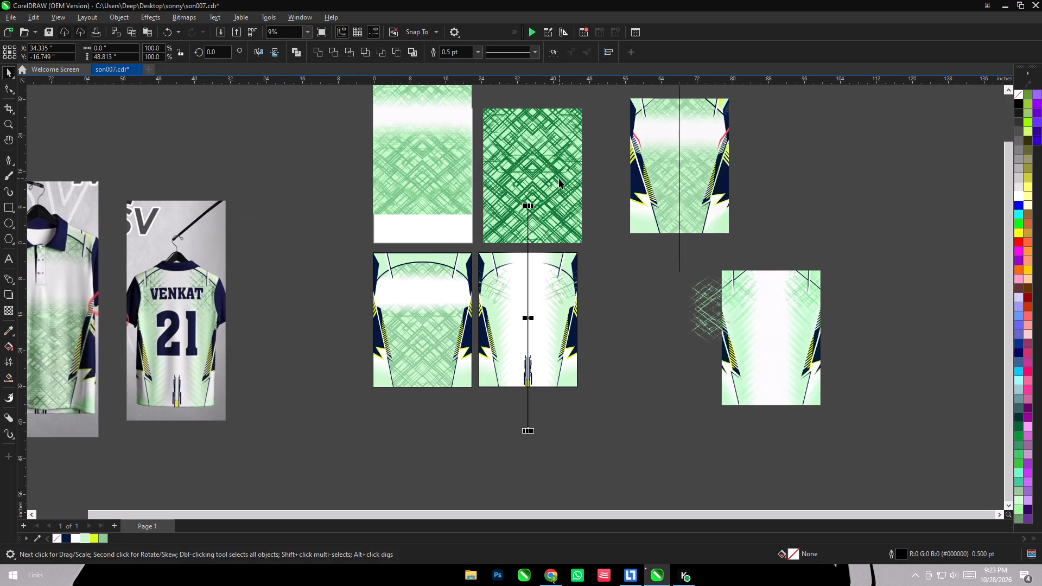
key(Delete)
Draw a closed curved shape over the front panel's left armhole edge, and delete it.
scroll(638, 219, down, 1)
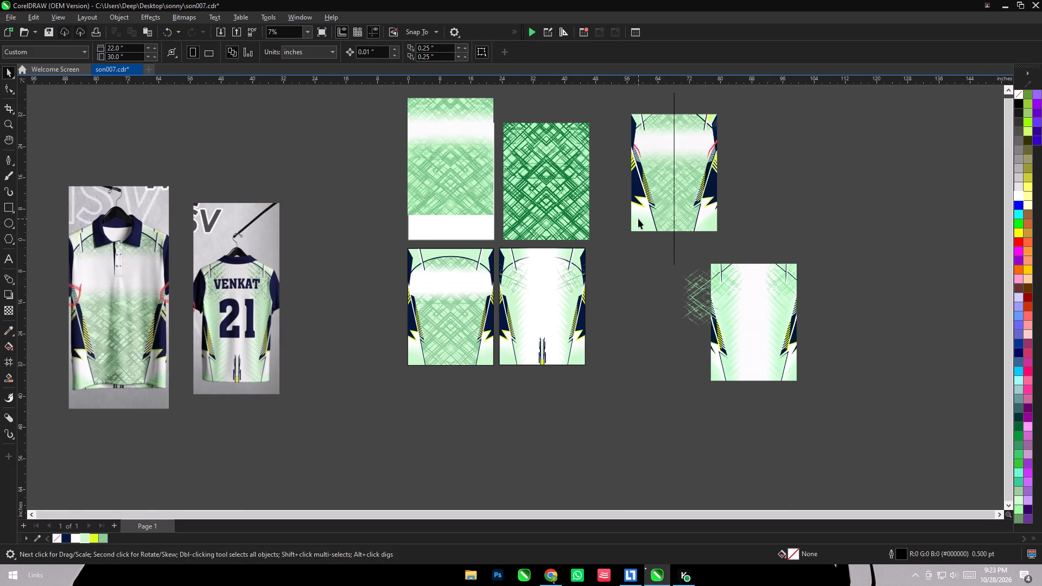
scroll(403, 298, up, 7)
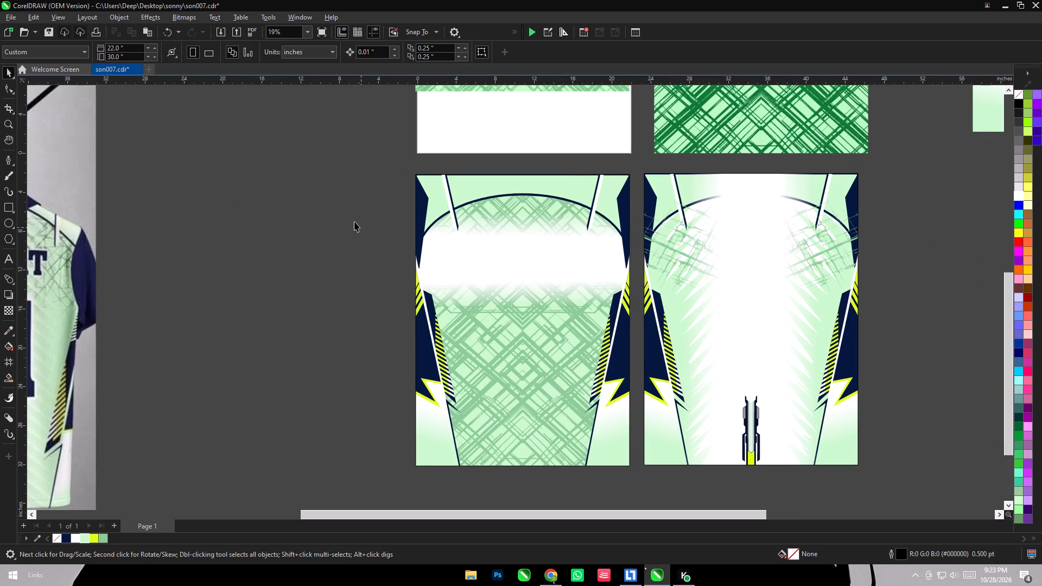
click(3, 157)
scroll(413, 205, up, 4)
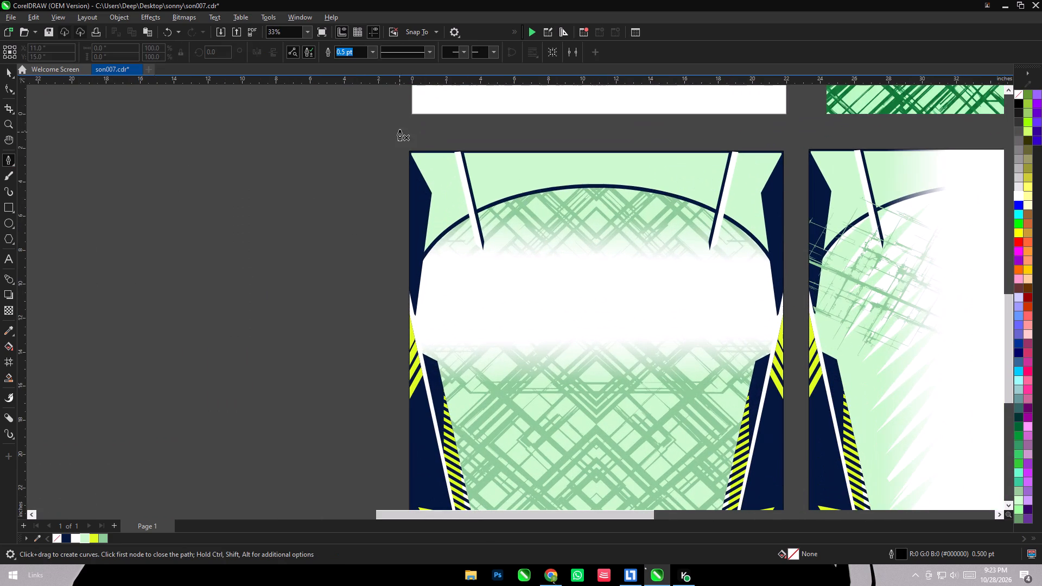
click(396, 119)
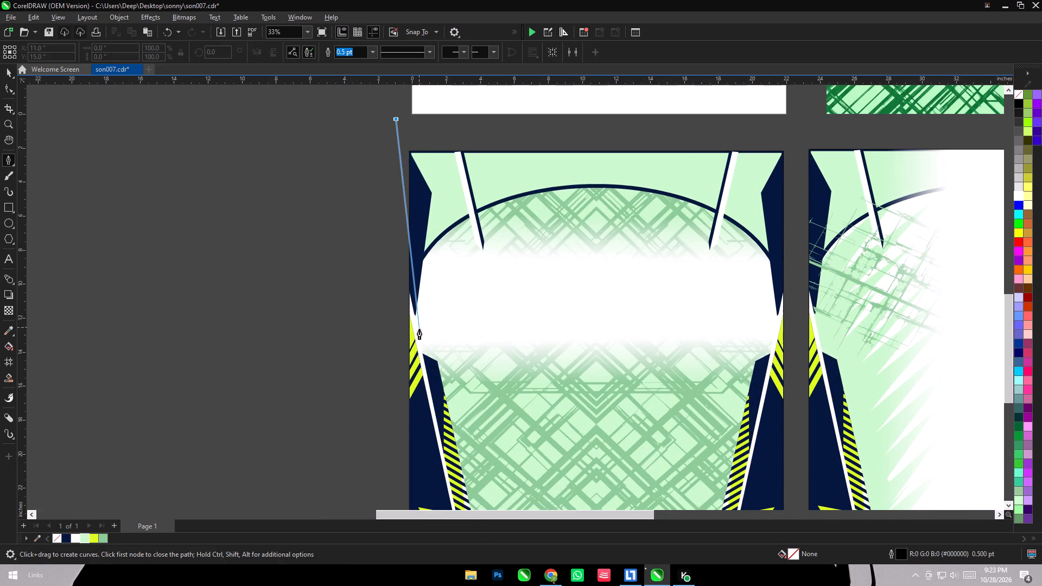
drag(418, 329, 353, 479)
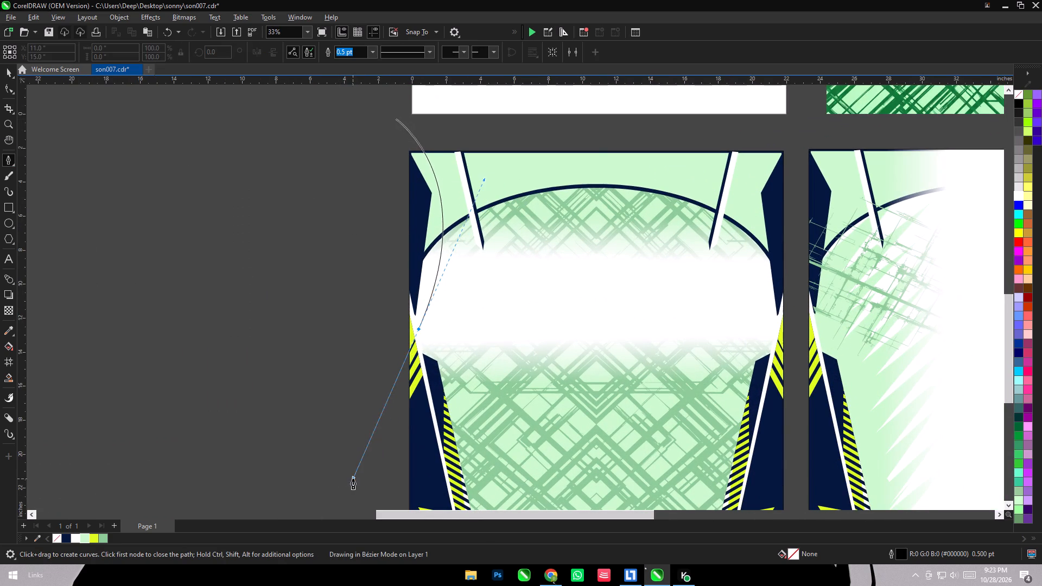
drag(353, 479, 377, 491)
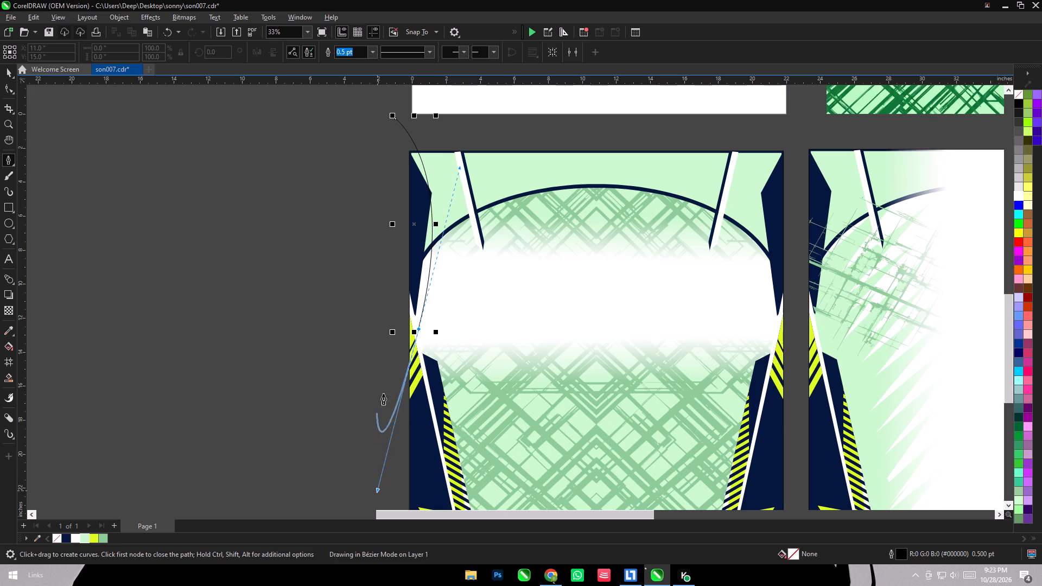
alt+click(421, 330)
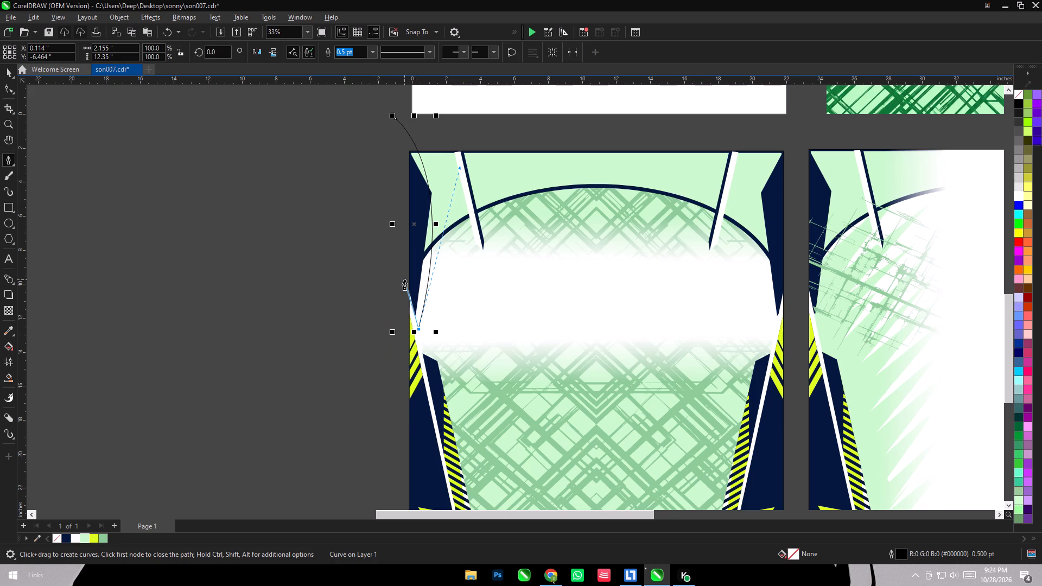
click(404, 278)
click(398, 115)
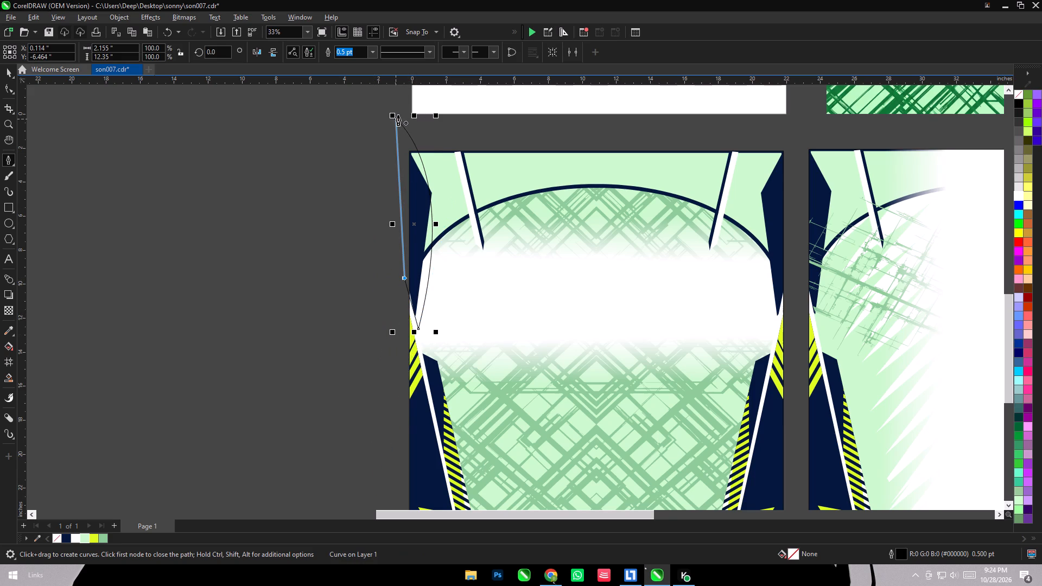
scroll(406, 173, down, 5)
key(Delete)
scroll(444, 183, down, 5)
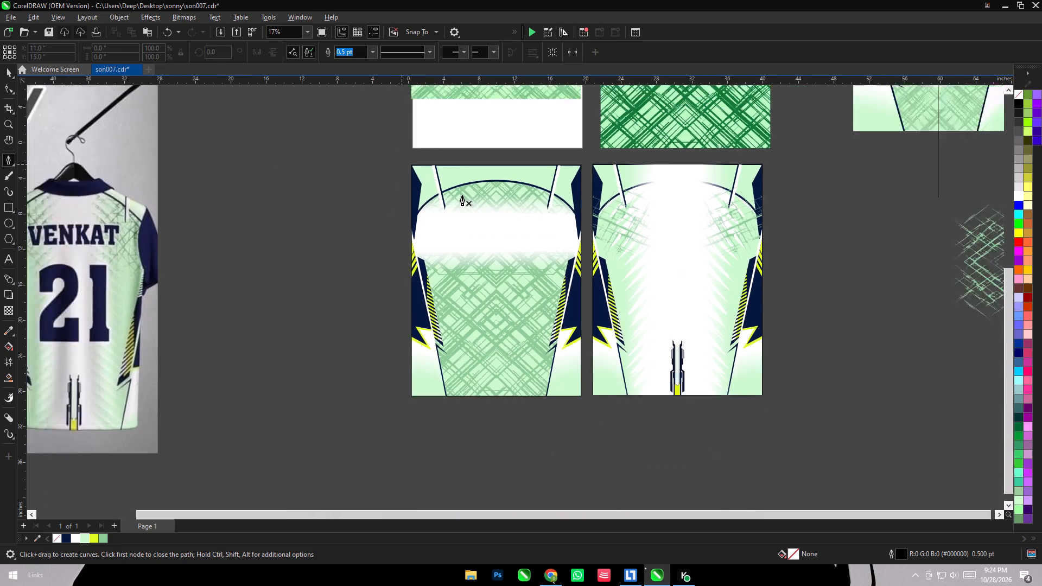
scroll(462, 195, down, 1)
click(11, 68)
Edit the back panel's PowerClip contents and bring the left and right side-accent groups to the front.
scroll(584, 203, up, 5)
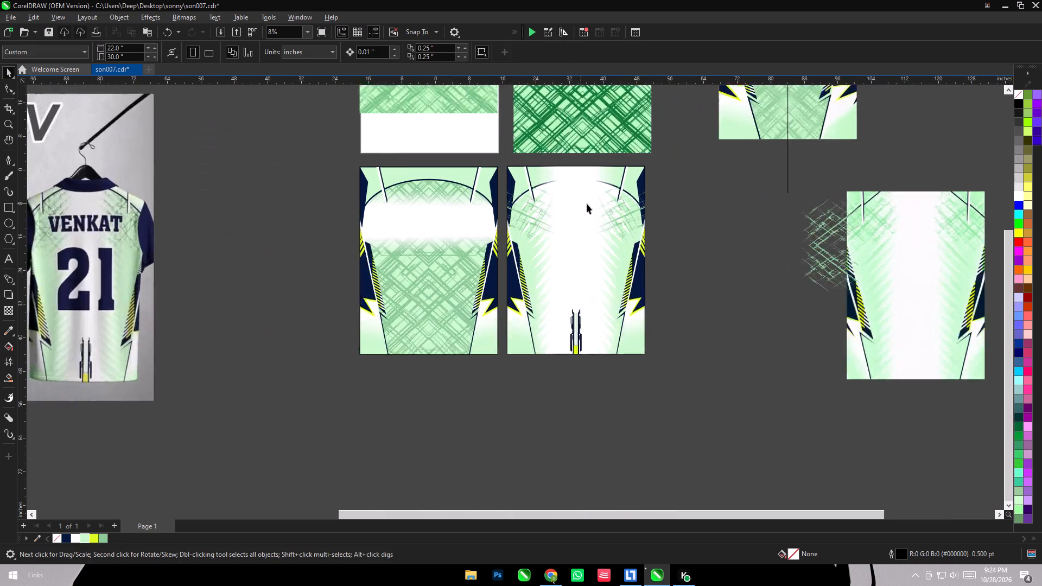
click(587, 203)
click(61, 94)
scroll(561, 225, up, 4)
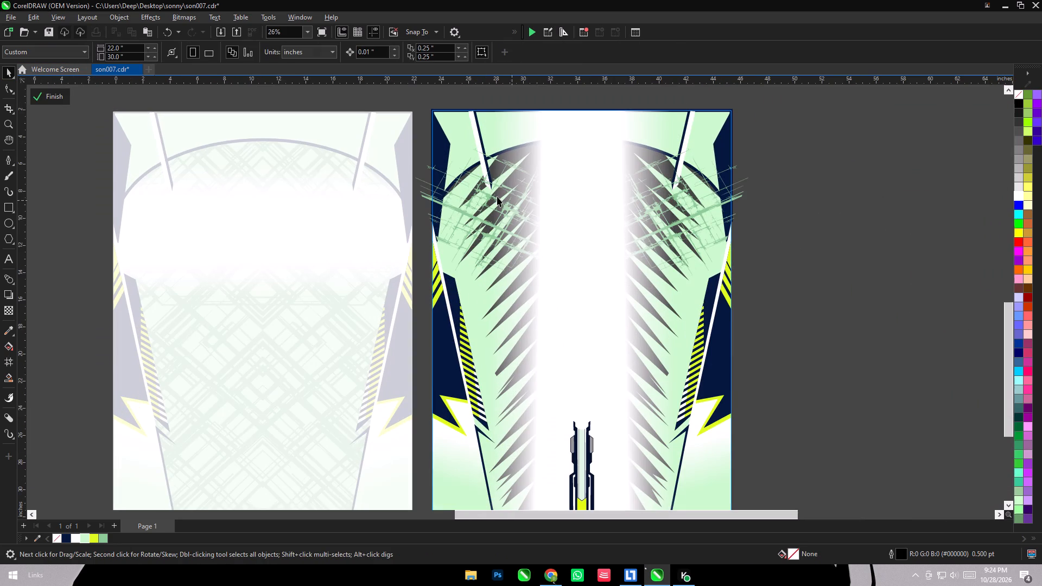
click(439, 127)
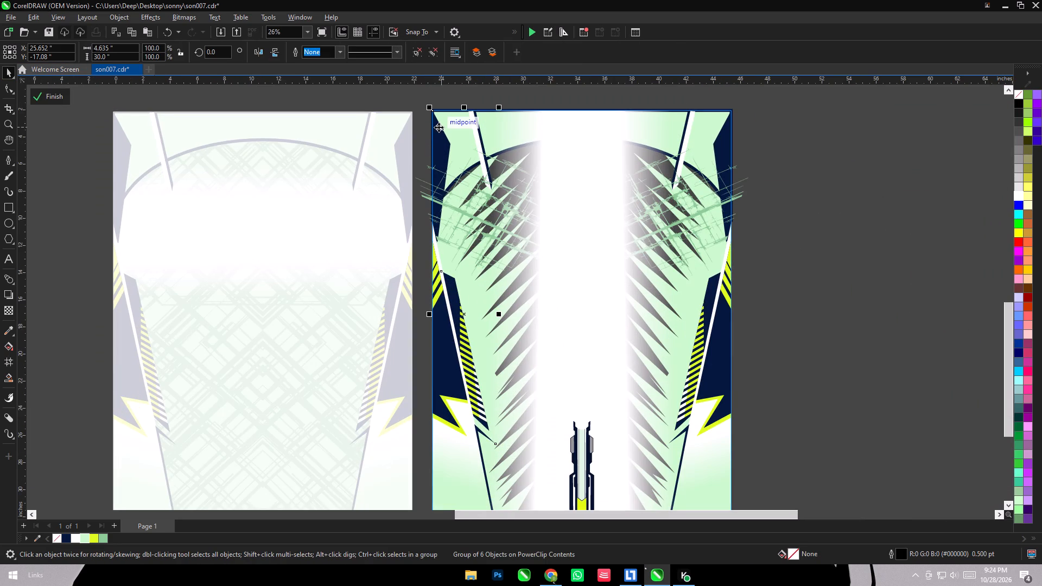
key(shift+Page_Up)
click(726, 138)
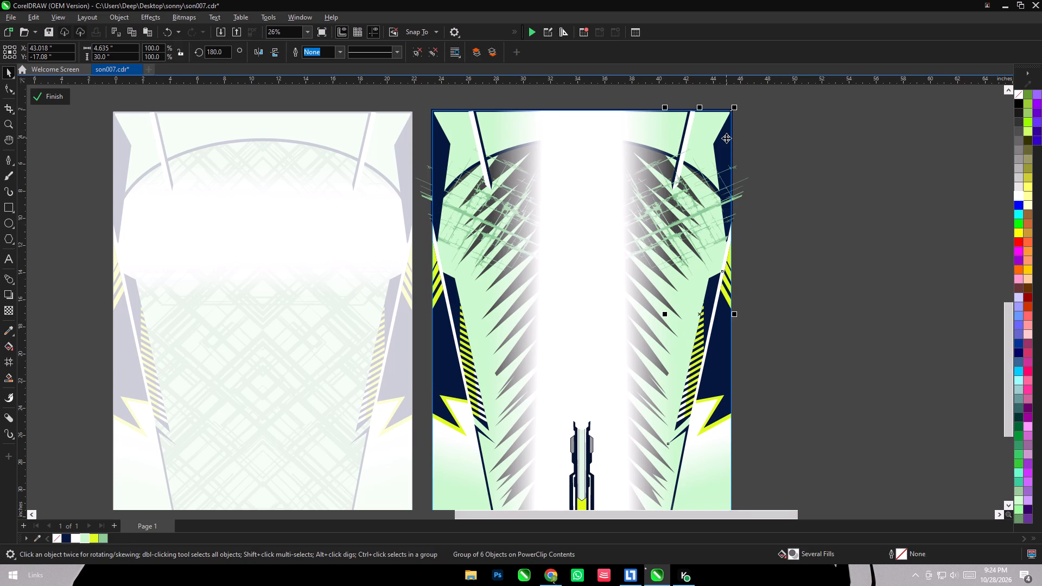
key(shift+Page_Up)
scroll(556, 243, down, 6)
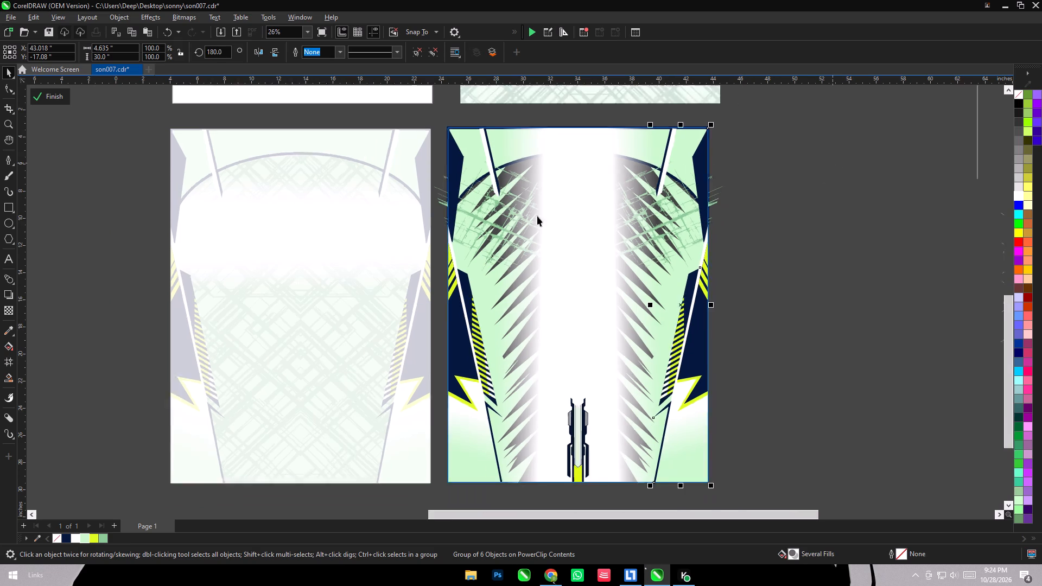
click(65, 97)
Open the back panel's PowerClip contents for editing.
scroll(336, 200, down, 5)
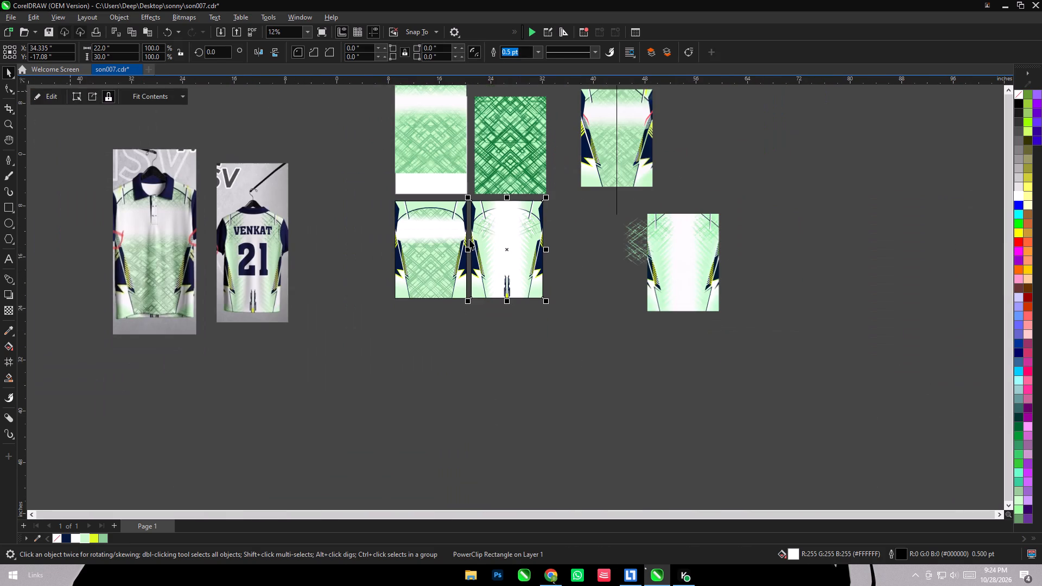
scroll(469, 239, up, 1)
click(59, 95)
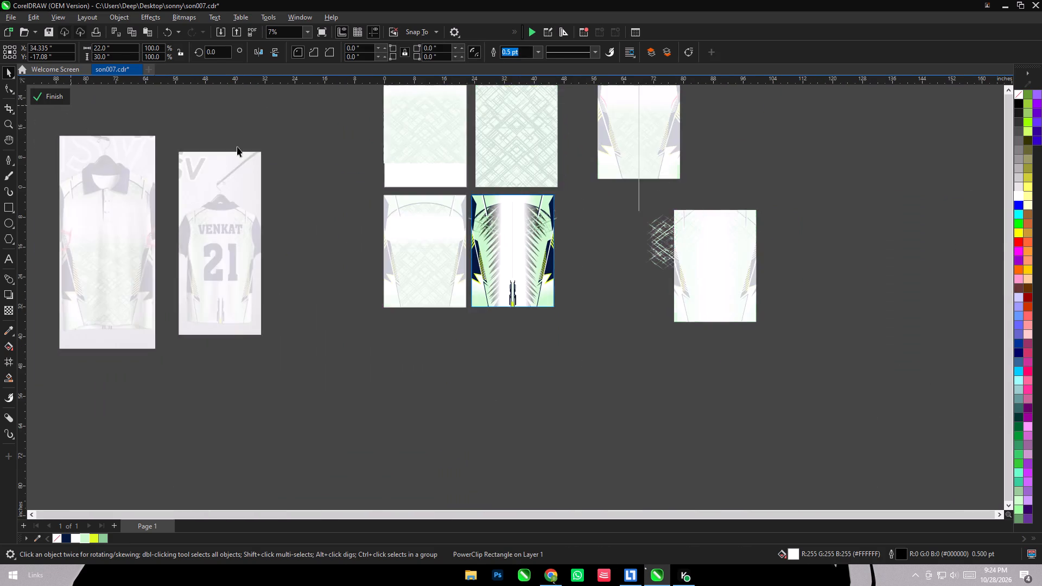
scroll(615, 205, up, 9)
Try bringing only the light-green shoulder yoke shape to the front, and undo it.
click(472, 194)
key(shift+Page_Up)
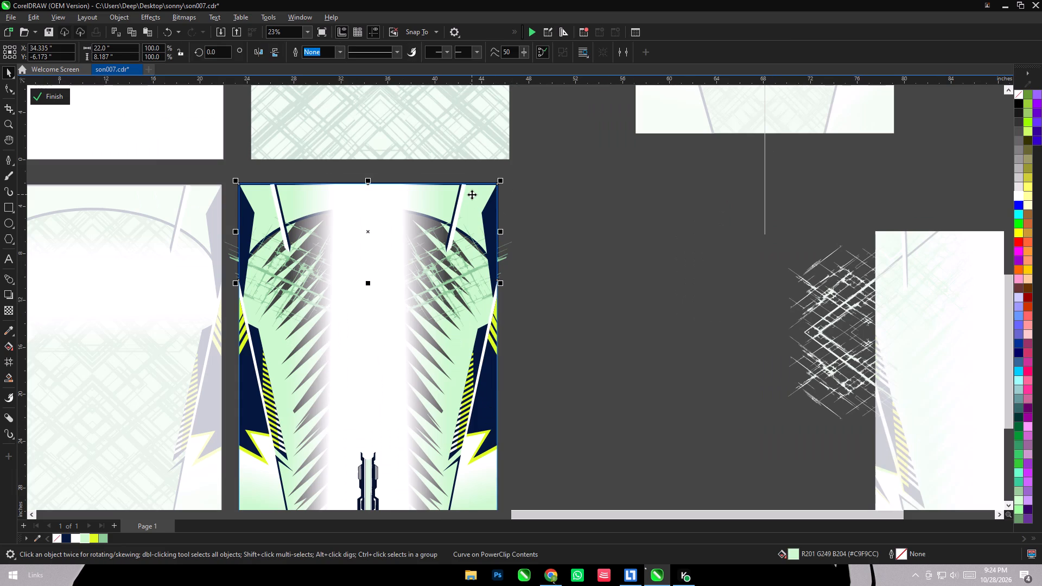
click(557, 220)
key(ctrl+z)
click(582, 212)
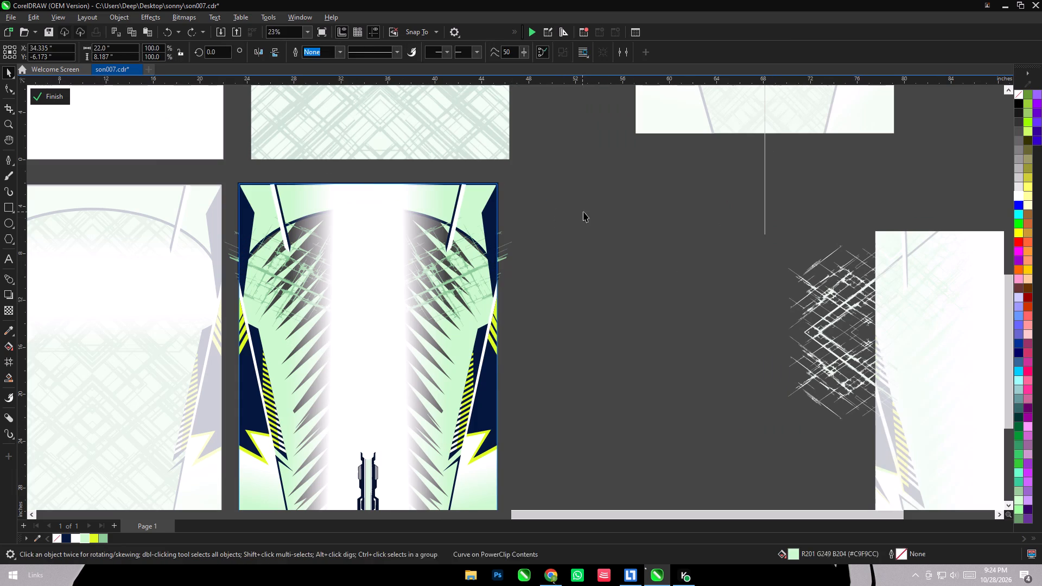
Bring the light-green shoulder yoke and its navy arc to the front of the back panel's contents together.
drag(217, 167, 540, 295)
key(shift+Page_Up)
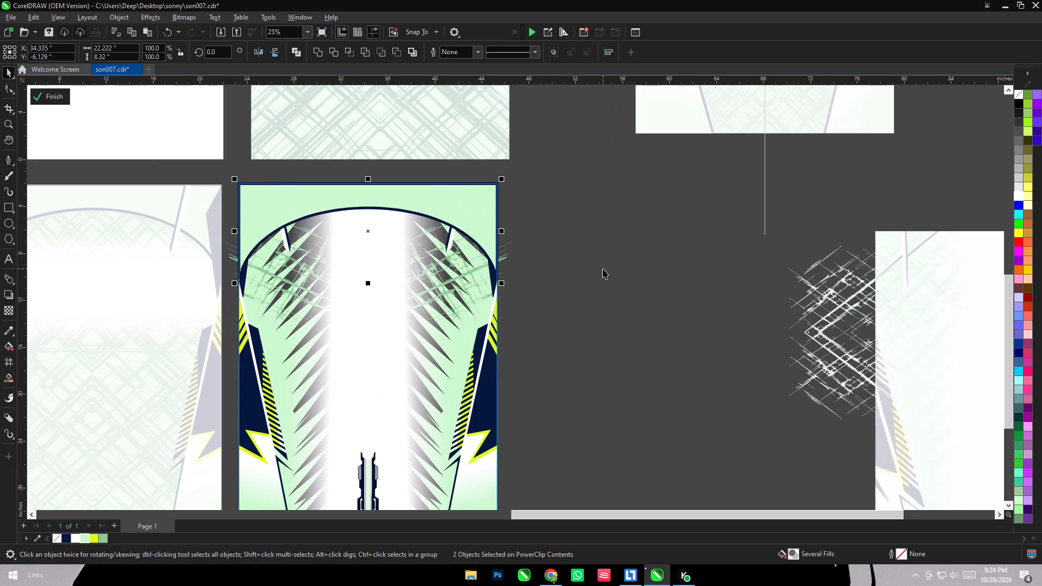
click(603, 269)
Bring the right and left side-accent groups in front of the shoulder yoke and finish editing the back panel's PowerClip.
click(493, 276)
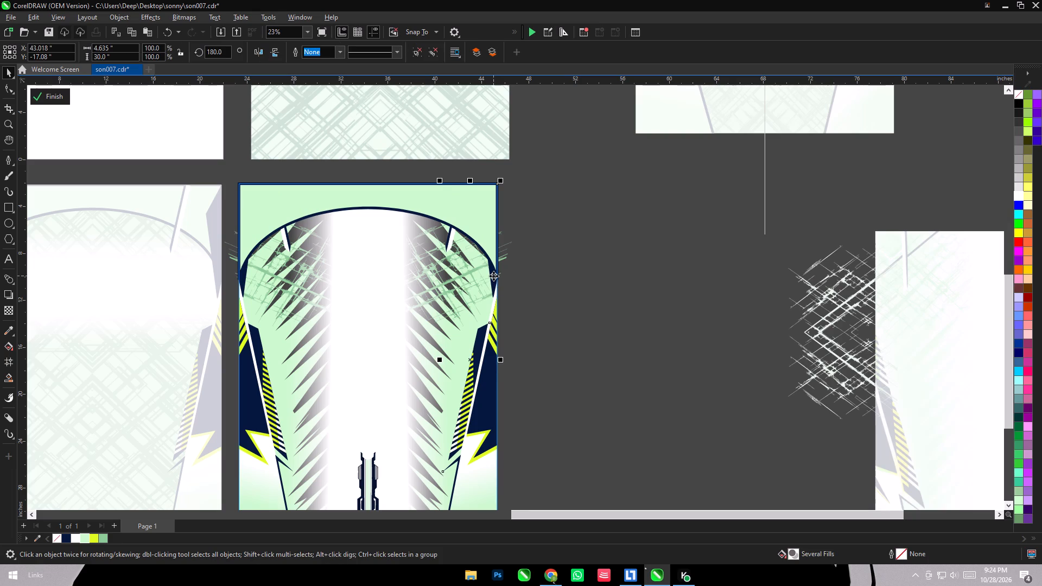
key(shift+Page_Up)
click(244, 284)
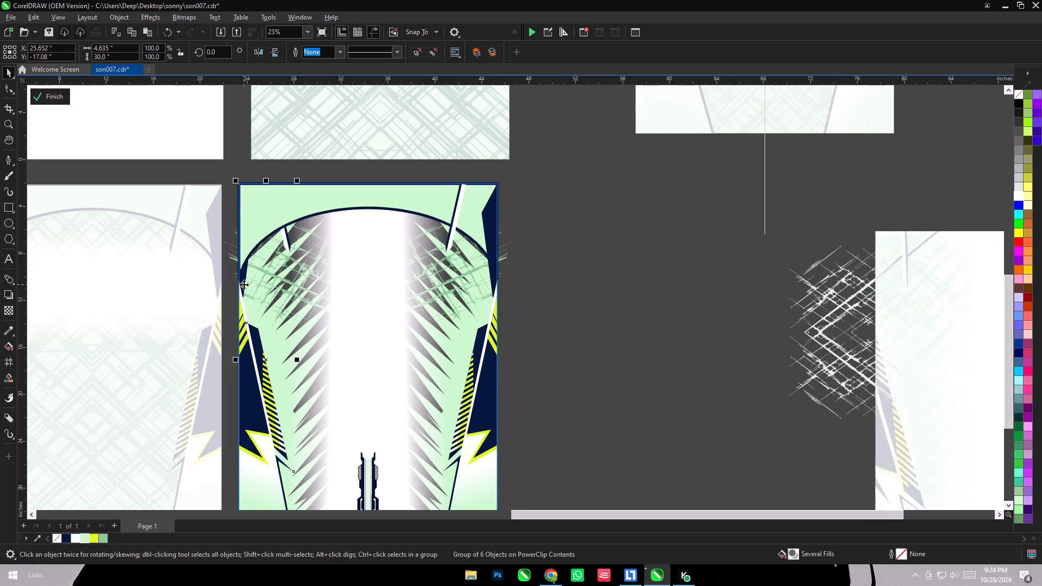
key(shift+Page_Up)
click(46, 99)
Save the T-shirt design document.
scroll(585, 243, down, 5)
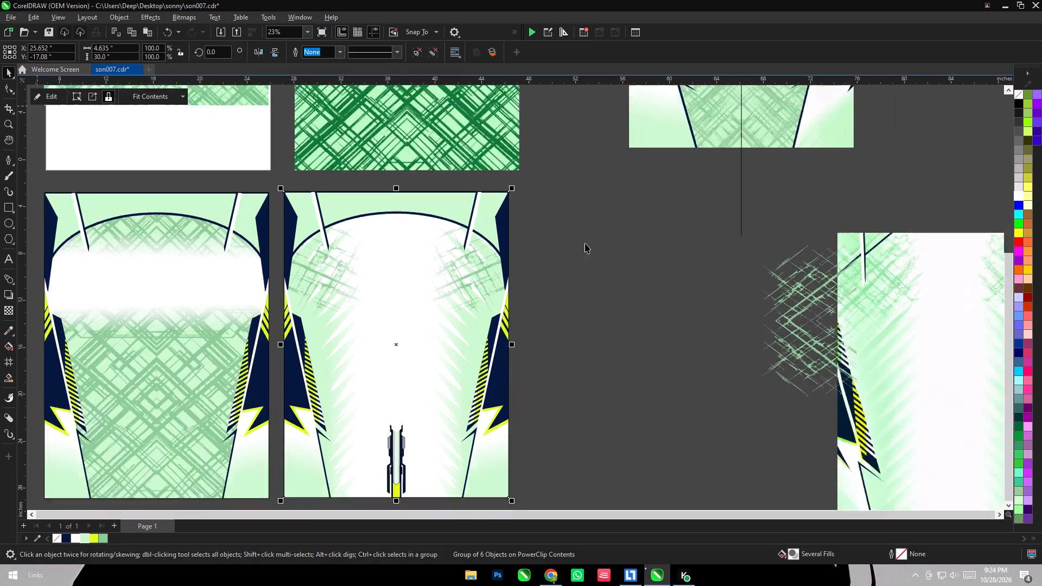
scroll(585, 243, down, 4)
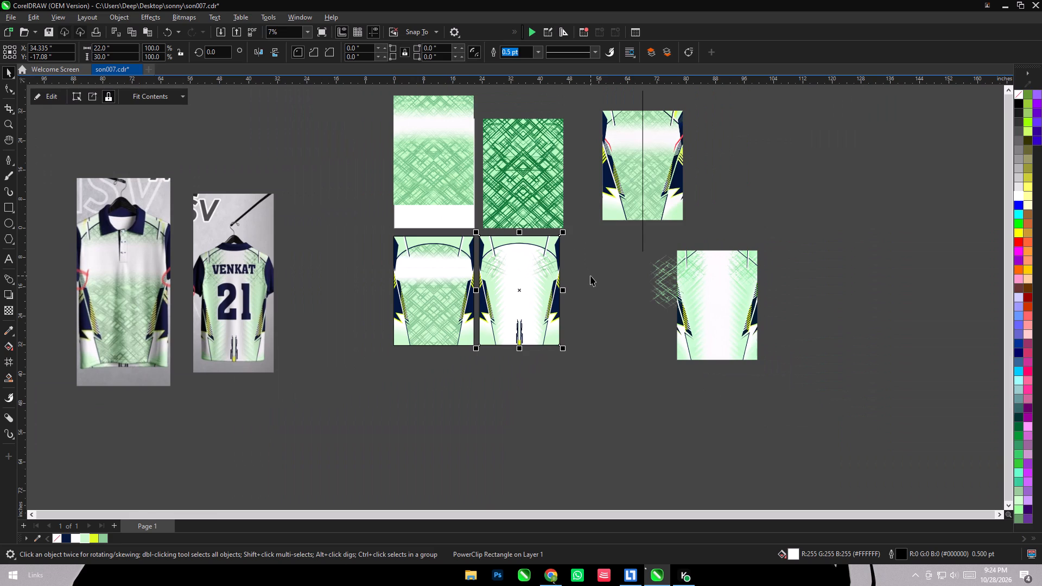
key(ctrl+s)
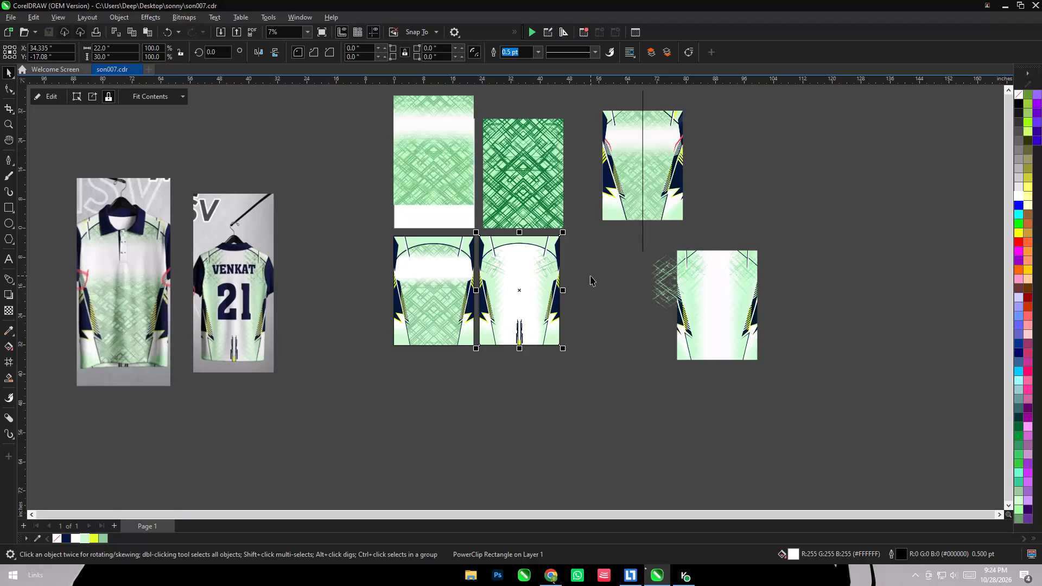
Delete the two leftover pattern panels, the spare front and back drafts, the loose crosshatch and the remaining guide line.
scroll(590, 276, down, 3)
drag(418, 123, 669, 247)
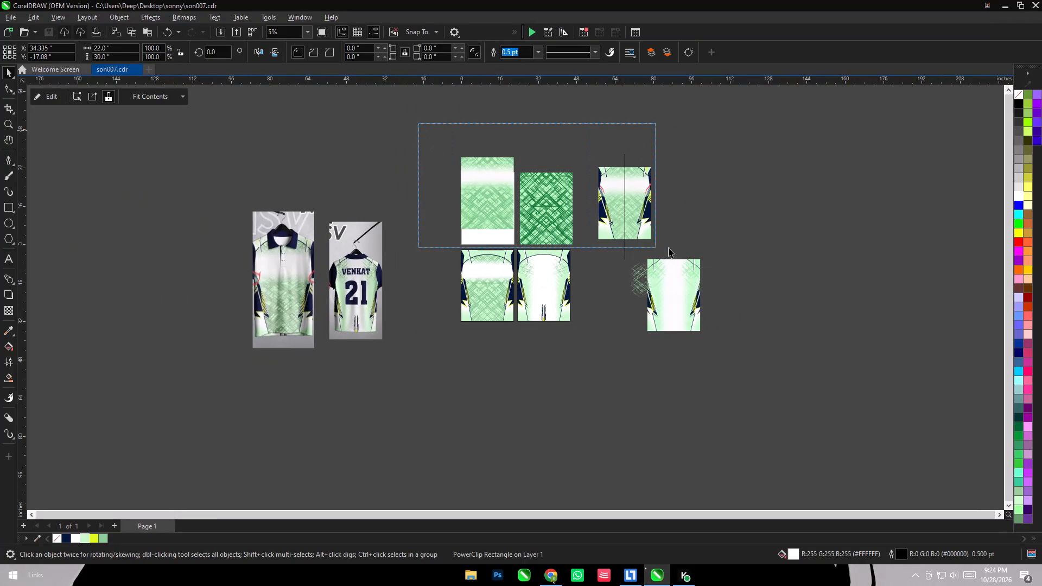
drag(669, 247, 678, 247)
key(Delete)
drag(591, 139, 750, 419)
key(Delete)
Align the finished front and back panels with each other along their horizontal centre line.
scroll(545, 273, up, 3)
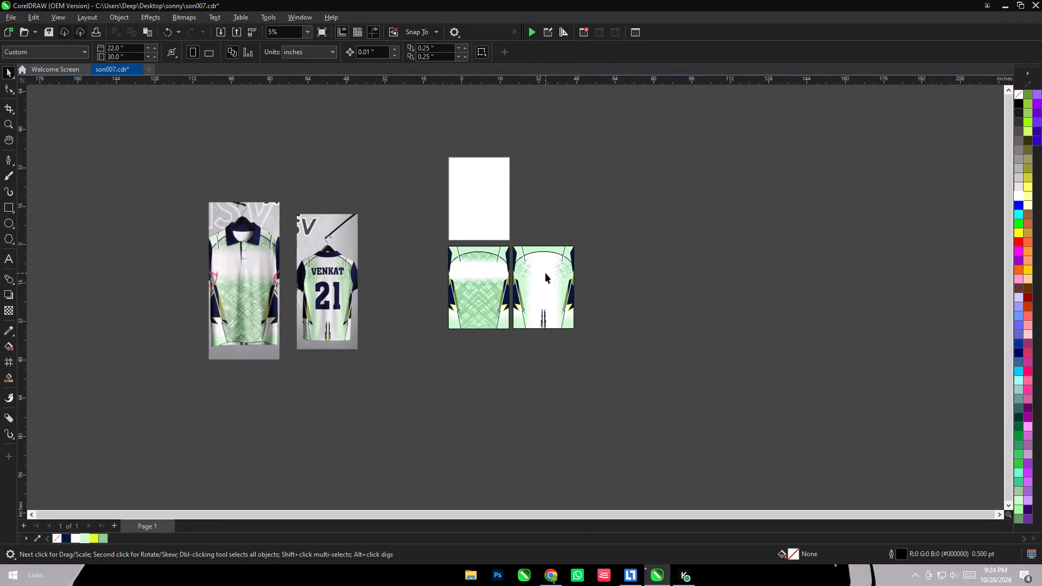
drag(368, 219, 696, 409)
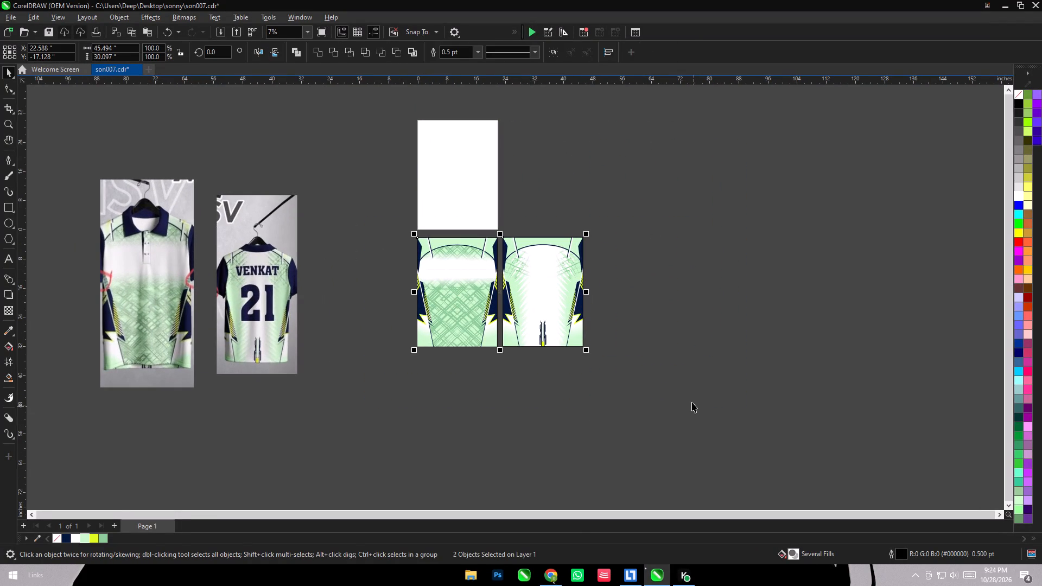
key(e)
click(692, 402)
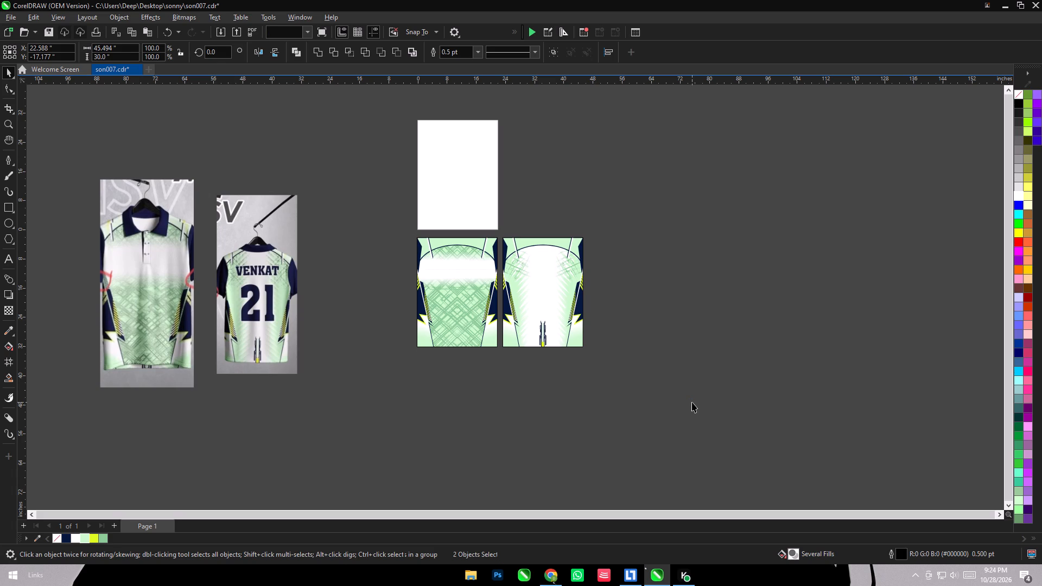
click(671, 381)
Group the front and back panels and centre the group on the page.
drag(370, 219, 688, 402)
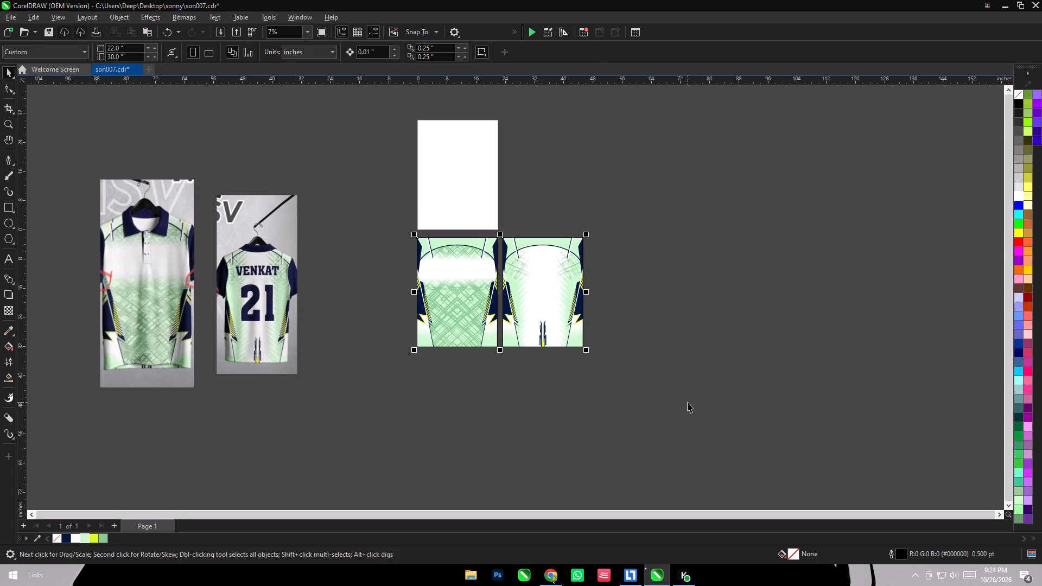
key(ctrl+g)
key(p)
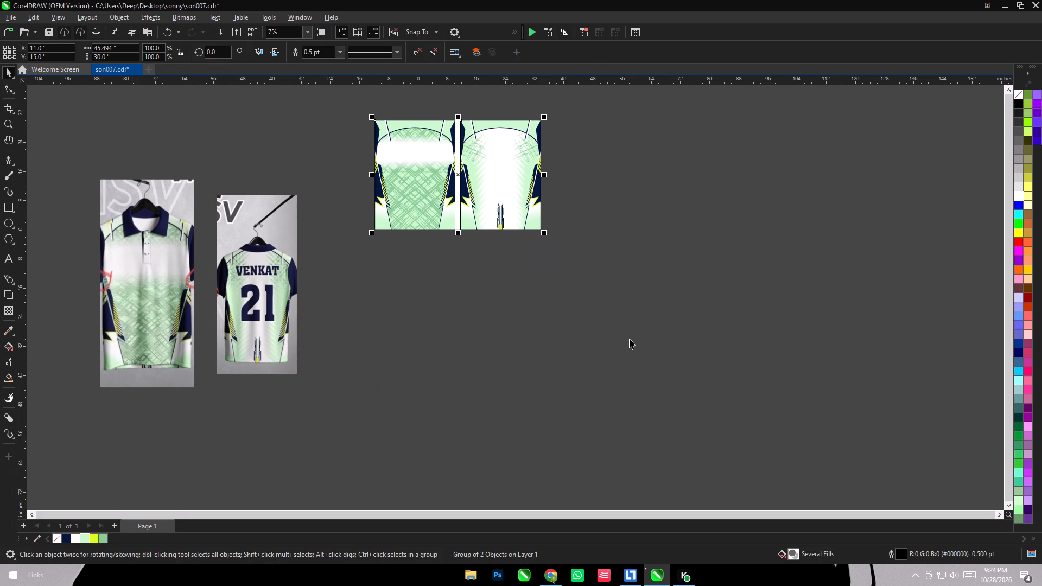
Reposition the panel group so the front panel lies over the blank page, with the back panel beside it.
drag(478, 192, 555, 188)
scroll(498, 176, up, 5)
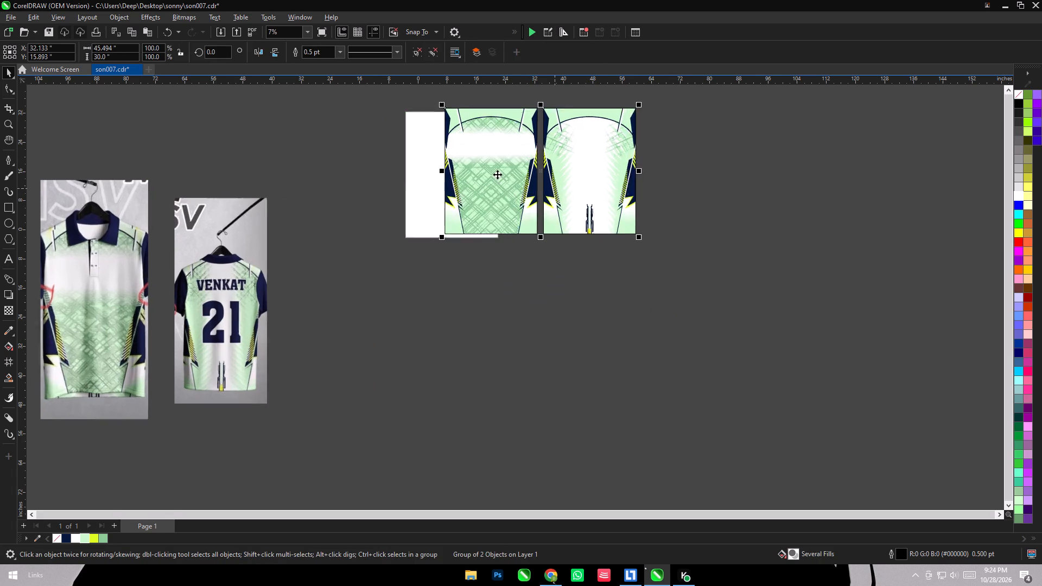
drag(492, 173, 425, 177)
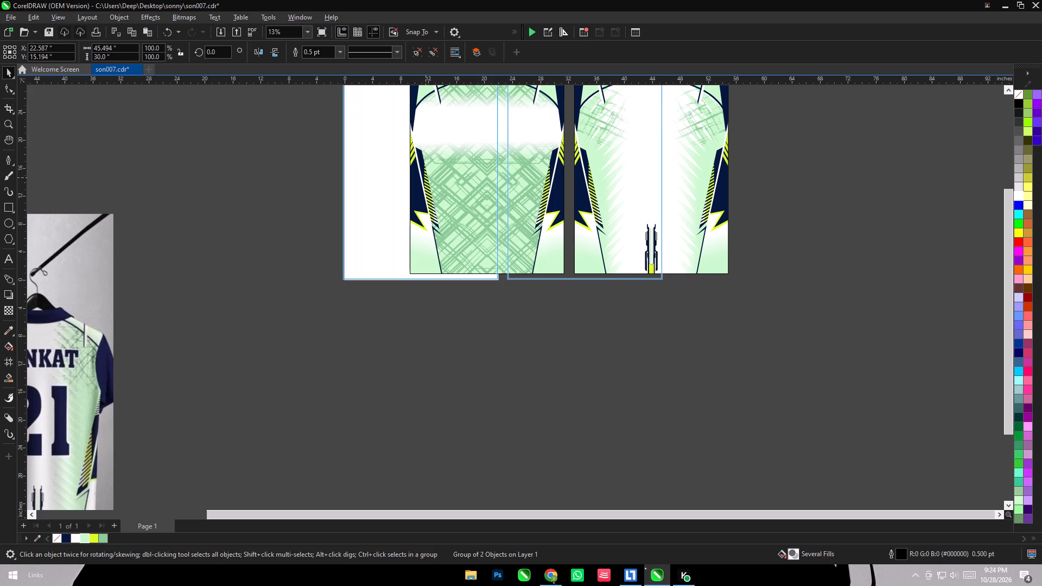
drag(425, 177, 425, 180)
Nudge the panel group in small increments upward, rightward and slightly back down to fit the front panel exactly to the page edges.
scroll(468, 309, down, 2)
key(Up)
key(Up)
key(Up)
key(Up)
key(Up)
key(Up)
key(Up)
key(Up)
key(Up)
key(Up)
key(Up)
key(Up)
key(Up)
key(Up)
key(Up)
key(Up)
key(Up)
key(Up)
key(Up)
key(Up)
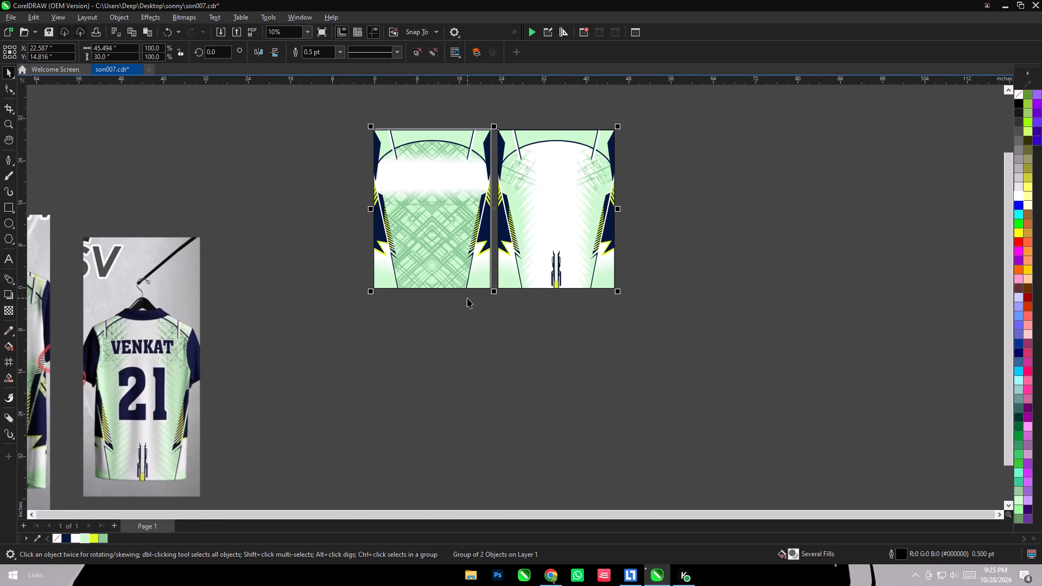
key(Right)
key(Right)
key(Right)
key(Right)
key(Right)
key(Right)
key(Right)
key(Right)
key(Right)
key(Right)
key(Right)
key(Right)
key(Right)
key(Right)
key(Right)
key(Right)
key(Right)
key(Right)
key(Right)
key(Right)
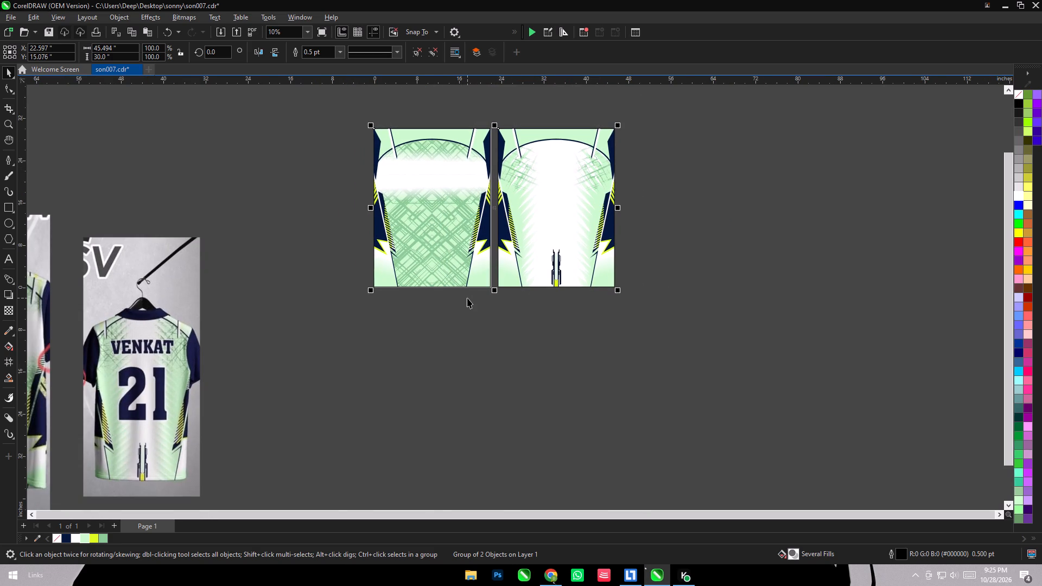
key(Up)
key(Down)
key(Down)
key(Down)
key(Down)
key(Down)
key(Down)
key(Down)
key(Down)
key(Down)
key(Down)
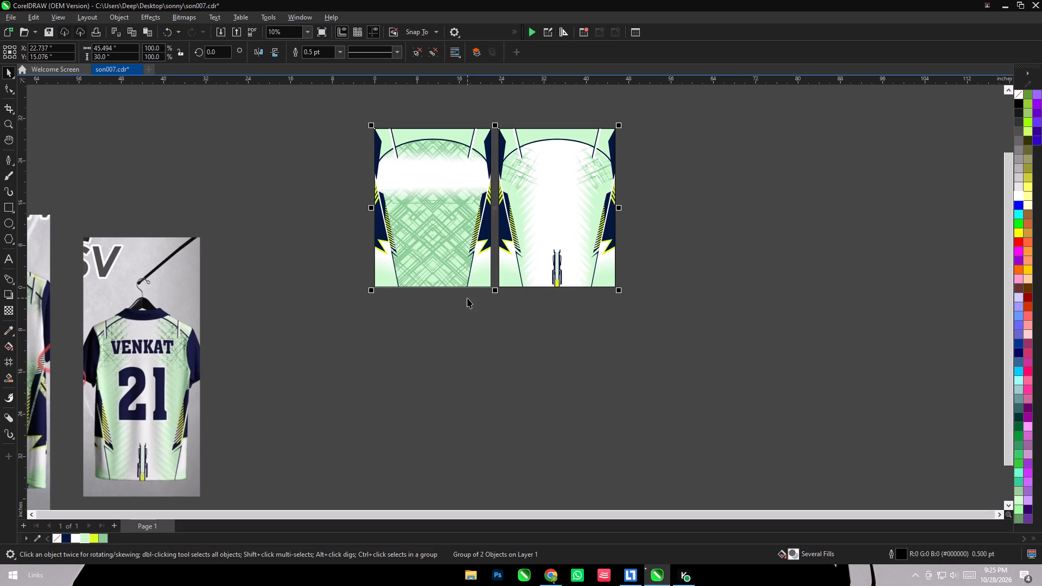
click(525, 345)
scroll(608, 302, down, 4)
scroll(596, 284, up, 2)
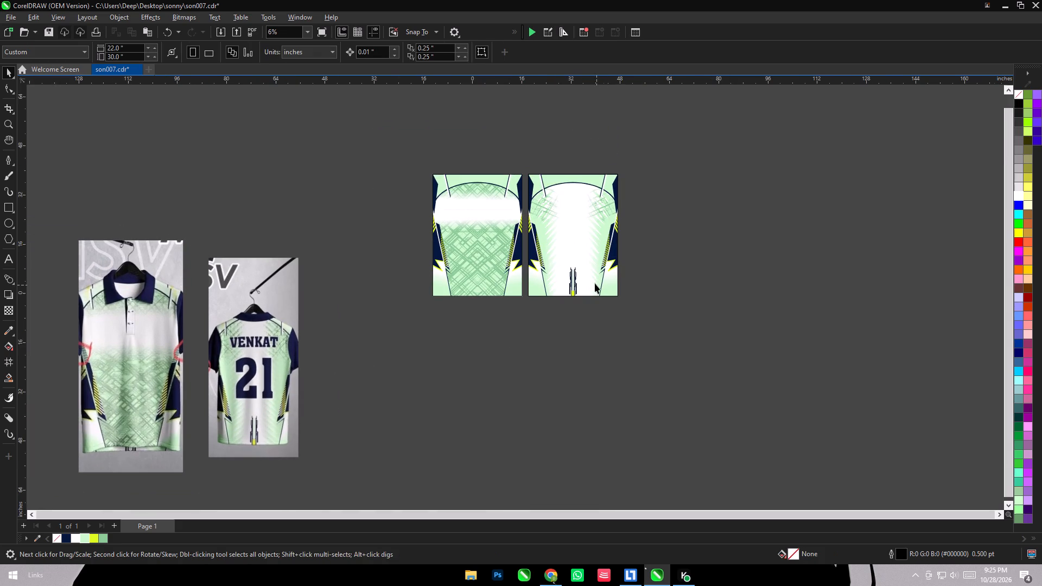